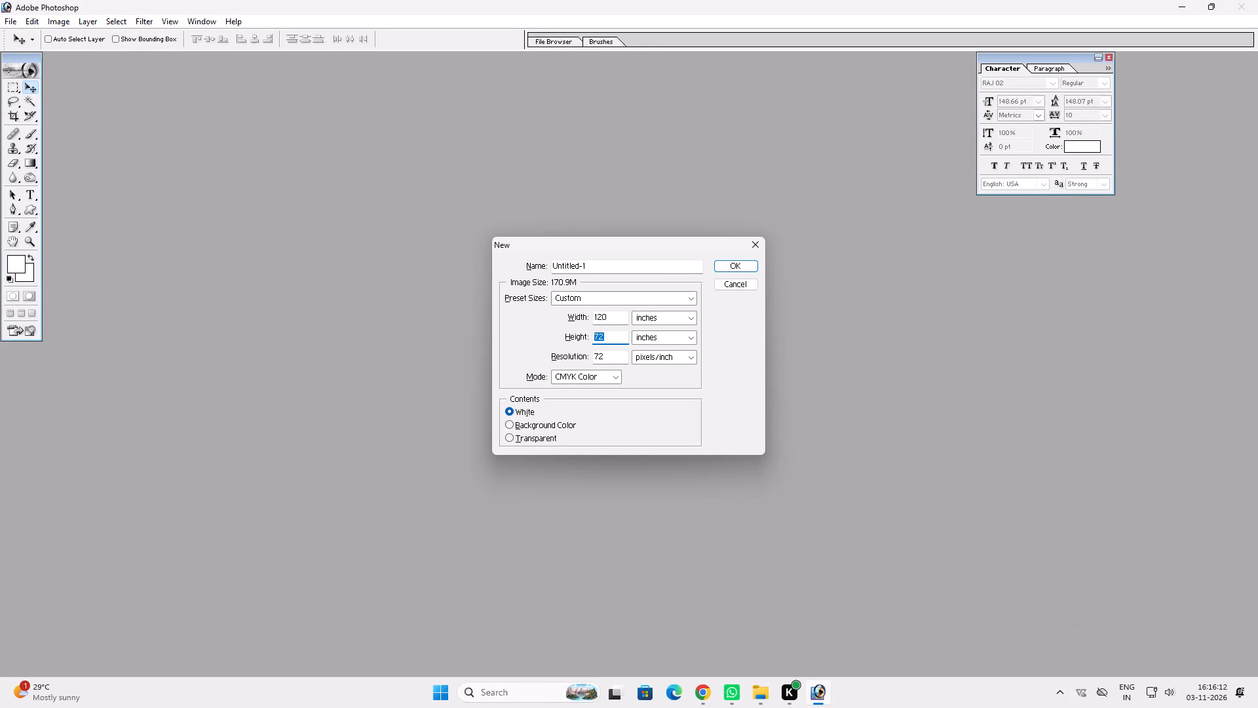
Create a blank white CMYK document 120 inches wide and 33 inches high at 72 pixels/inch.
type("33")
key("Tab")
key("Tab")
key("Return")
key("v")
left_click(664, 58)
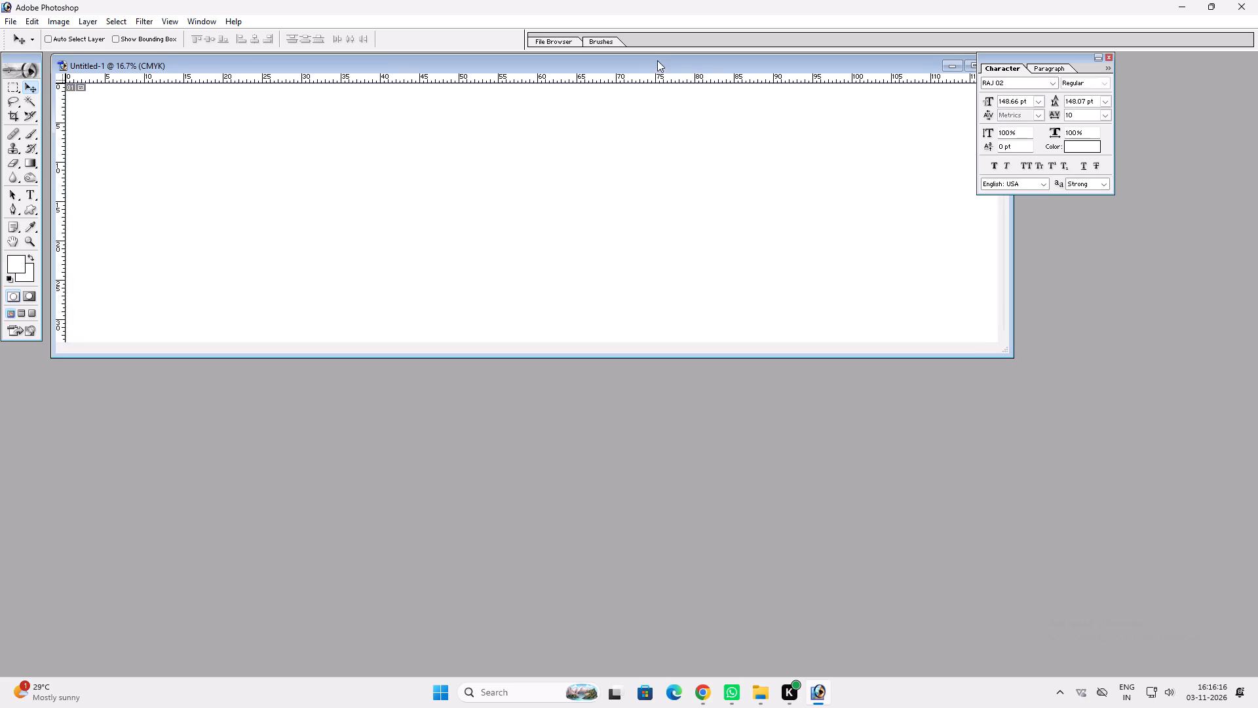
triple_click(651, 64)
key("ctrl+0")
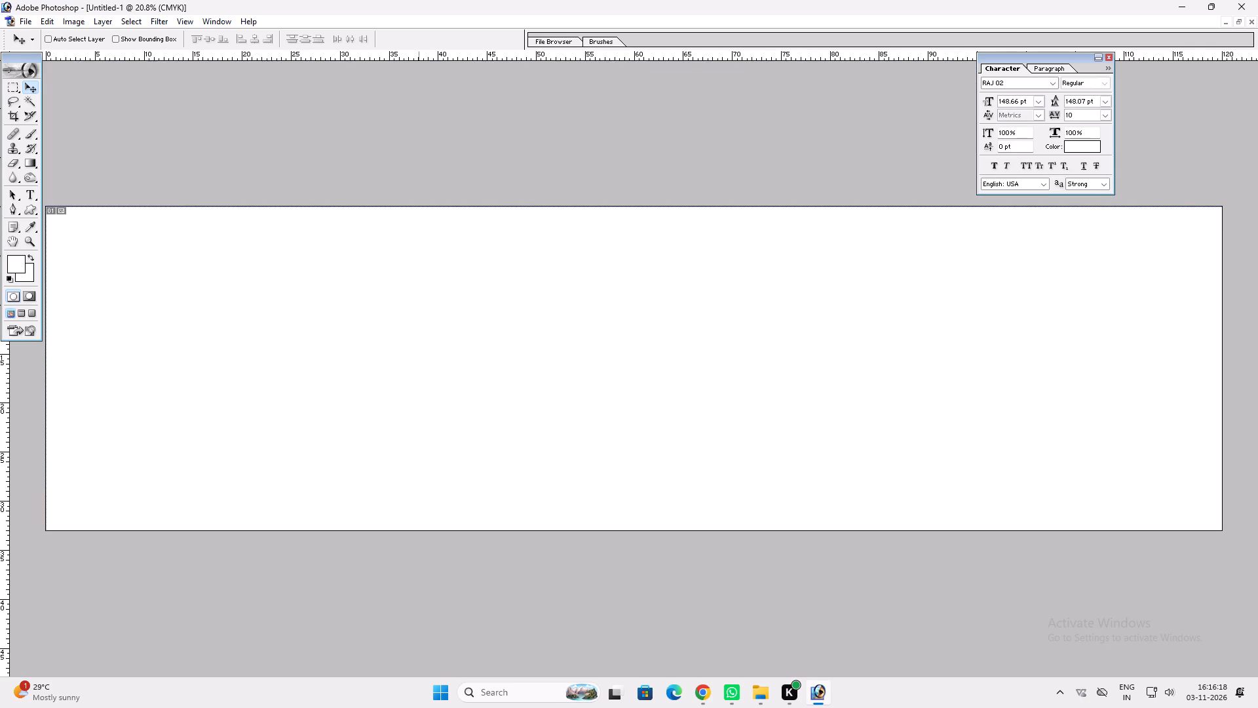
Add a text layer reading "fff" to the blank canvas.
type("ttttttttt")
left_click(375, 262)
type("fff")
key("ctrl+a")
key("ctrl+Return")
key("v")
key("v")
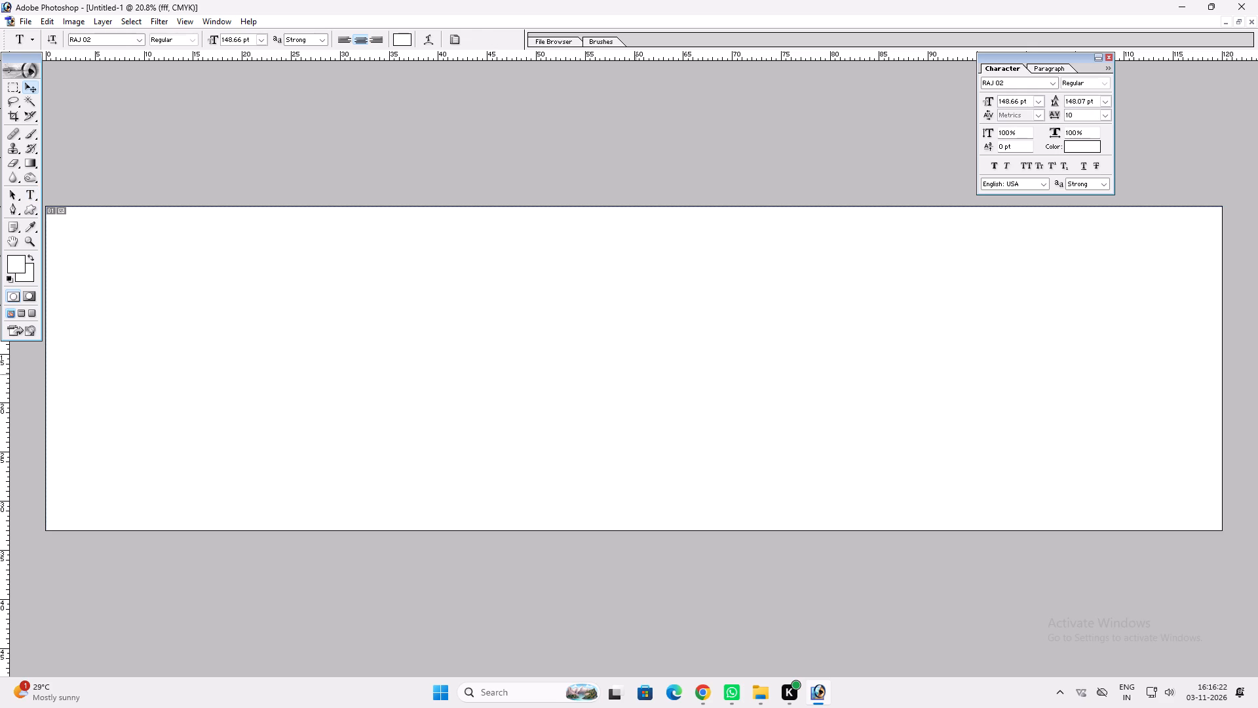
key("v")
In File Explorer, search the 2026 folder for "jwe" and open "maa Rajdevi jwelers 8x3= 2 pc str" in Photoshop.
left_click(764, 694)
left_click(791, 602)
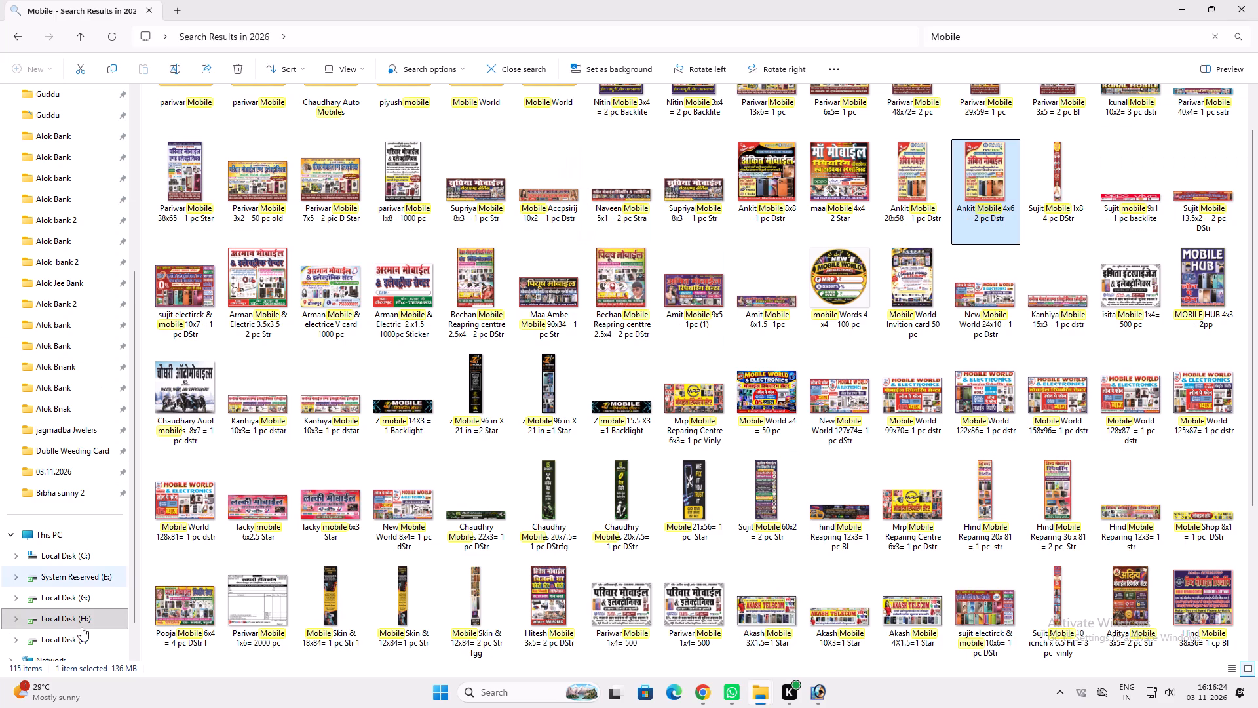
left_click(988, 43)
key("ctrl+a")
type("jwe")
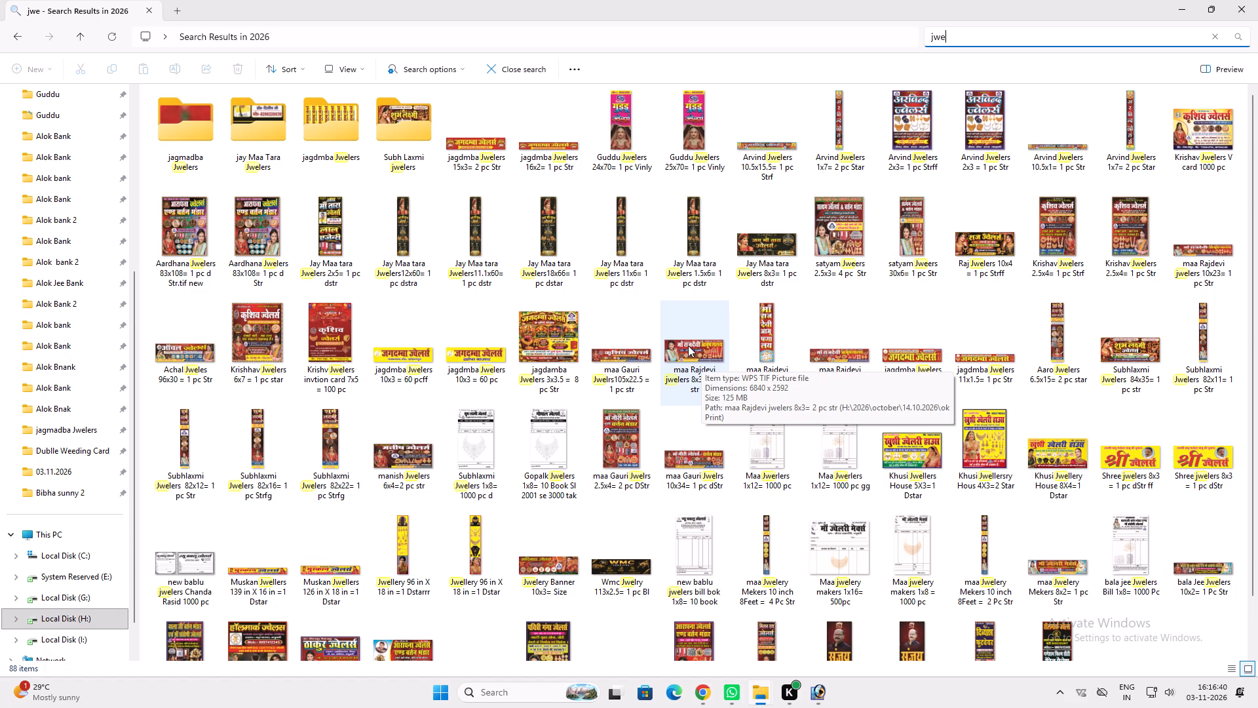
left_click_drag(688, 343, 811, 686)
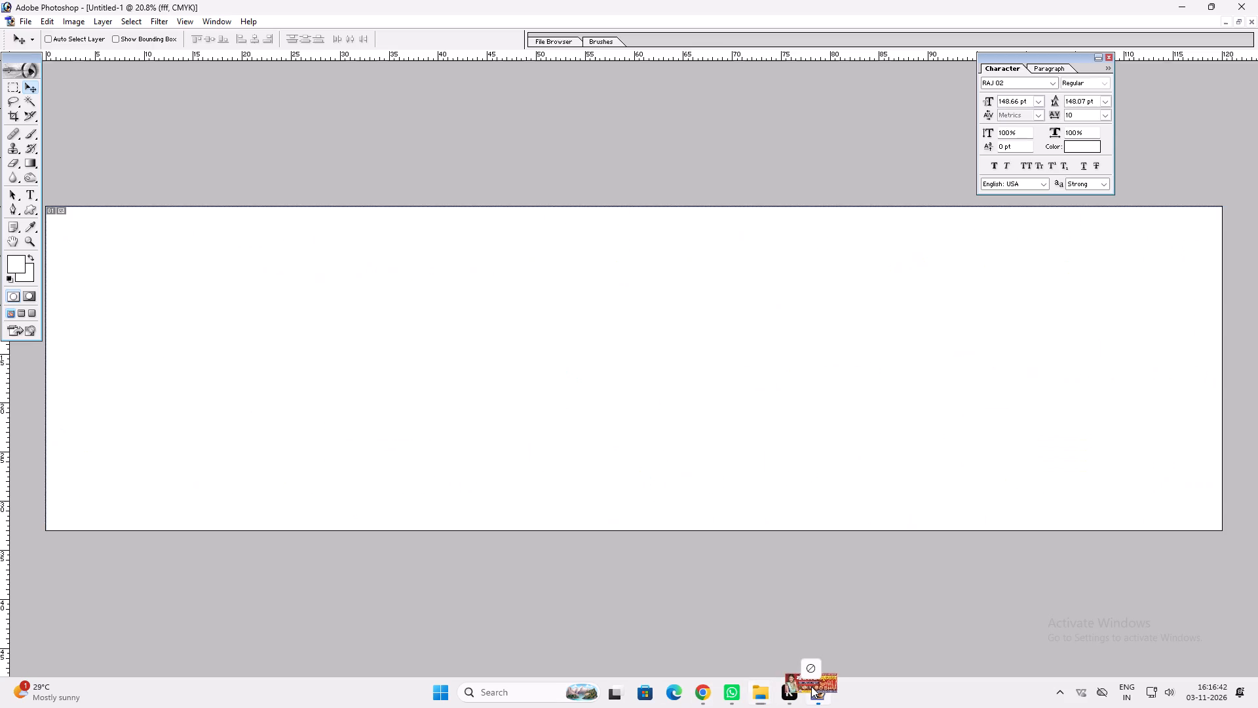
left_click_drag(811, 686, 721, 354)
key("f")
key("0")
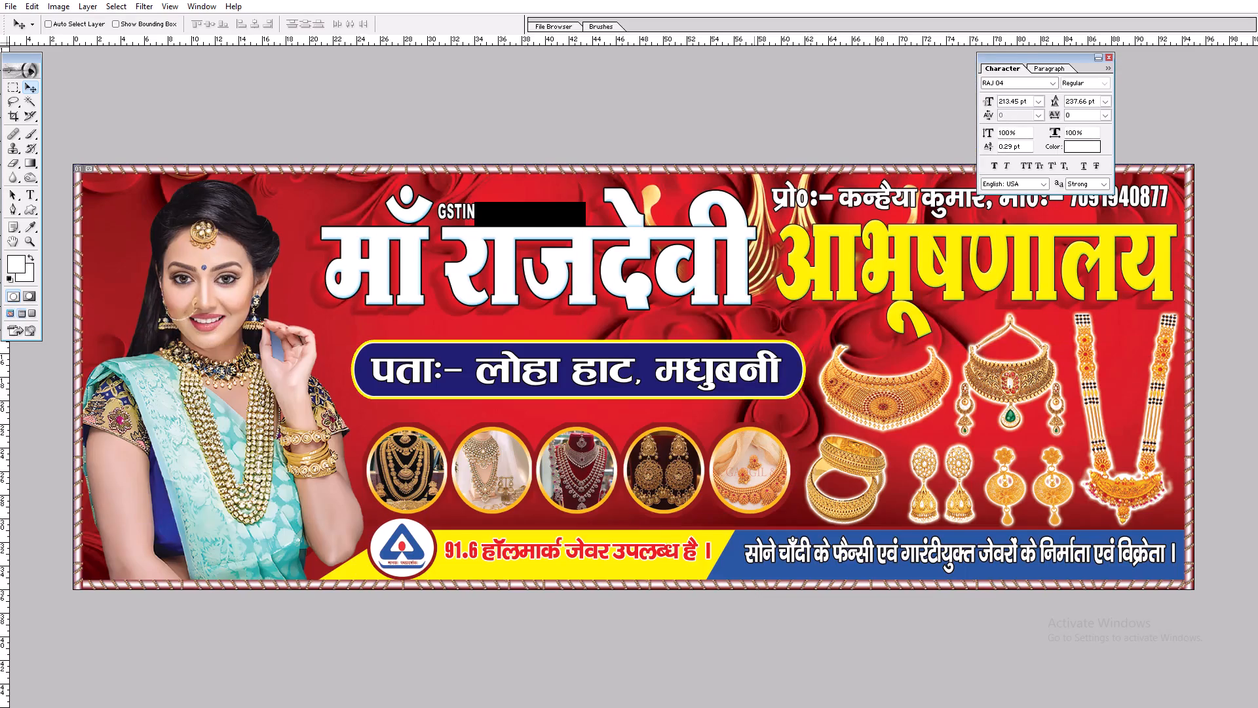
Resize the Rajdevi banner image to 120 inches wide by 33 inches high and close the Character palette.
key("alt+i")
key("alt+i")
key("Tab")
key("Tab")
key("Tab")
key("Tab")
type("120")
key("Tab")
key("Tab")
key("3")
key("shift+Tab")
key("Tab")
type("33")
key("Return")
type("f0")
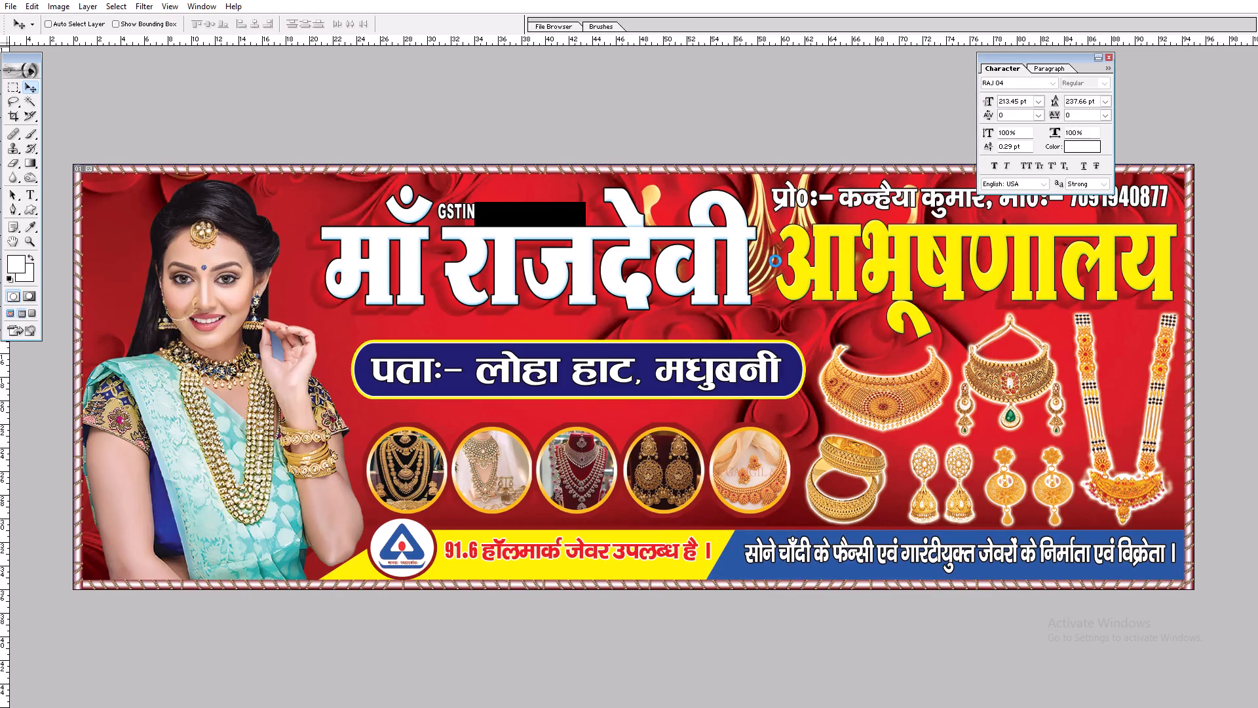
key("f")
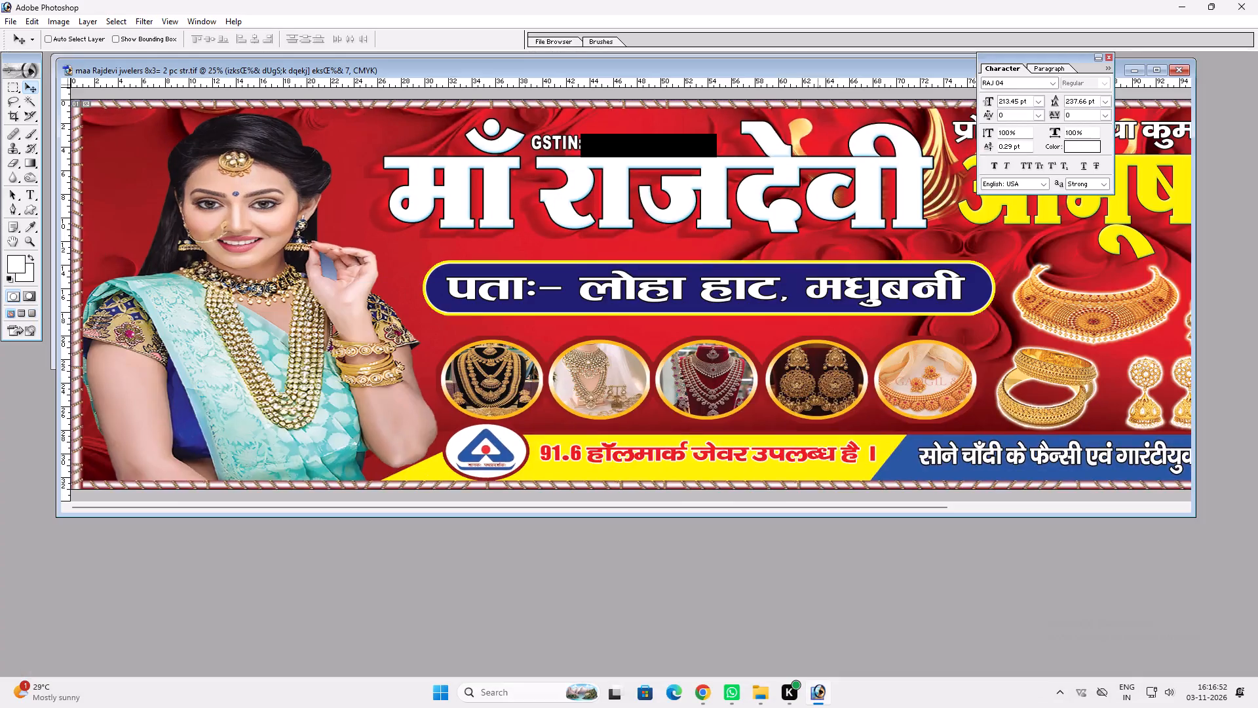
key("f")
left_click(1109, 56)
key("ctrl+0")
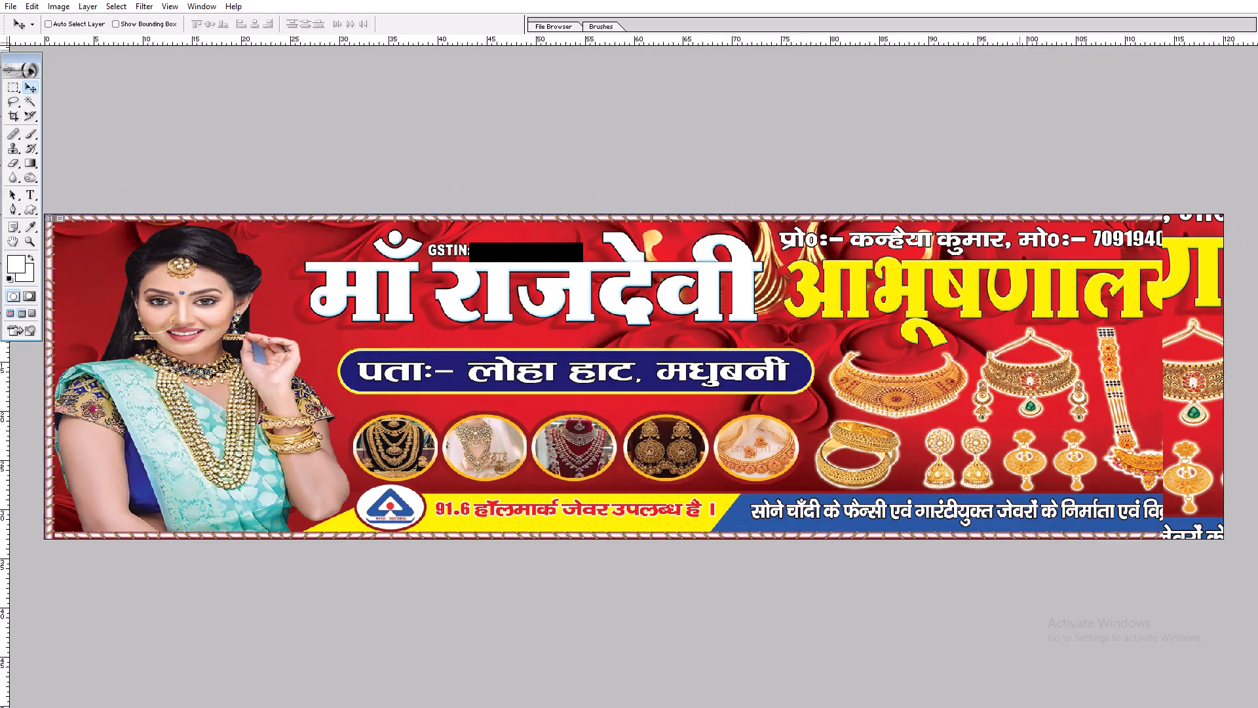
key("v")
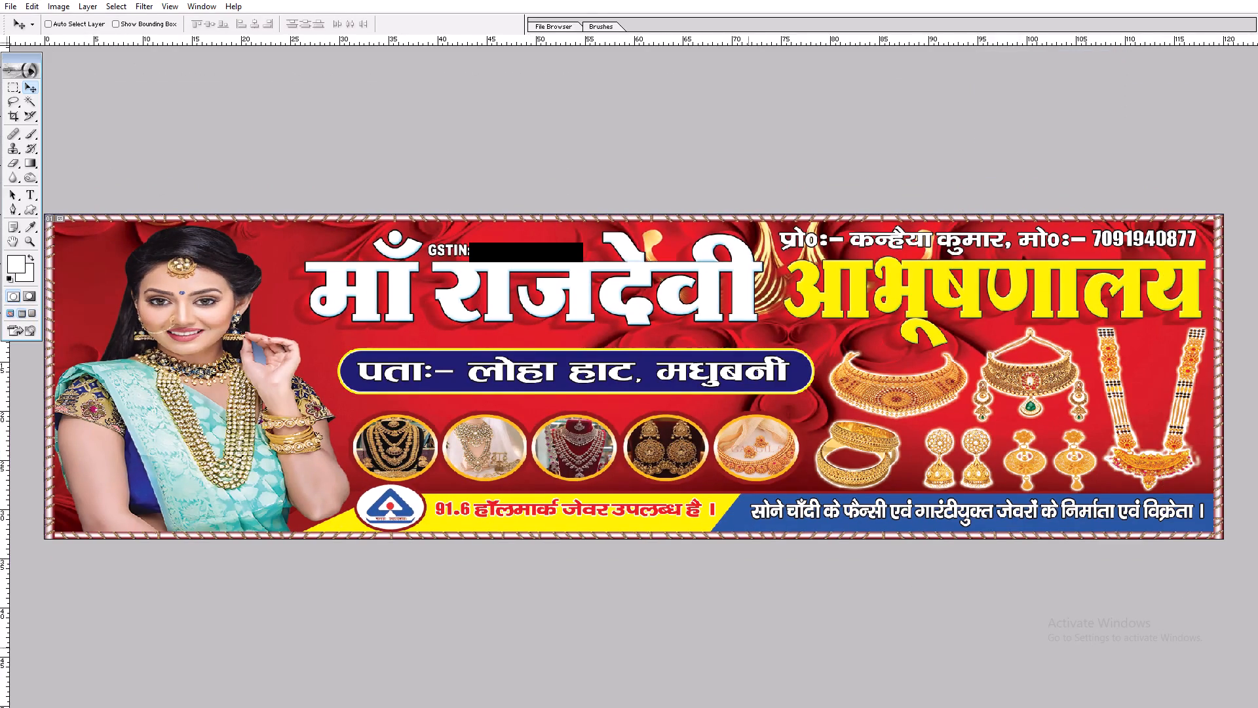
From the File Explorer search results, open "maa Gauri Jwelrs105x22.5 = 1 pc str" in Photoshop.
key("f")
key("f")
left_click(758, 684)
left_click(774, 638)
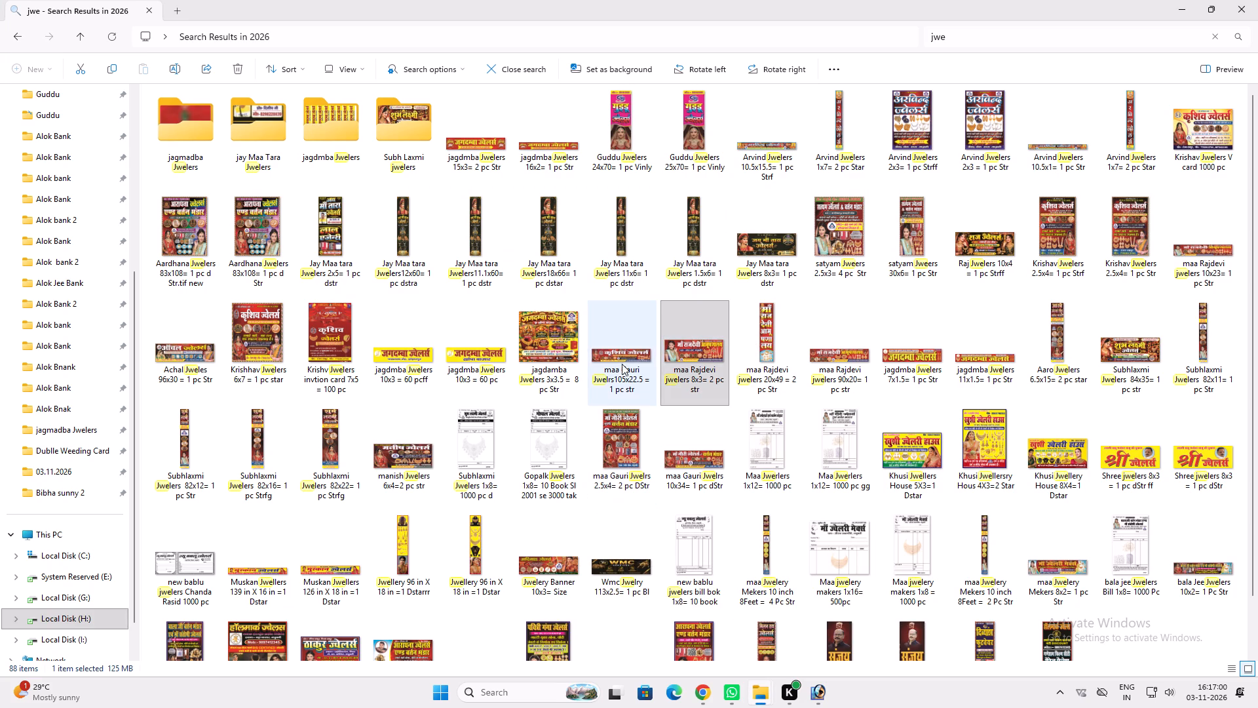
left_click_drag(618, 349, 612, 355)
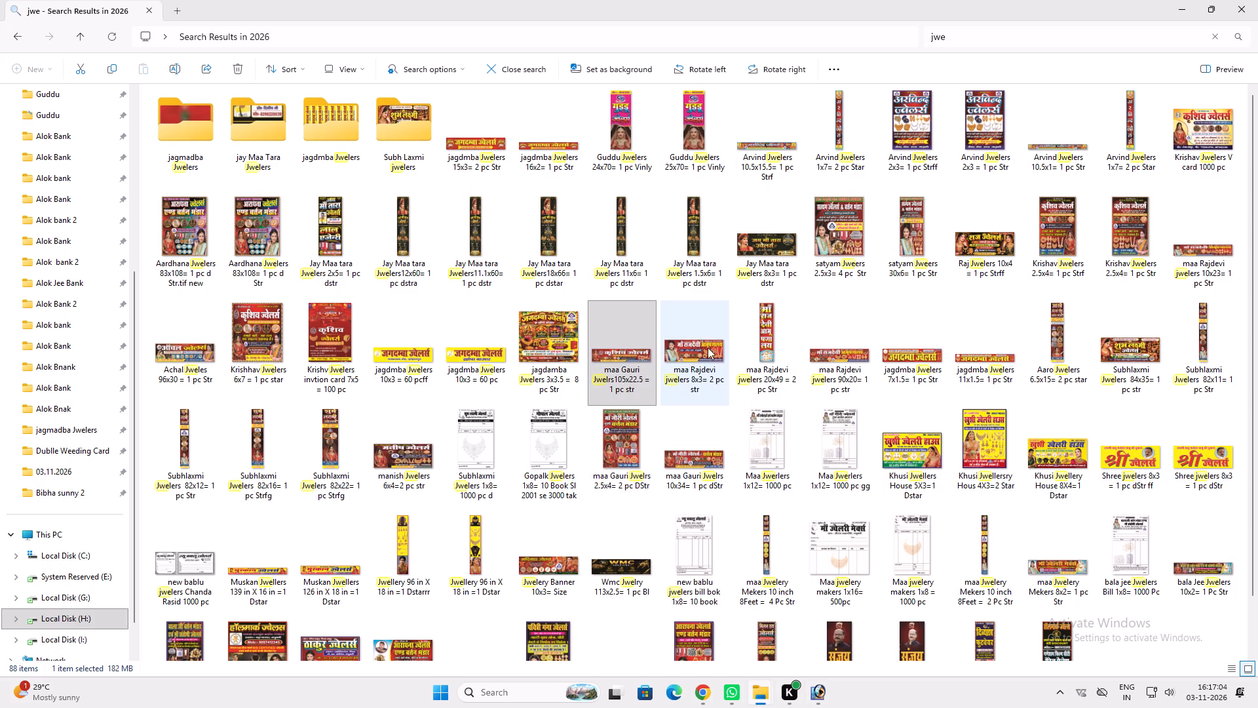
left_click_drag(630, 348, 794, 488)
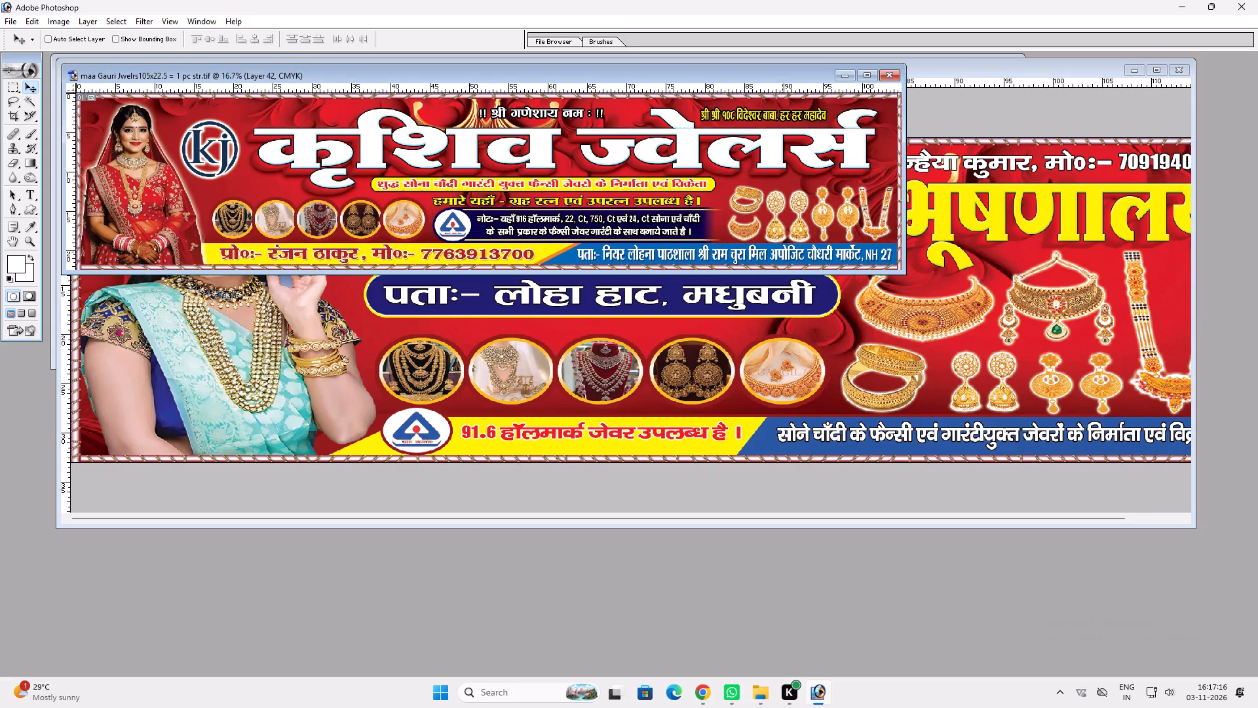
Resize the maa Gauri banner image to 120 inches wide by 33 inches high, keeping 72 pixels/inch.
key("f")
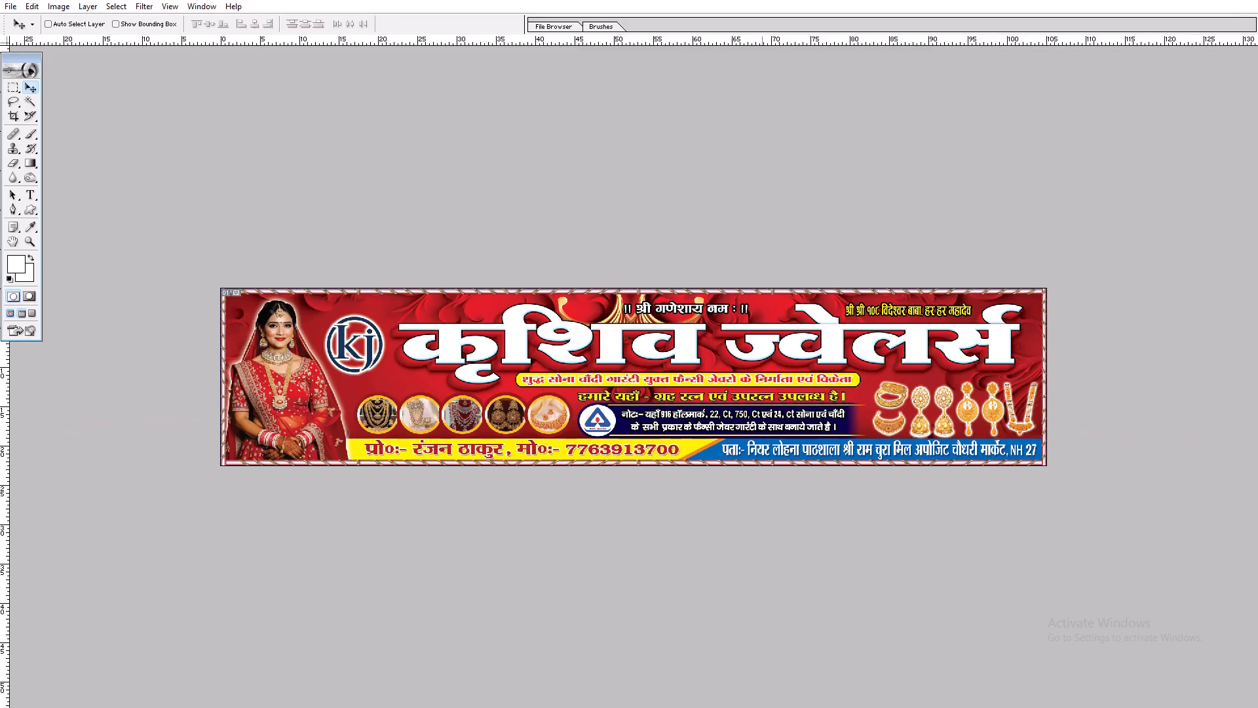
key("ctrl+0")
key("v")
key("alt+i")
key("alt+i")
key("Tab")
key("Tab")
key("Tab")
key("Tab")
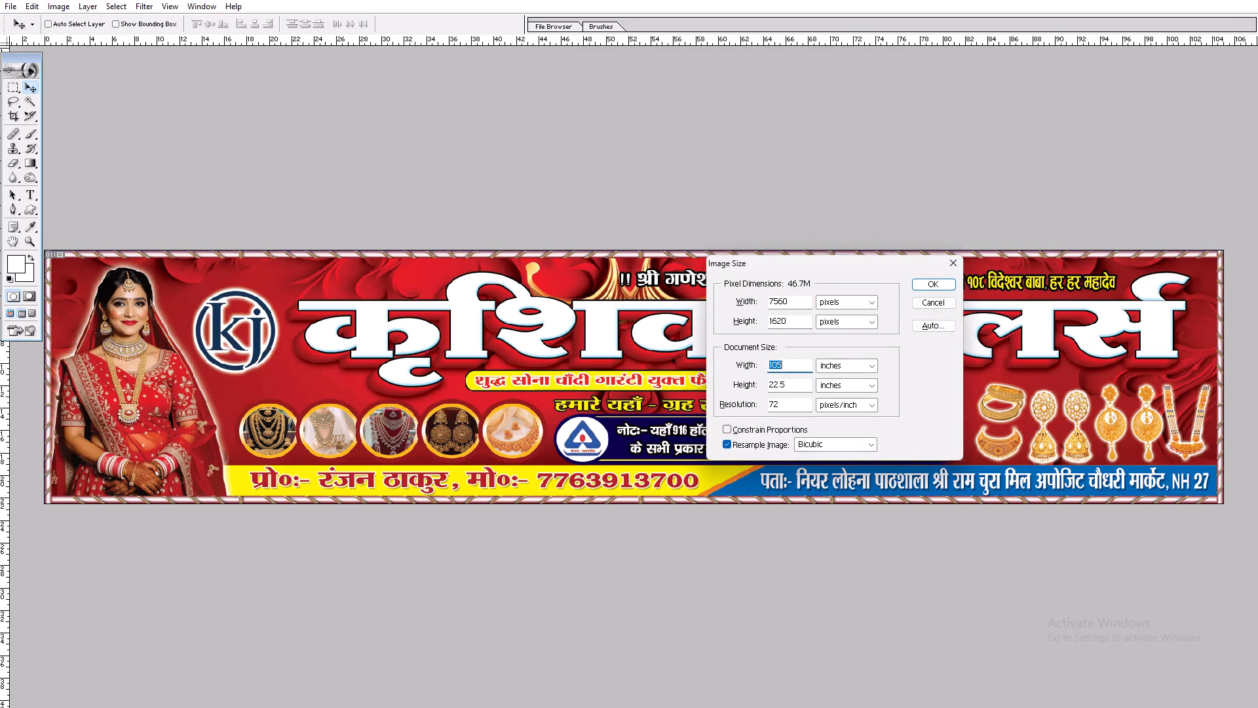
key("1")
type("20")
key("Tab")
key("Tab")
key("3")
key("Tab")
key("shift+Tab")
type("33")
key("Tab")
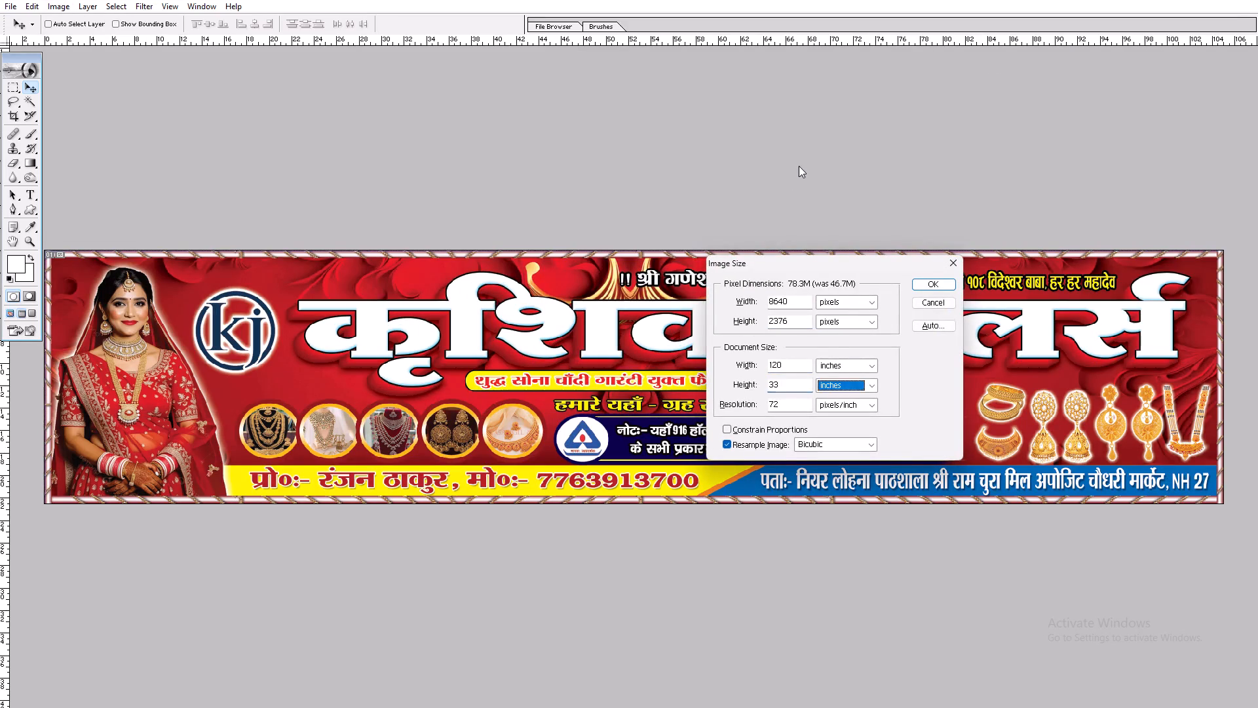
key("0")
key("ctrl+0")
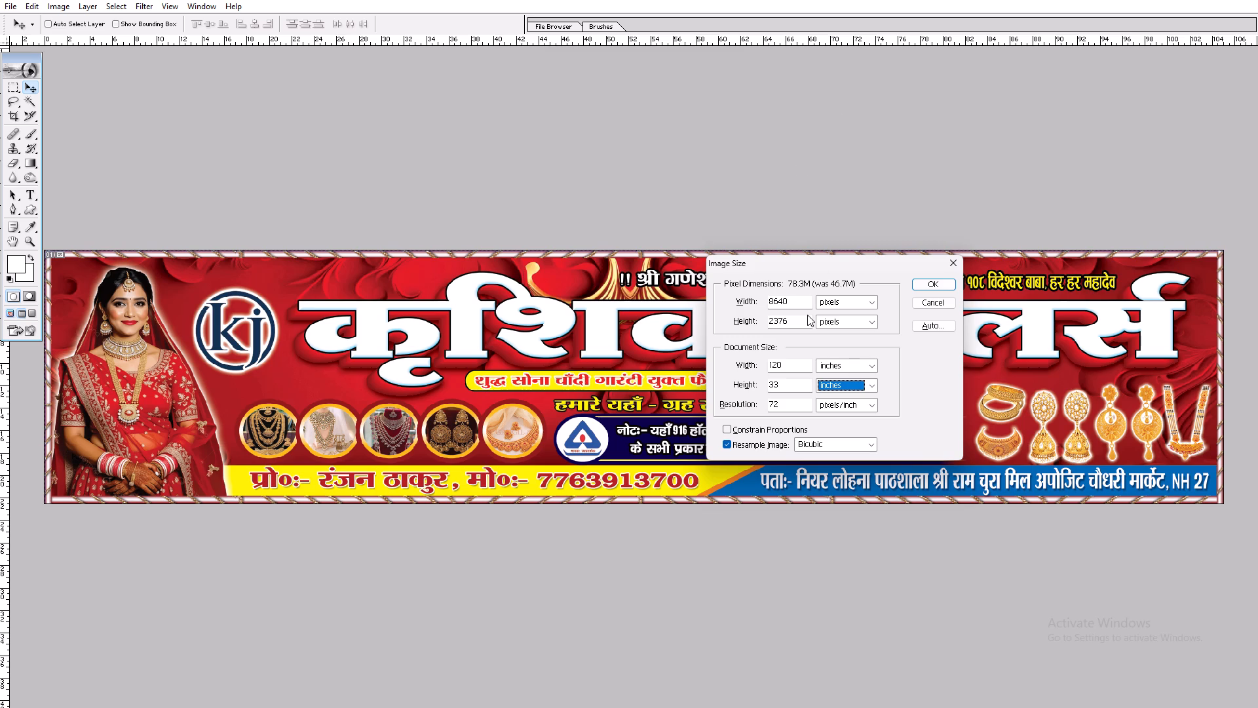
key("Return")
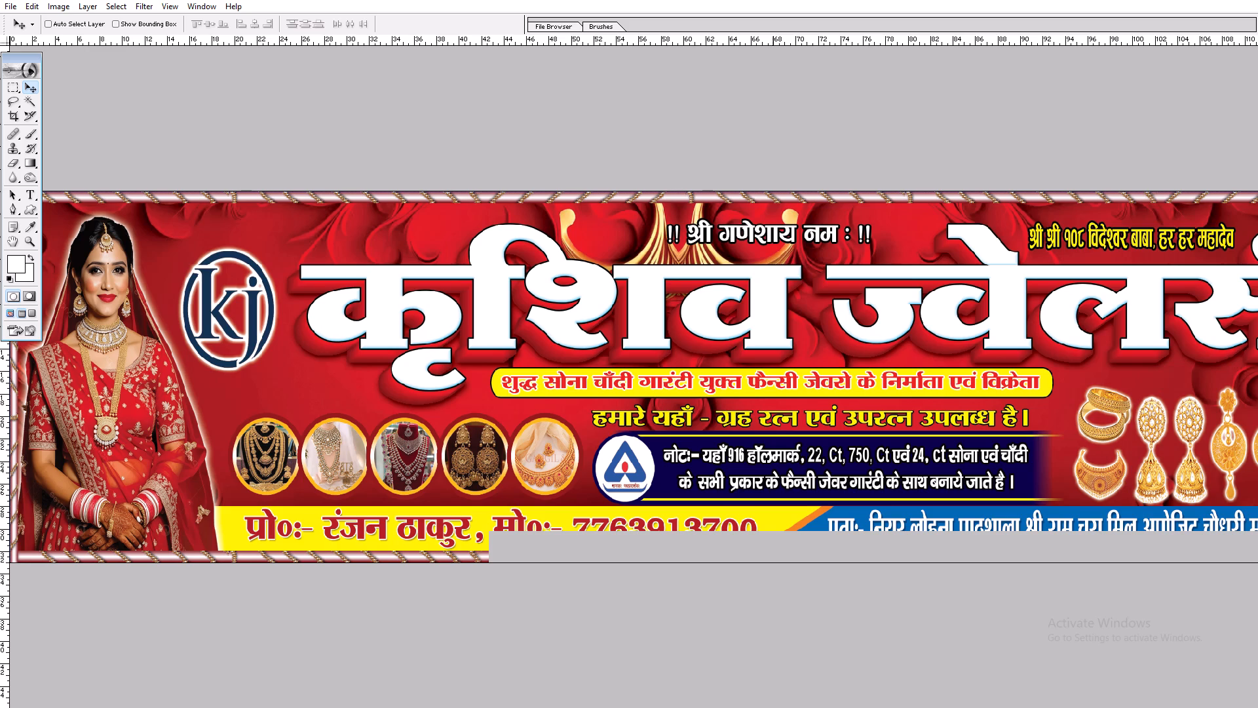
key("space")
key("space")
key("space")
key("space")
key("space")
key("space")
key("space")
key("space")
right_click(772, 303)
left_click(803, 312)
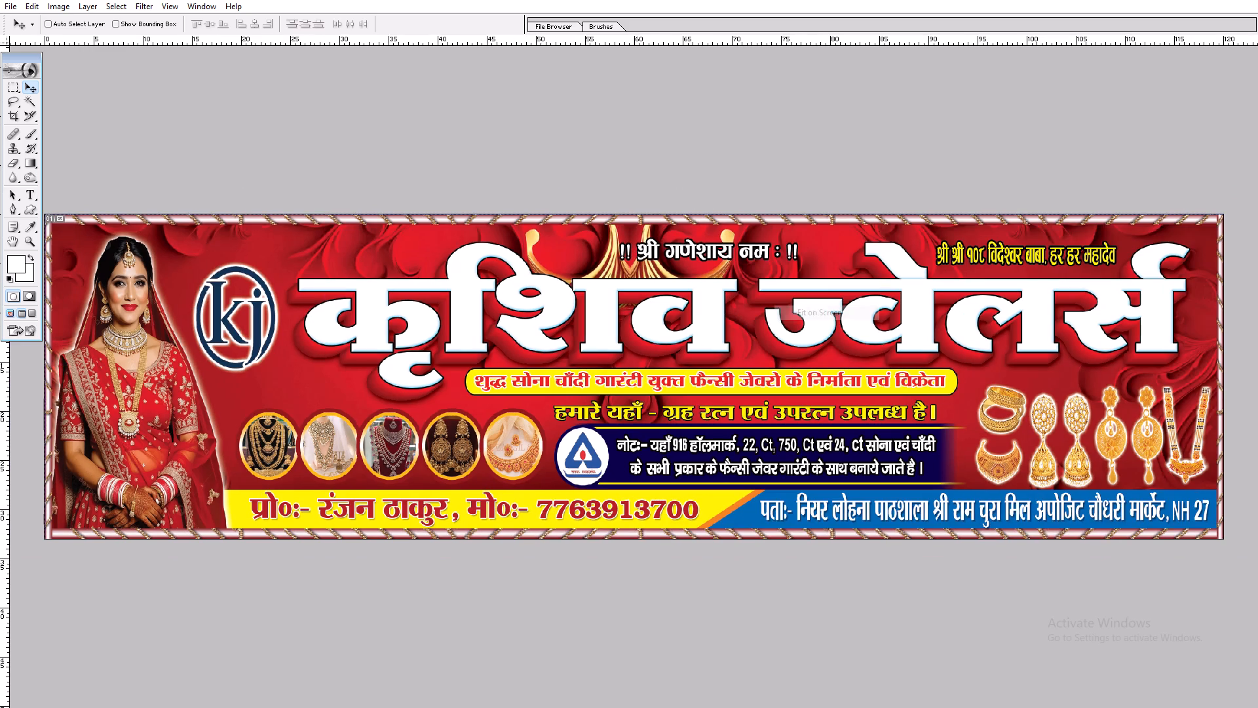
Move the large white shop-name text slightly upward on the banner.
key("v")
right_click(825, 323, "ctrl")
left_click(843, 329)
left_click_drag(845, 328, 846, 315, "shift")
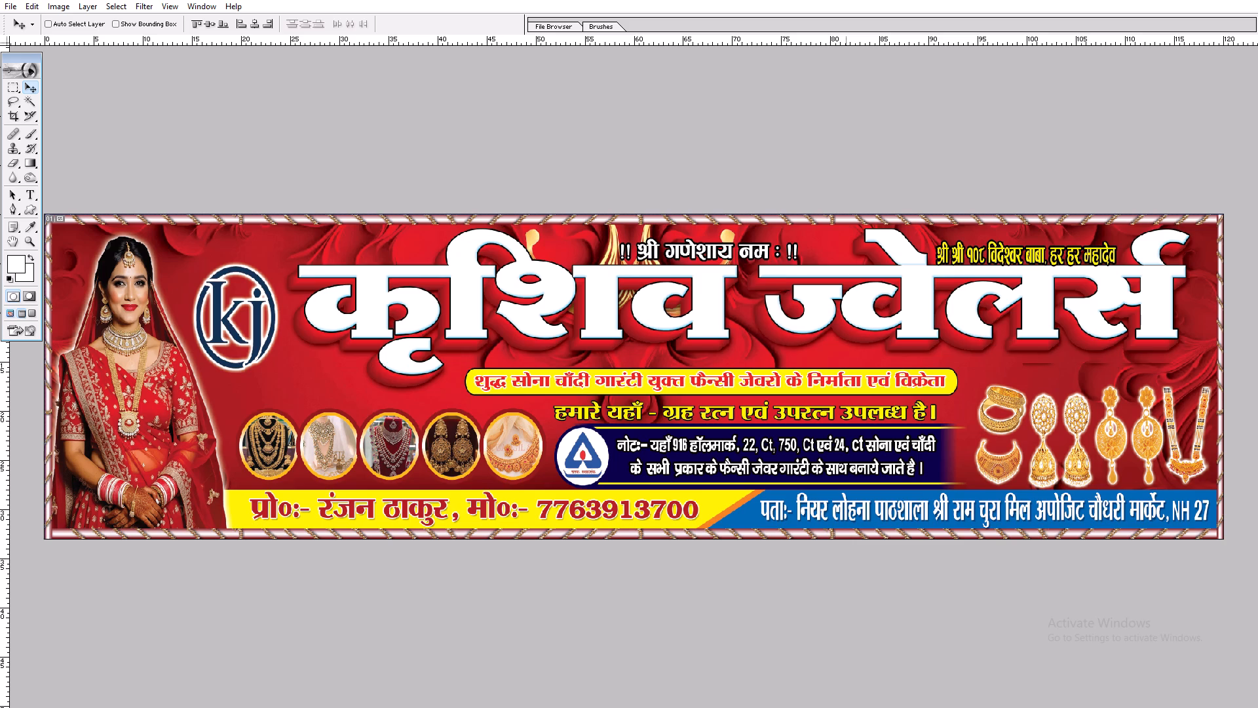
left_click_drag(846, 315, 846, 318, "shift")
key("v")
Delete the red shadow layer behind the large shop-name text.
right_click(710, 308)
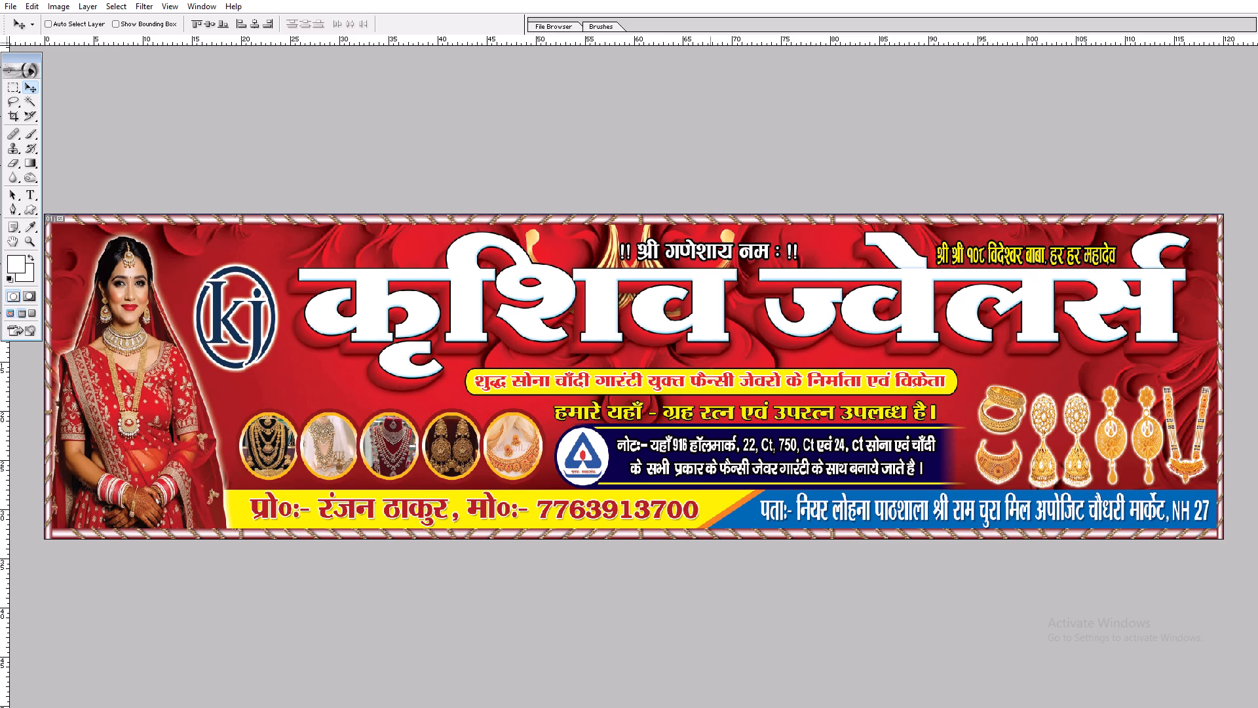
left_click(753, 326)
key("alt+l")
key("alt+y")
key("alt+c")
key("alt+l")
key("alt+l")
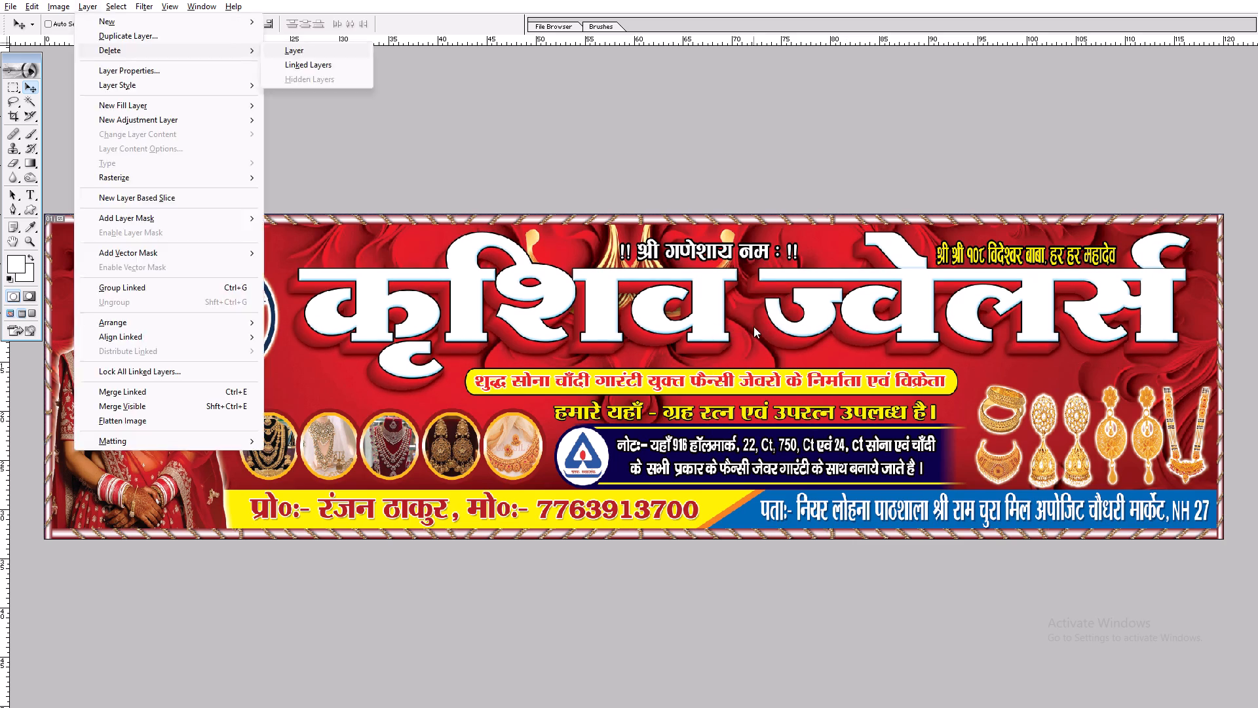
key("alt+l")
Replace the large shop-name text with "अंकित ज्वेलर्स".
key("t")
left_click(752, 327)
key("ctrl+a")
type("vaf")
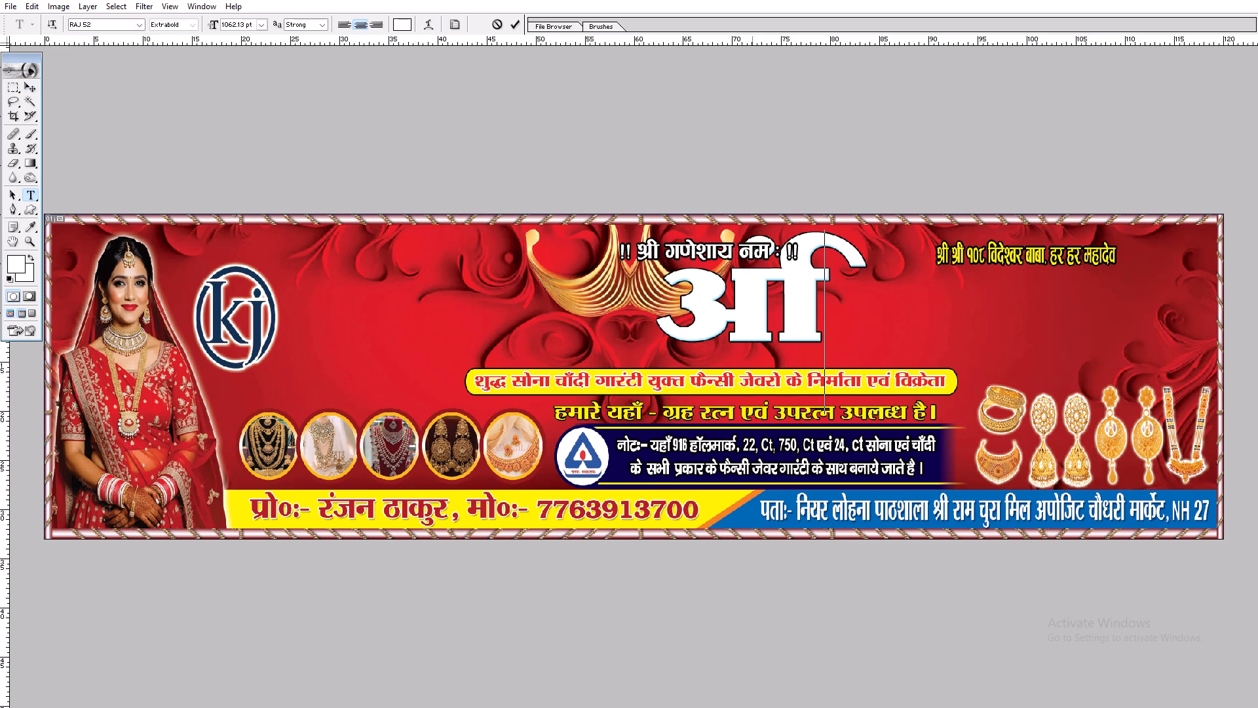
type("dr")
key("space")
type("Tost")
key("BackSpace")
type("ylZ")
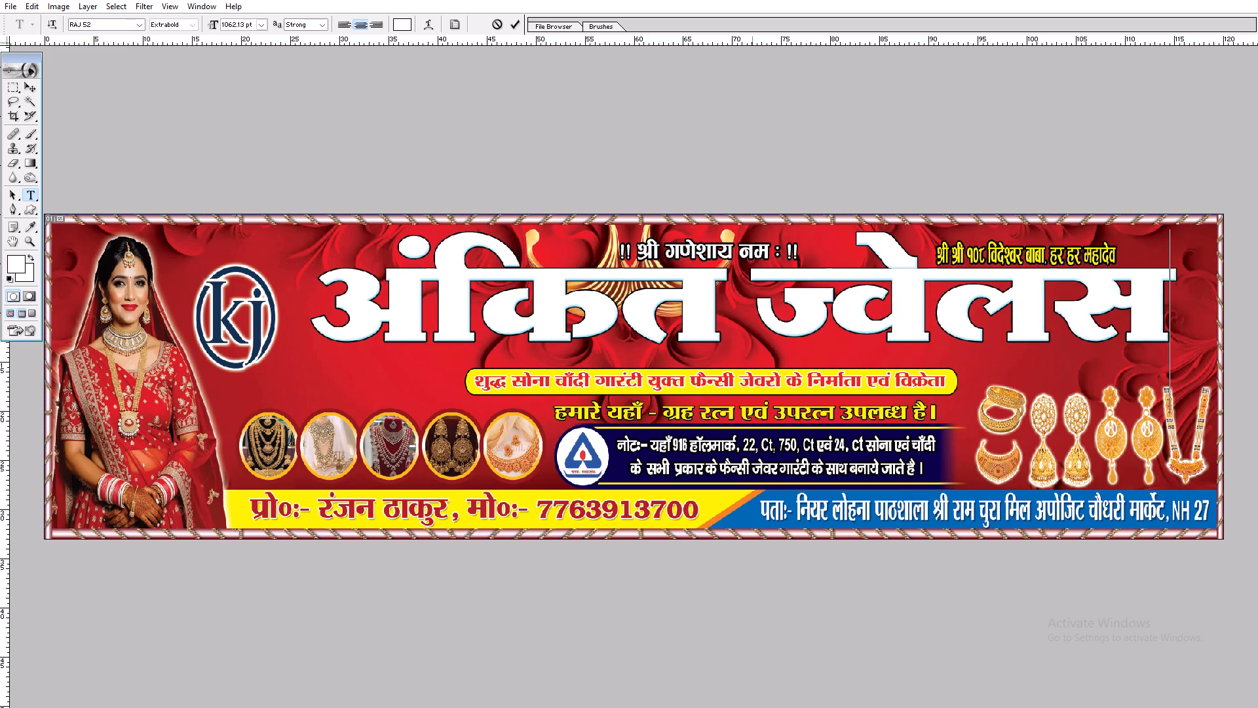
key("Return")
key("v")
key("ctrl+t")
key("shift+Return")
key("v")
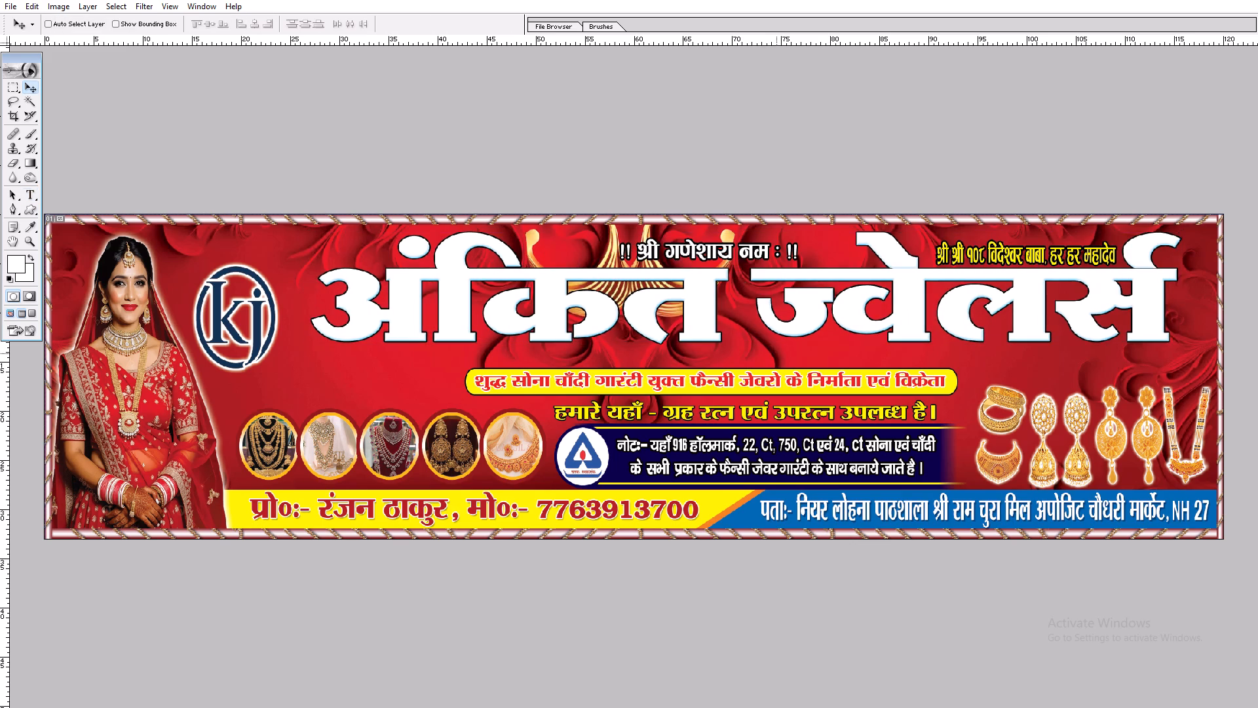
Color the word "ज्वेलर्स" in the title yellow by setting its CMYK yellow value to 100%.
key("t")
left_click_drag(762, 323, 1257, 315)
left_click(406, 25)
key("Tab")
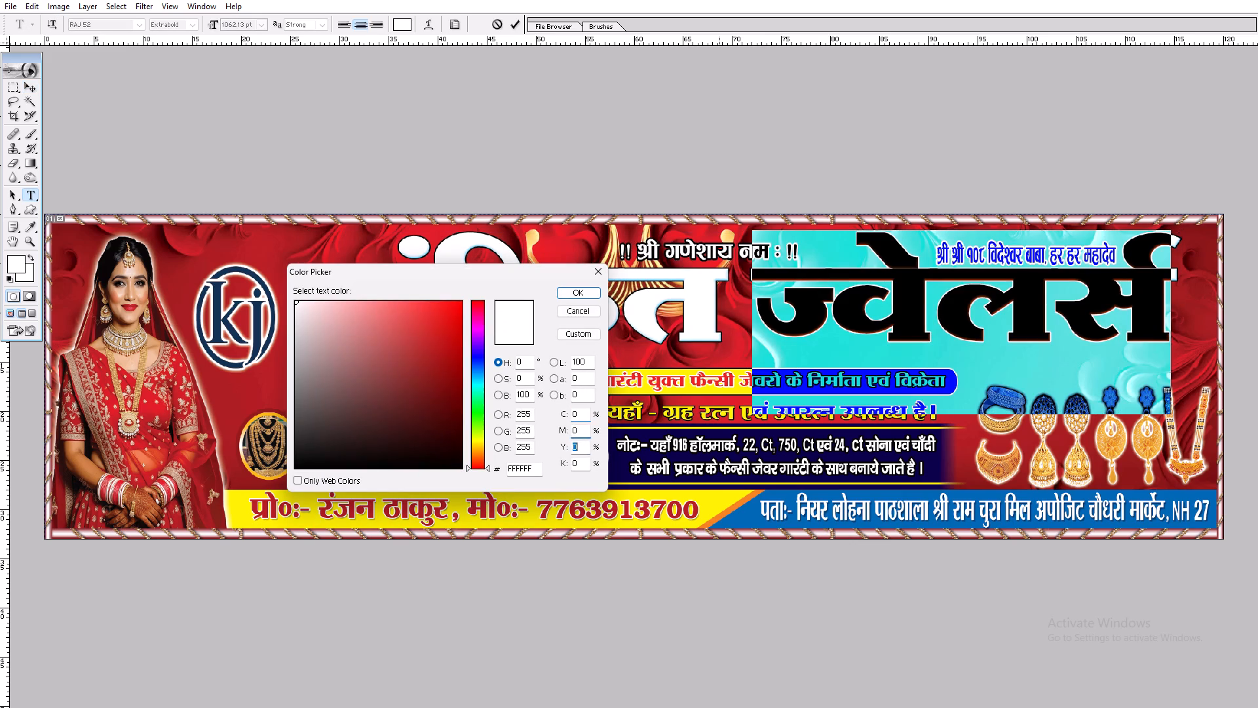
key("Tab")
type("100")
key("Return")
key("Return")
key("v")
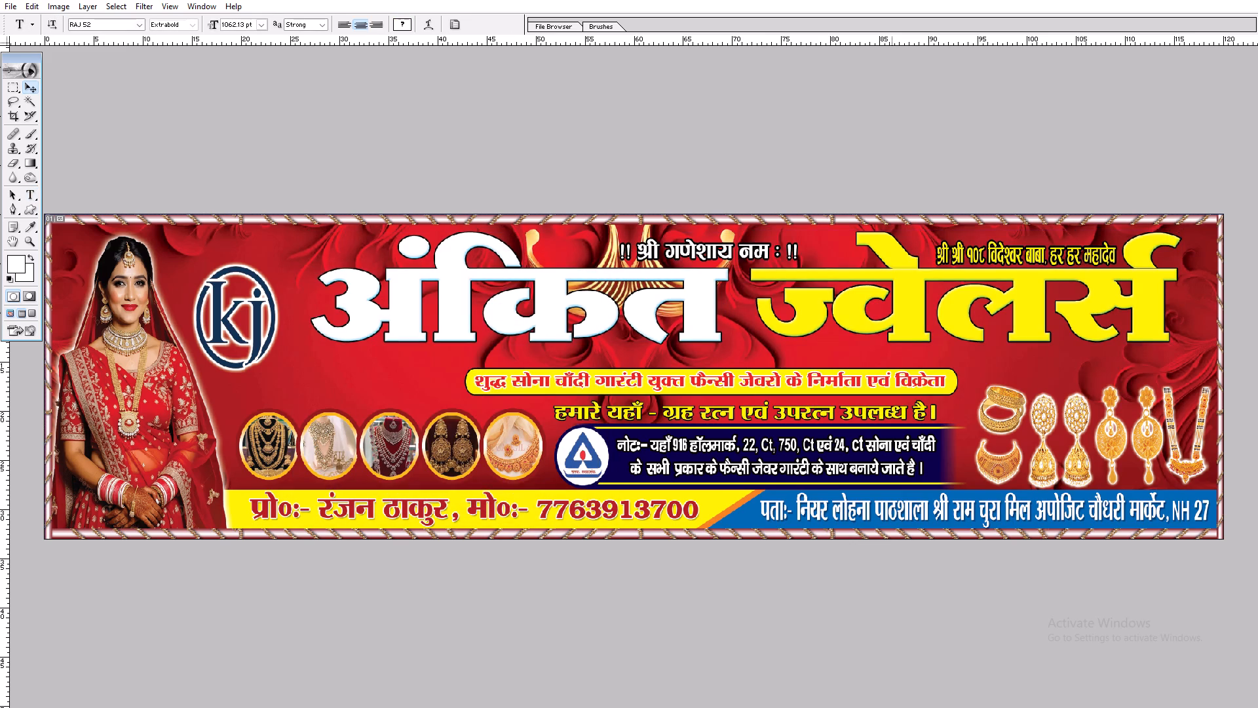
key("ctrl+t")
key("ctrl+Return")
Increase the Stroke layer style size on the shop-name text.
key("alt+l")
type("yk")
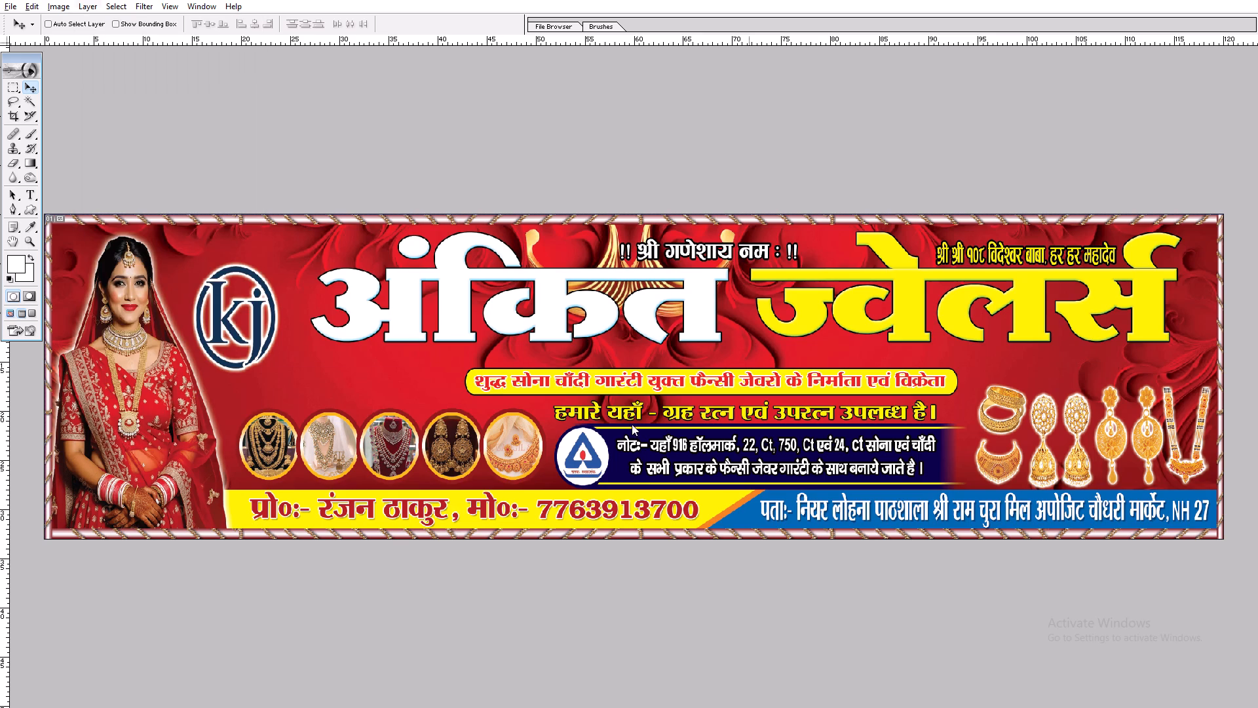
scroll(641, 429, "up", 6)
key("Return")
key("v")
key("v")
key("v")
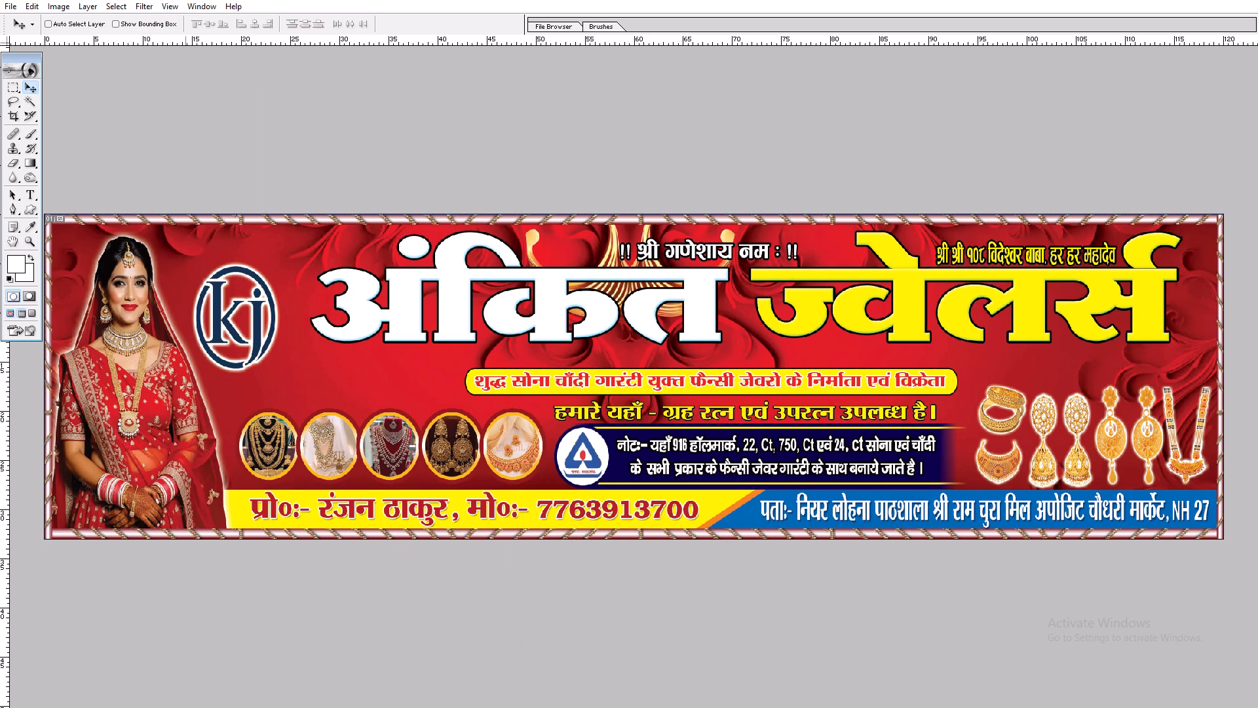
Delete the round "kj" logo layer beside the bride.
key("v")
left_click(216, 307, "ctrl")
key("alt+l")
key("alt+l")
key("alt+l")
type("v")
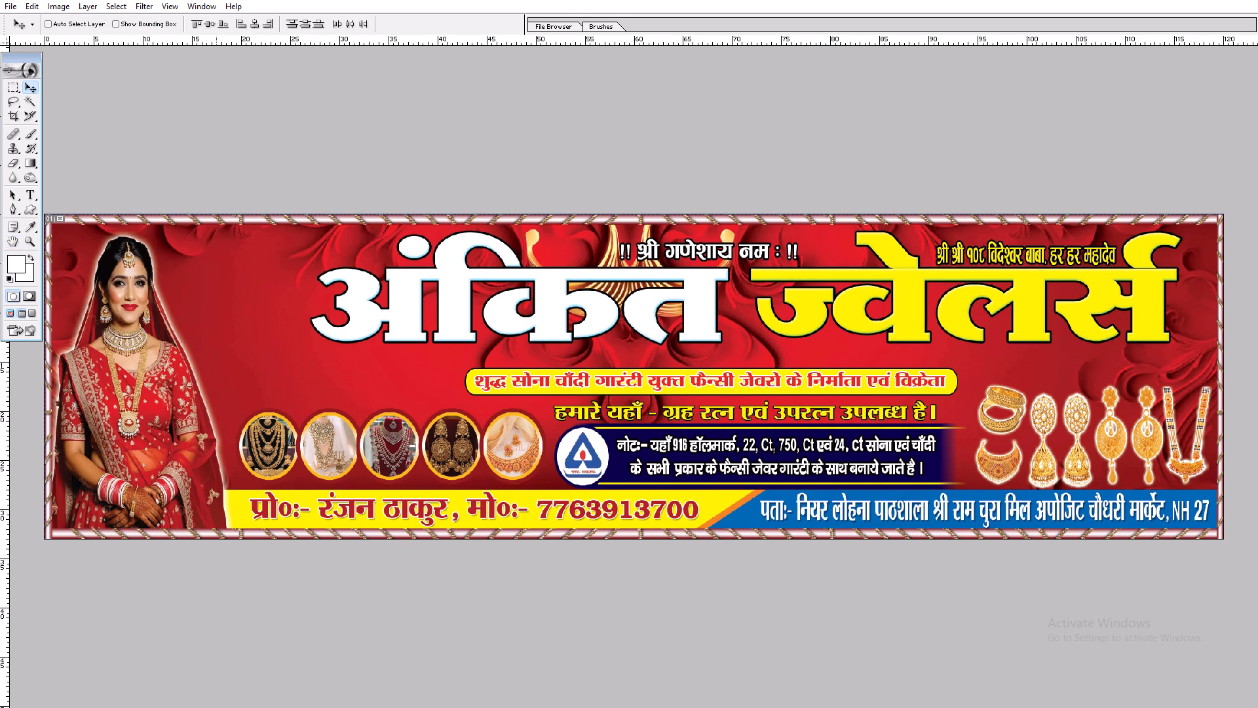
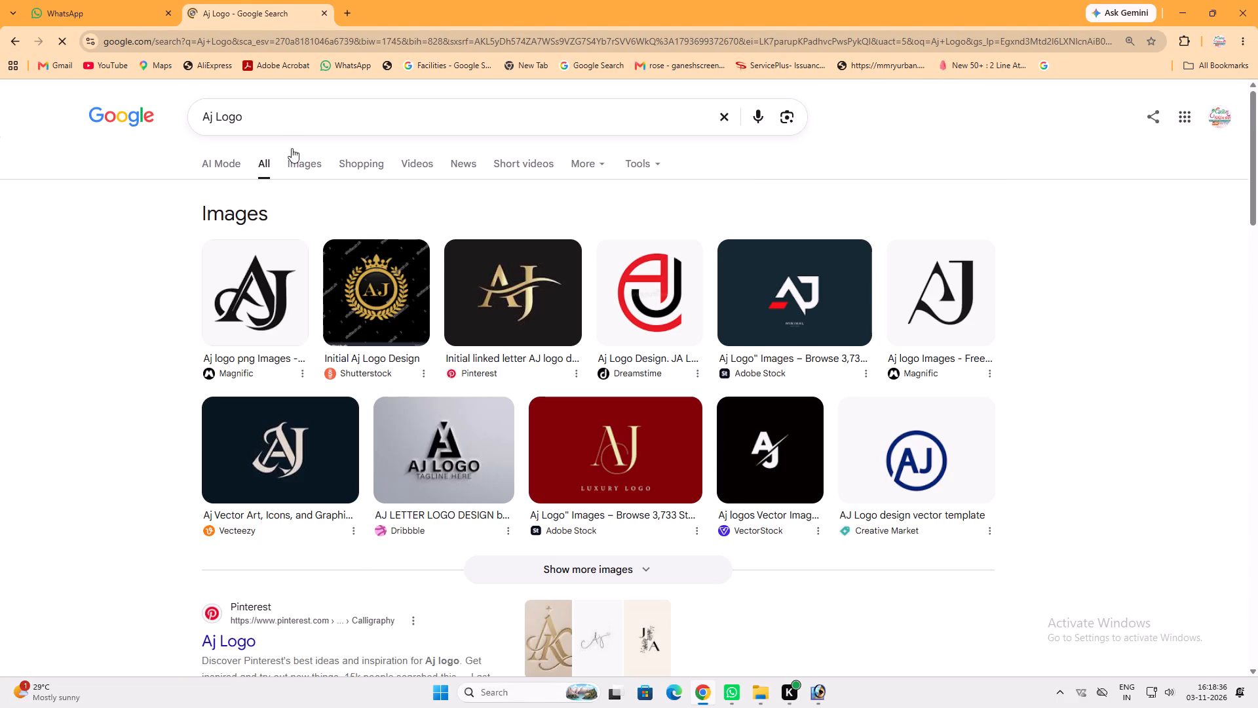
Copy the gold AJ swoosh logo on black from the image results and paste it into the banner in Photoshop.
left_click(271, 293)
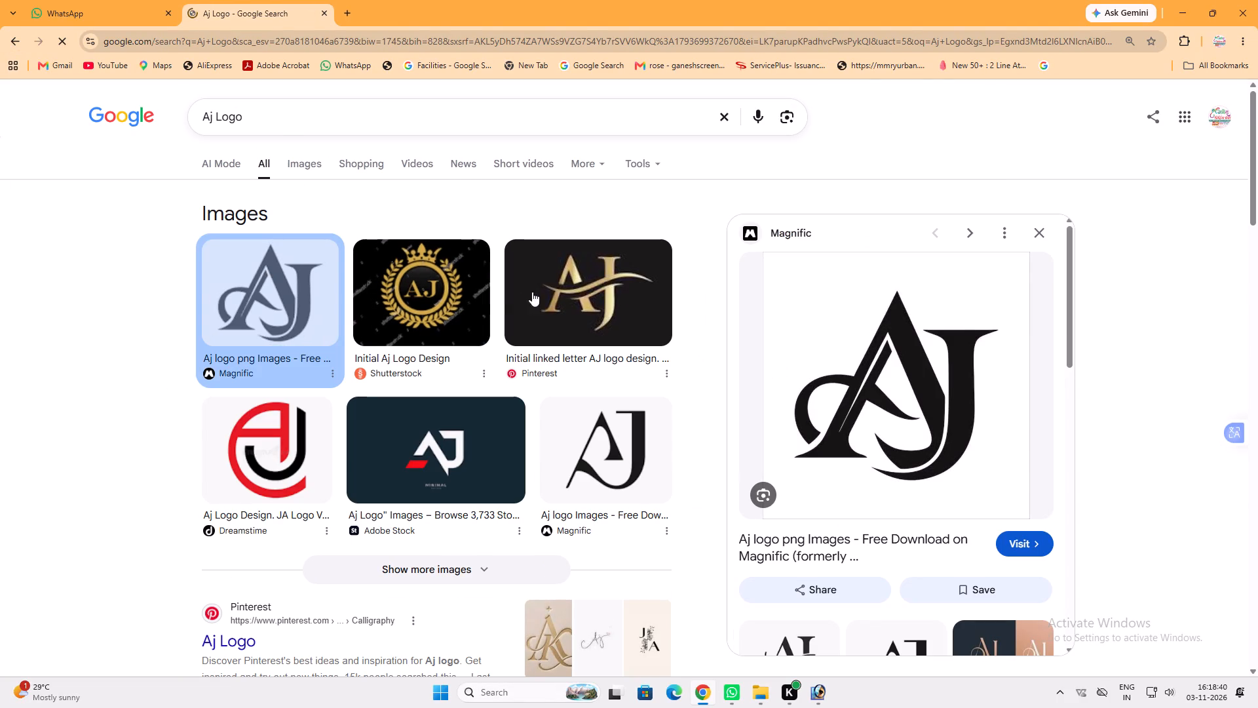
left_click(582, 286)
right_click(885, 311)
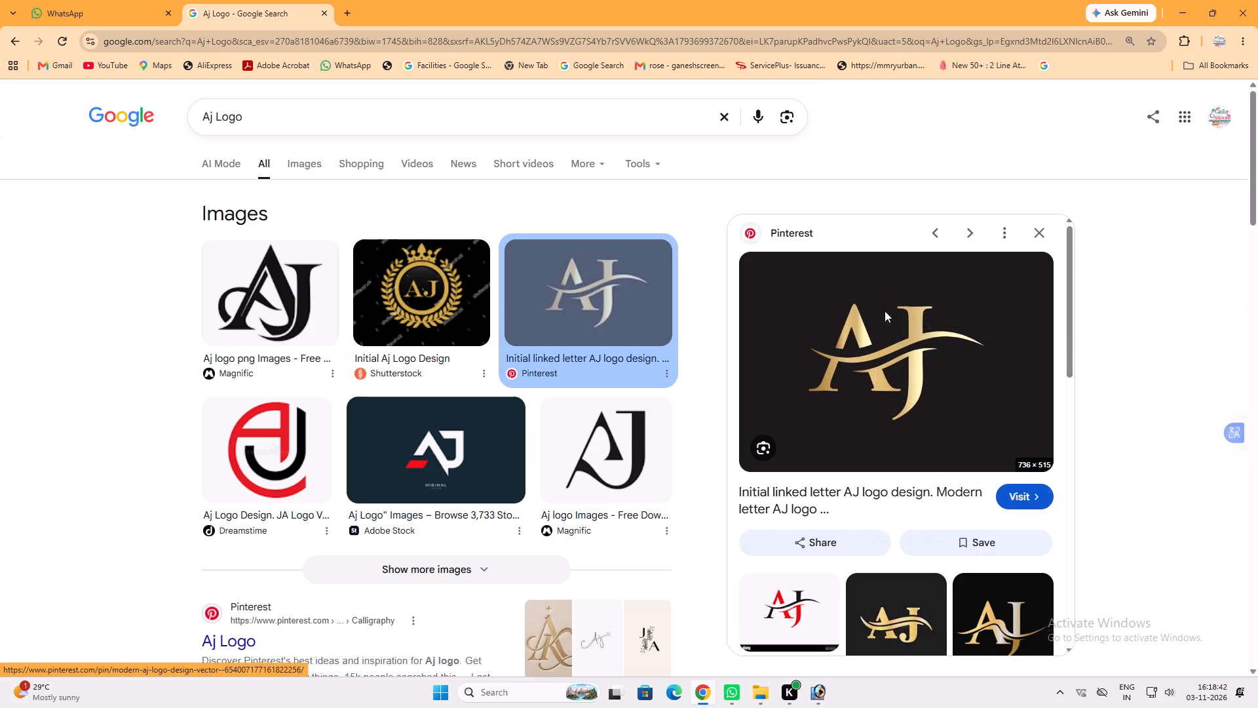
left_click(944, 511)
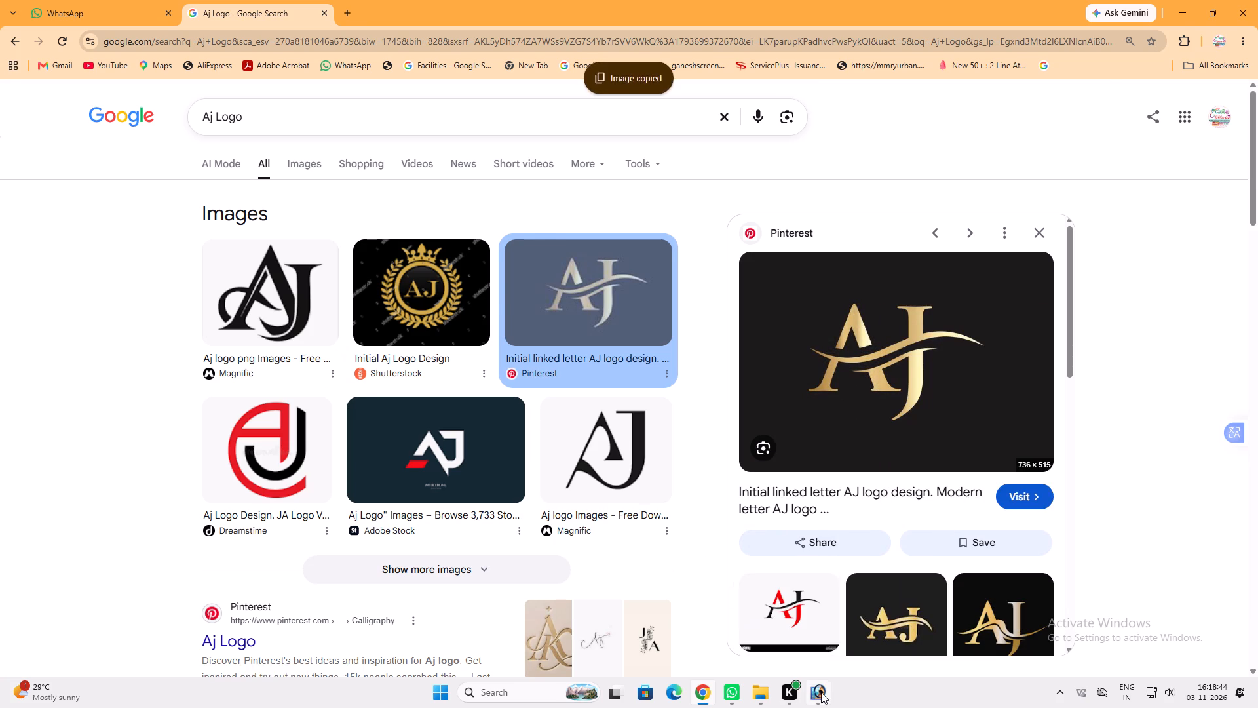
left_click(812, 689)
key("ctrl+v")
left_click(581, 75)
left_click_drag(581, 75, 583, 83)
Darken the pasted AJ logo's background to black with Levels, raising the black input to 61 and lowering the white input.
key("z")
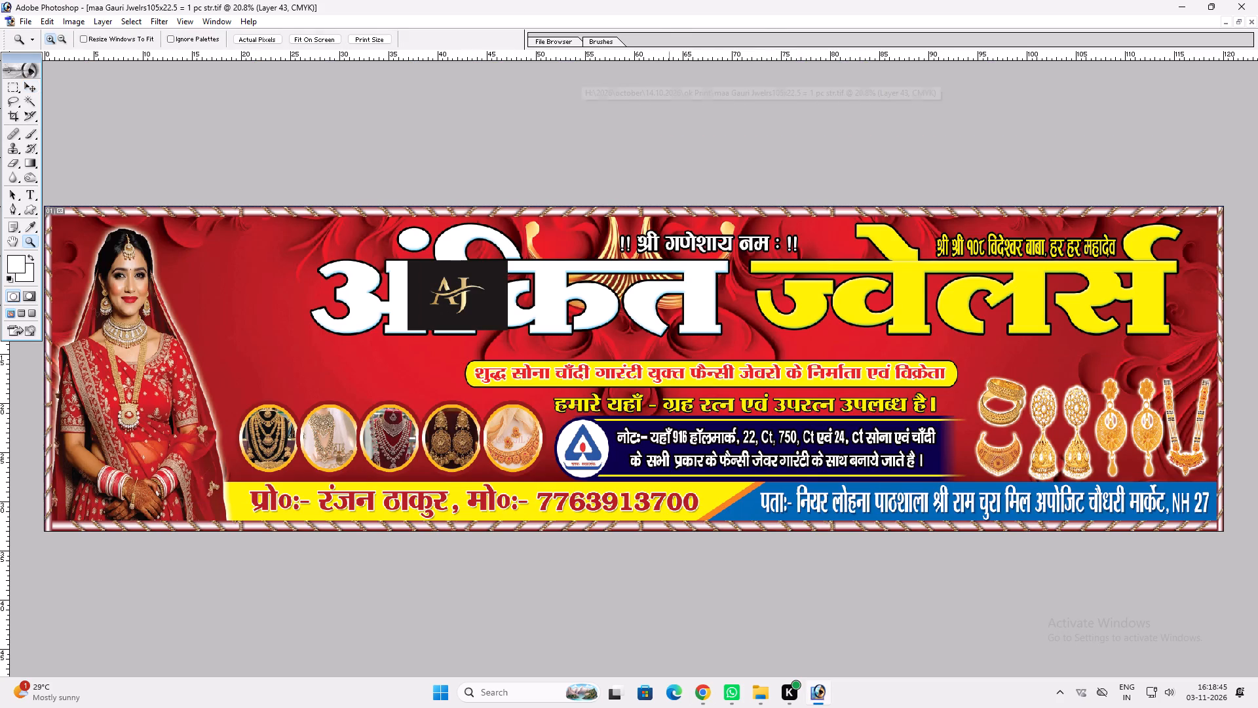
key("v")
key("ctrl+plus")
key("ctrl+plus")
key("space")
key("ctrl+l")
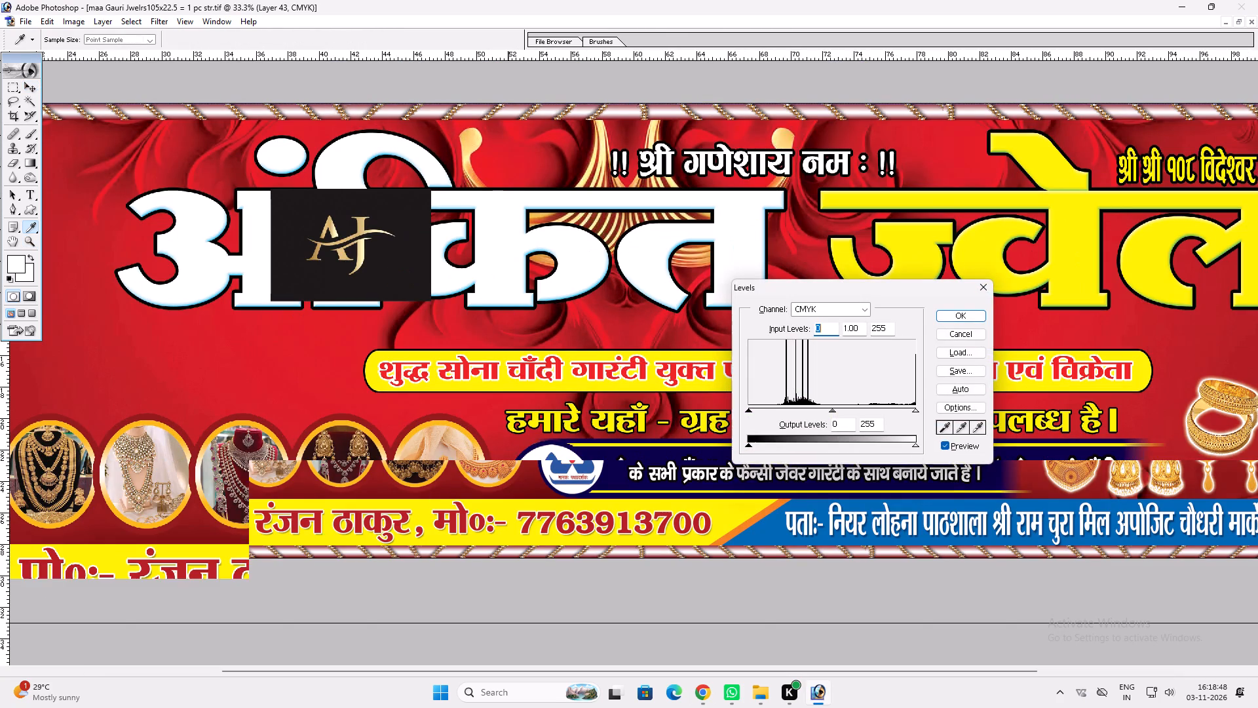
left_click(766, 412)
left_click_drag(769, 414, 776, 412)
left_click_drag(777, 412, 786, 411)
left_click(786, 411)
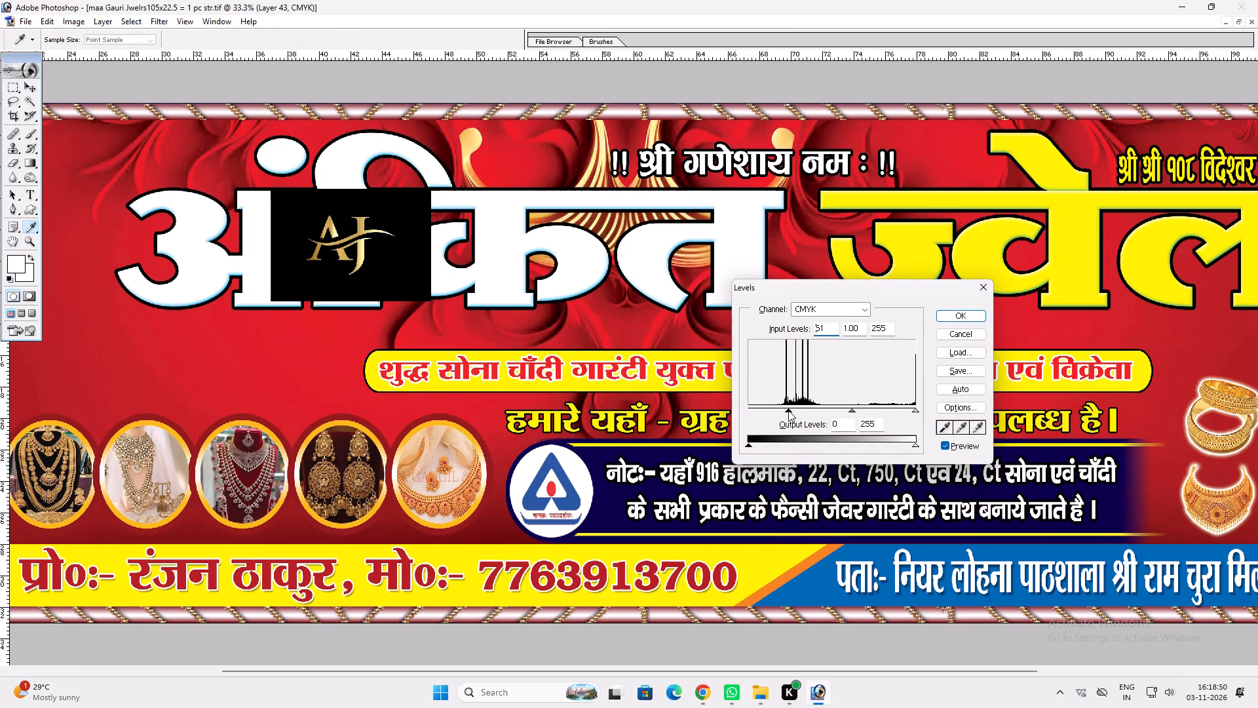
left_click_drag(908, 407, 902, 407)
left_click_drag(902, 407, 888, 407)
left_click(888, 407)
double_click(886, 407)
left_click_drag(911, 412, 900, 412)
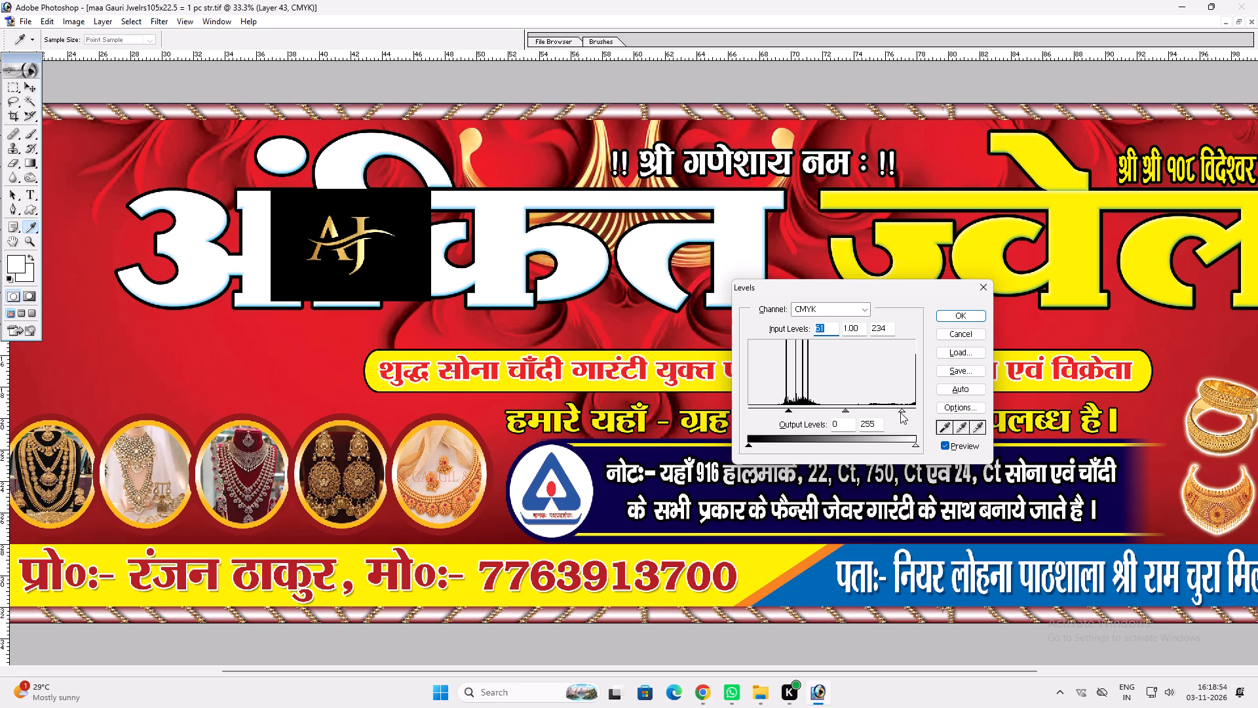
left_click_drag(900, 412, 896, 410)
key("Return")
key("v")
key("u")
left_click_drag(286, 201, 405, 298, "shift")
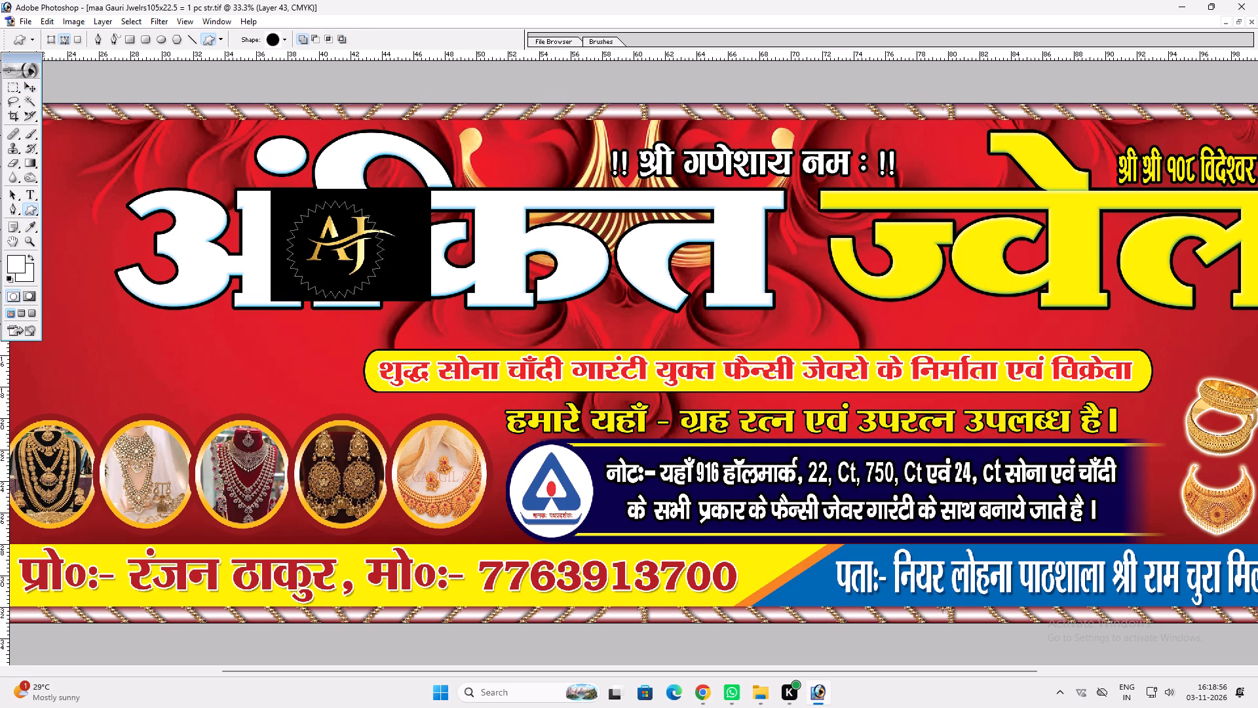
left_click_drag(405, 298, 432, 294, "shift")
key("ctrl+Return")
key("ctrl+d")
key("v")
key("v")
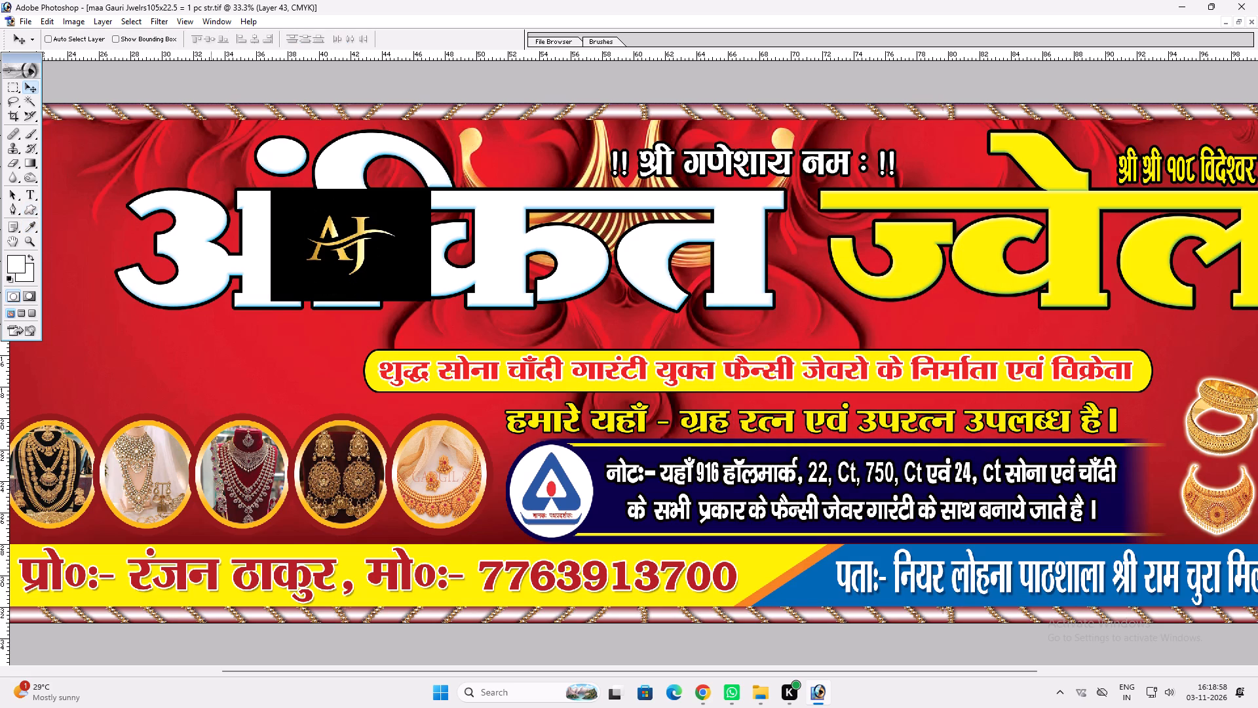
Make a circular selection around the AJ logo and copy the Background within it onto a new topmost layer.
key("u")
left_click(162, 38)
left_click_drag(303, 194, 429, 291, "shift")
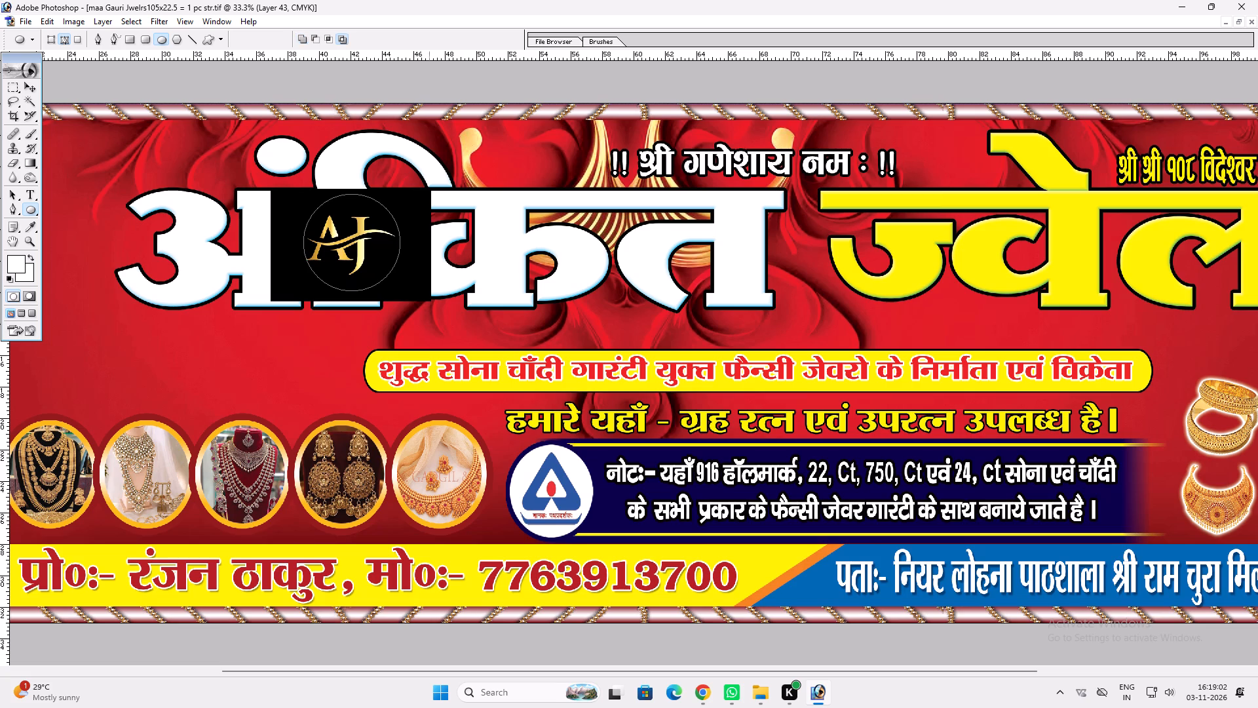
key("ctrl+Return")
key("v")
key("v")
right_click(218, 282)
left_click(268, 359)
key("ctrl+c")
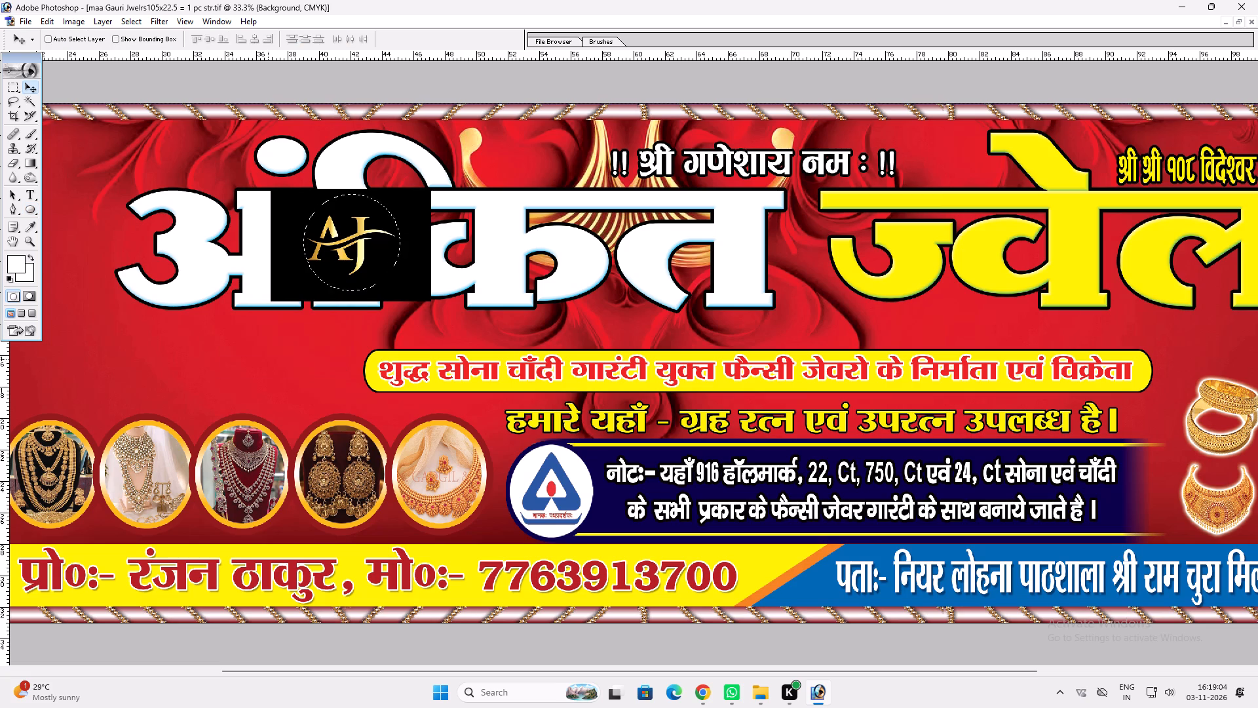
key("ctrl+v")
key("ctrl+shift+bracketright")
Move the white circle into the empty red area between the bride and the shop name.
type("vv")
key("space")
left_click_drag(203, 302, 638, 274)
key("v")
left_click_drag(382, 249, 349, 248)
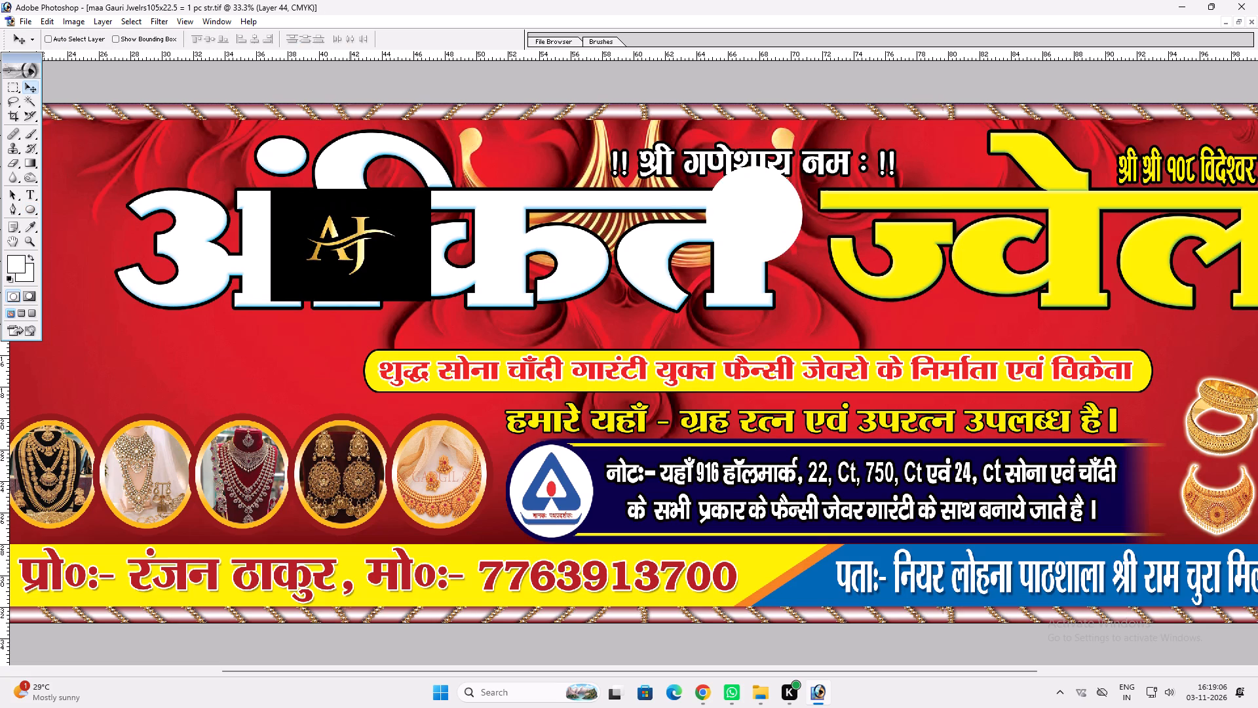
left_click_drag(349, 248, 218, 241)
left_click_drag(601, 214, 168, 218)
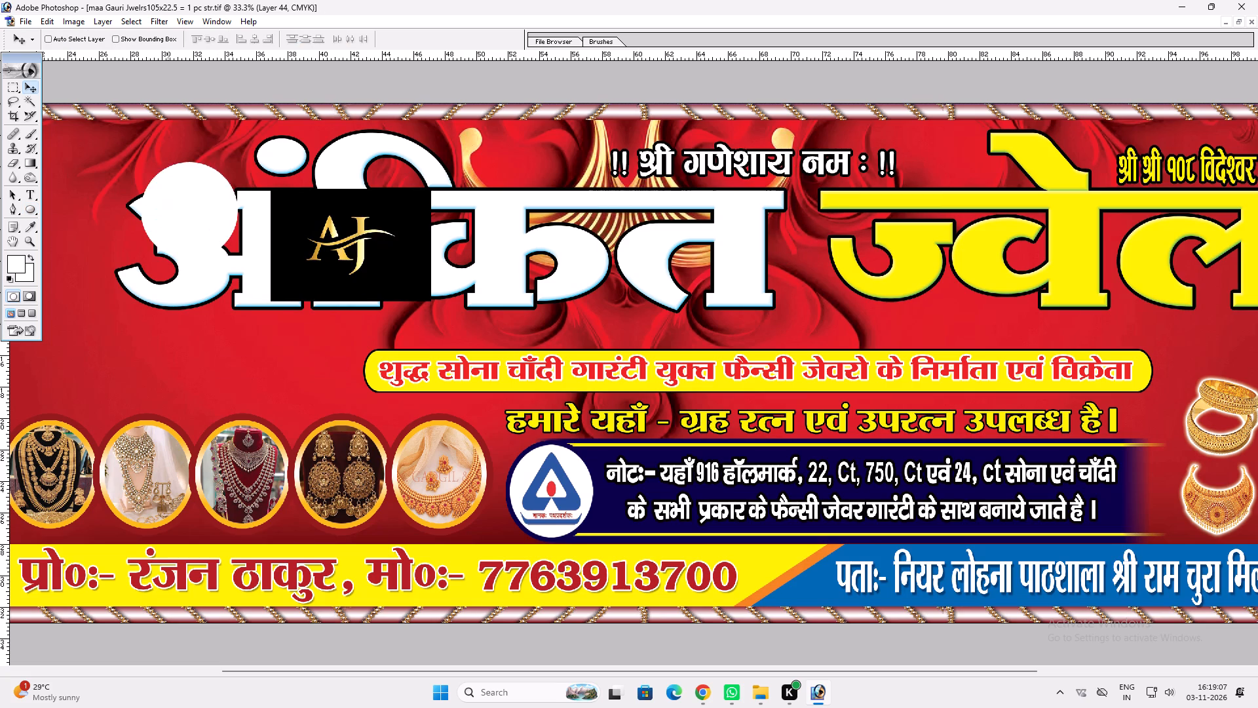
key("space")
key("space")
key("space")
key("space")
key("space")
key("space")
left_click_drag(168, 218, 623, 194)
key("v")
left_click_drag(516, 201, 288, 208)
Enlarge the white circle with Free Transform and reposition it between the bride's head and the shop name.
key("ctrl+t")
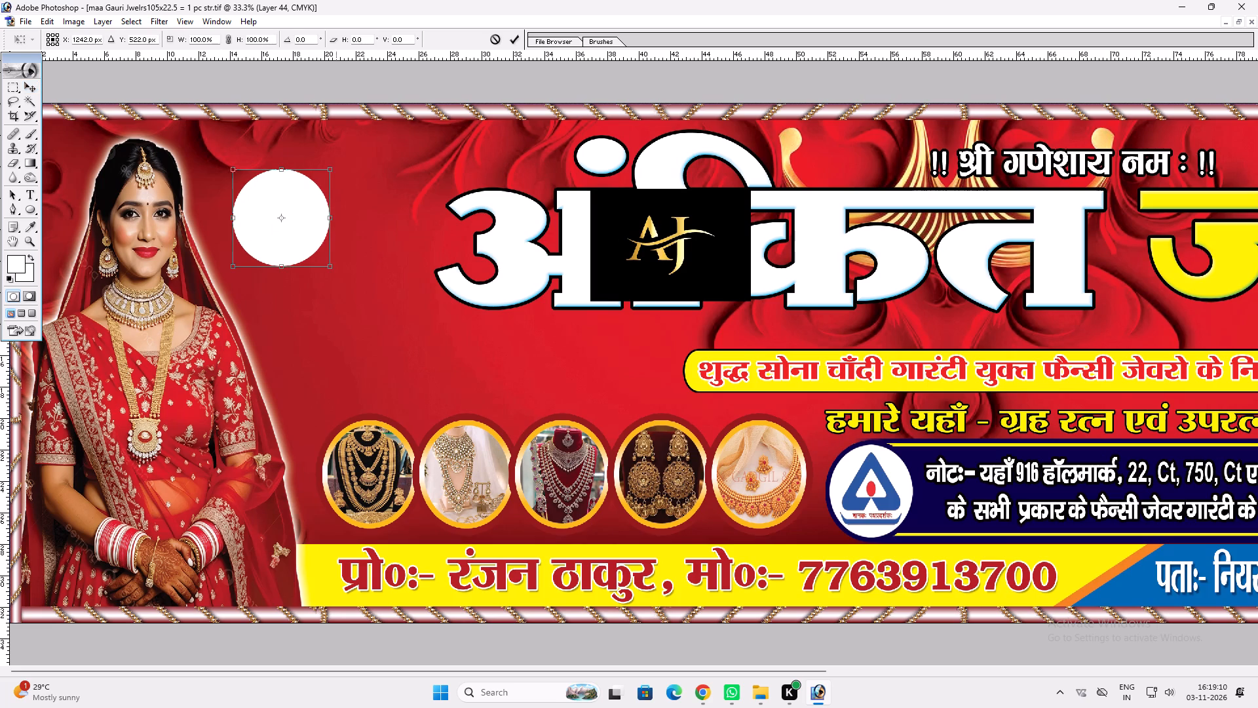
left_click_drag(327, 261, 353, 271, "shift")
key("shift+Return")
key("v")
left_click_drag(319, 262, 368, 275)
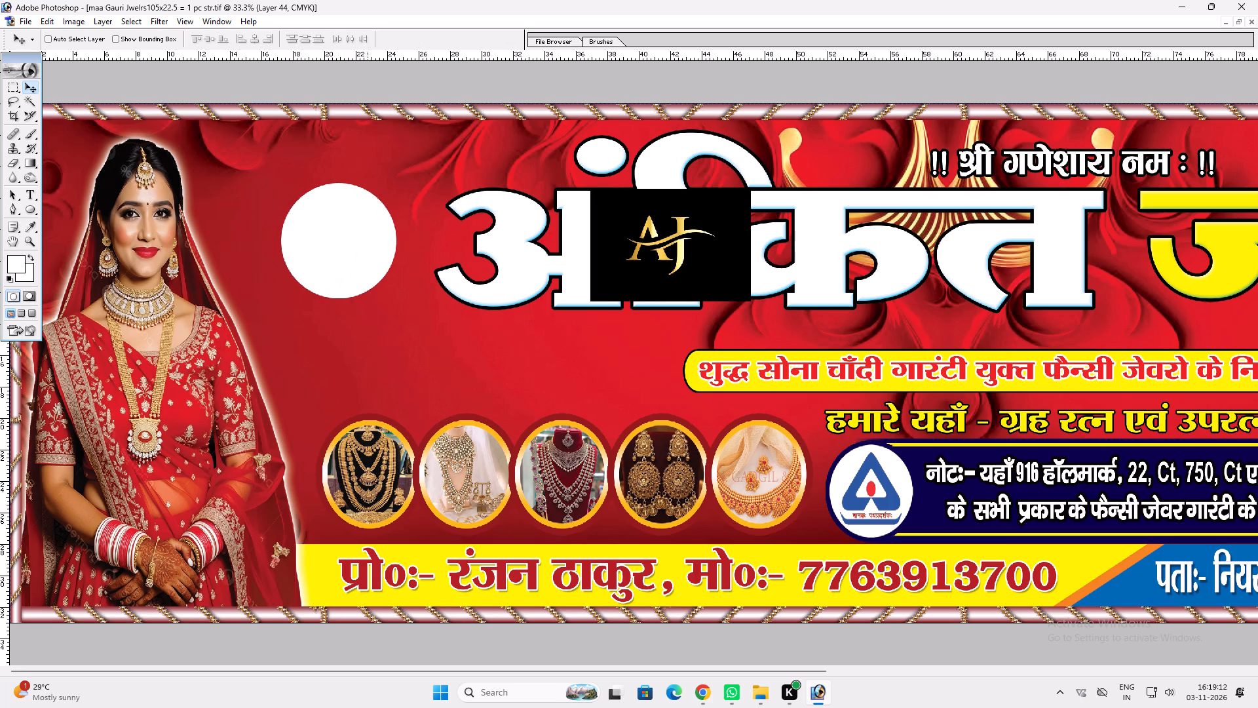
left_click_drag(368, 275, 353, 282)
key("ctrl+t")
left_click_drag(385, 192, 394, 187, "alt+shift")
key("Return")
key("v")
Bring the AJ logo to the front, set its opacity to 50%, and position it over the white circle.
left_click(660, 251, "ctrl")
left_click_drag(658, 241, 364, 246)
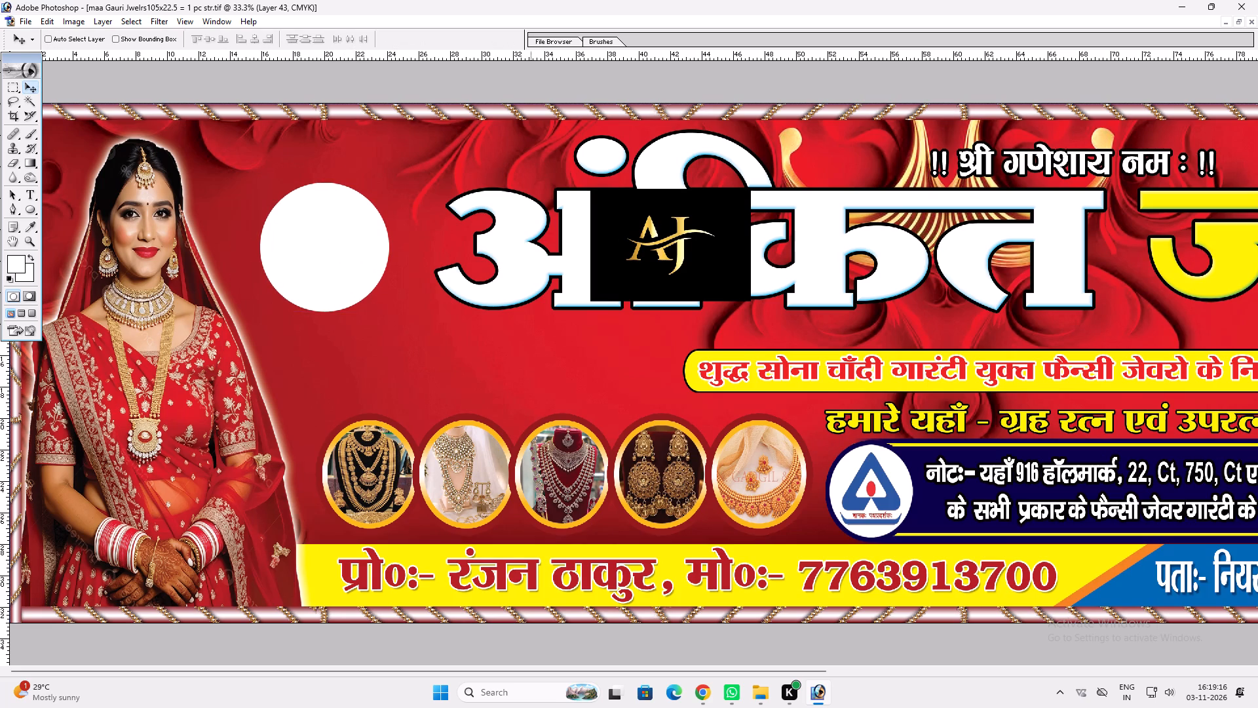
left_click_drag(364, 246, 359, 245)
key("ctrl+shift+bracketright")
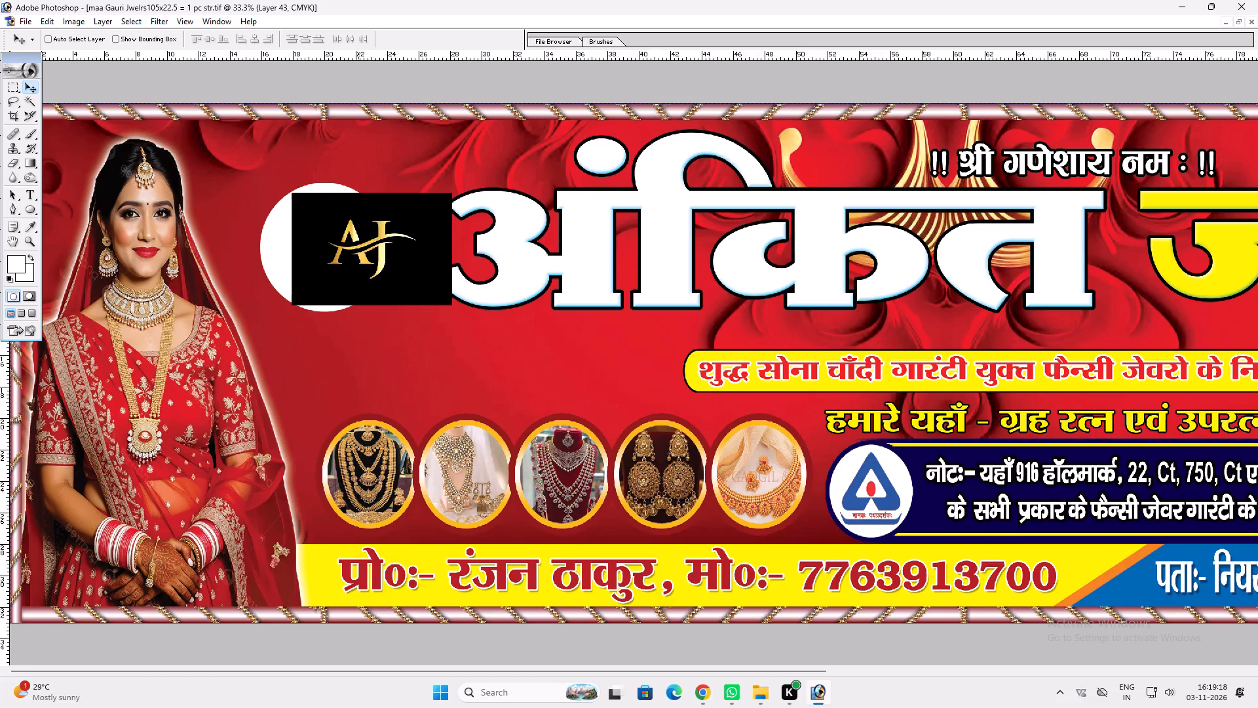
key("5")
key("v")
left_click_drag(358, 241, 311, 241)
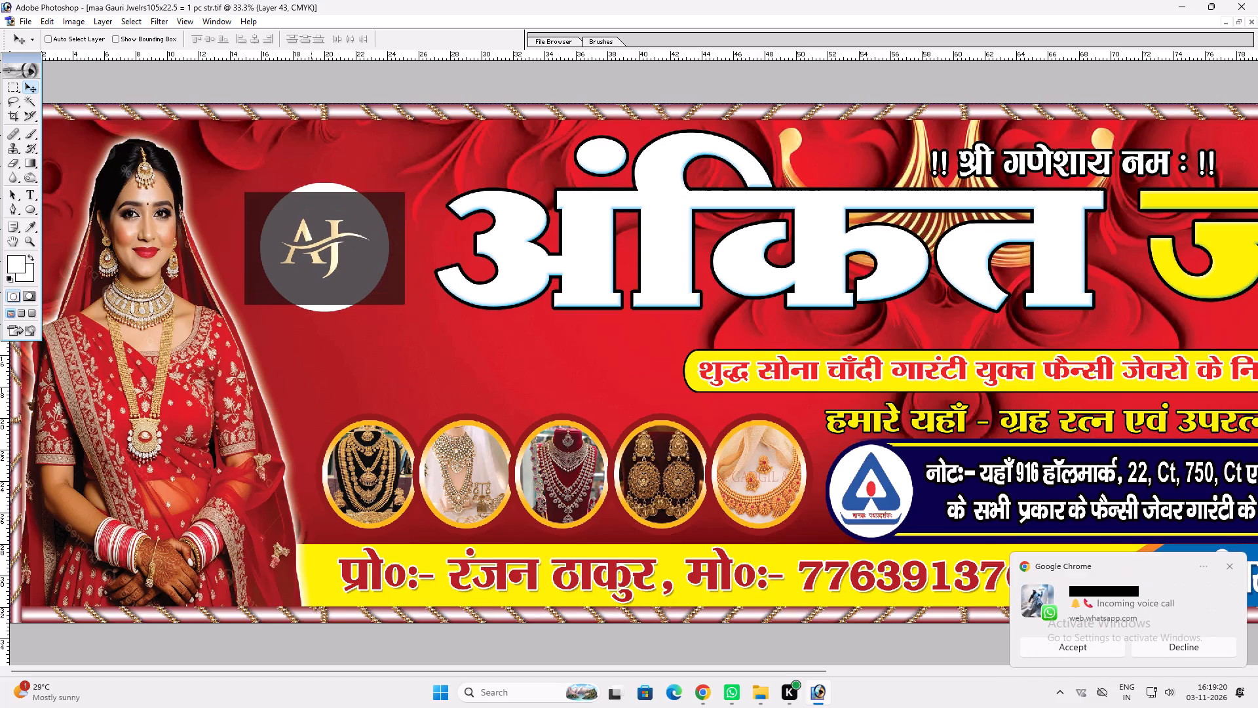
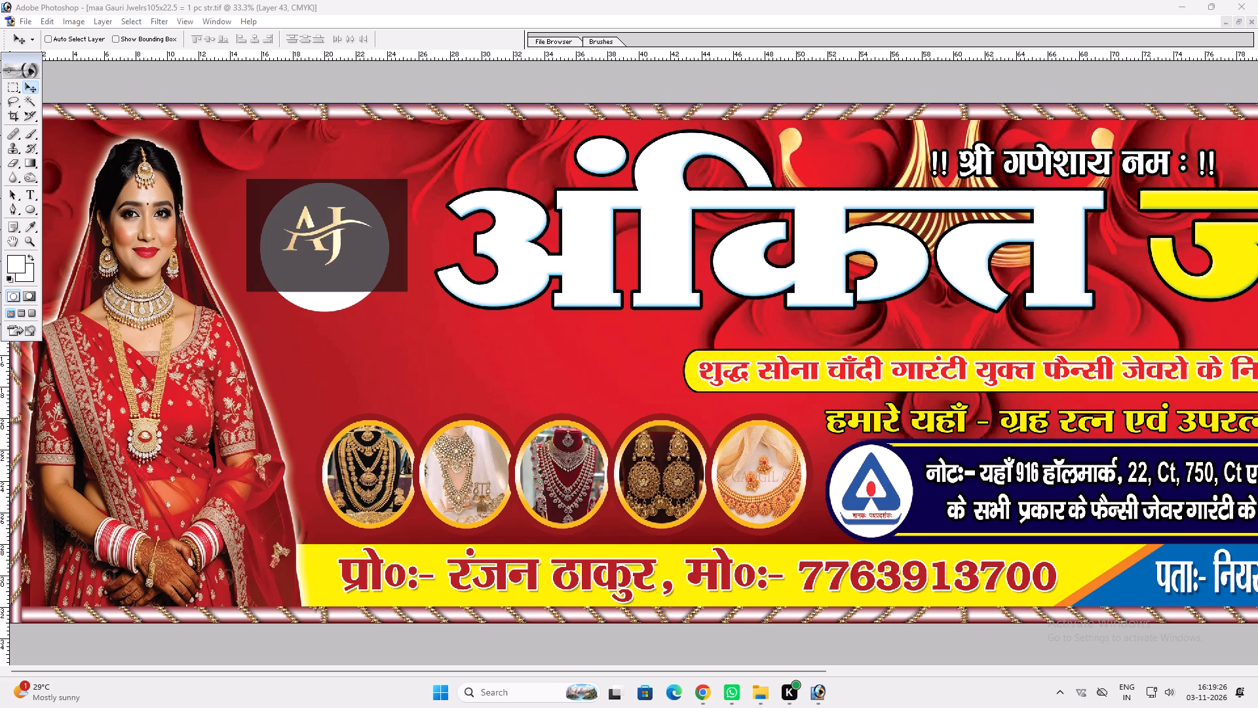
Enlarge the semi-transparent AJ logo with Free Transform and centre it over the white circle.
right_click(398, 283)
left_click(419, 289)
right_click(391, 274)
left_click(410, 283)
key("ctrl+t")
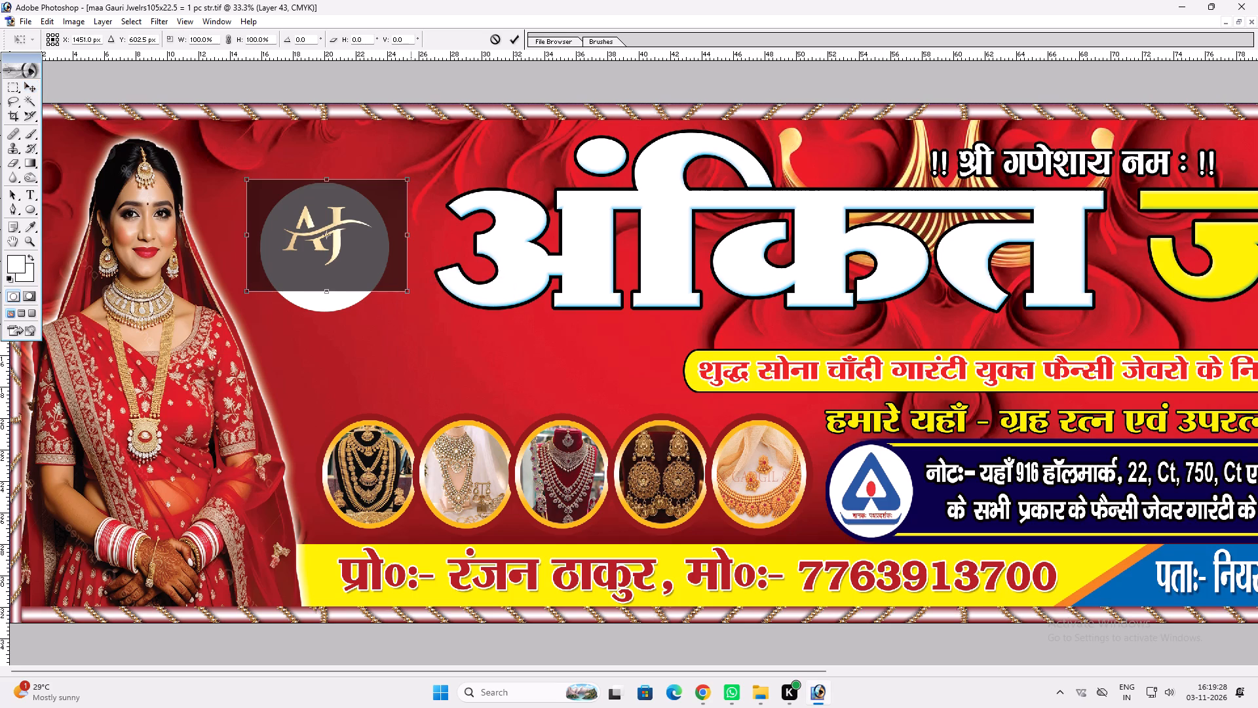
left_click_drag(408, 290, 456, 310, "shift")
key("shift+Return")
key("v")
key("v")
left_click_drag(428, 303, 415, 303)
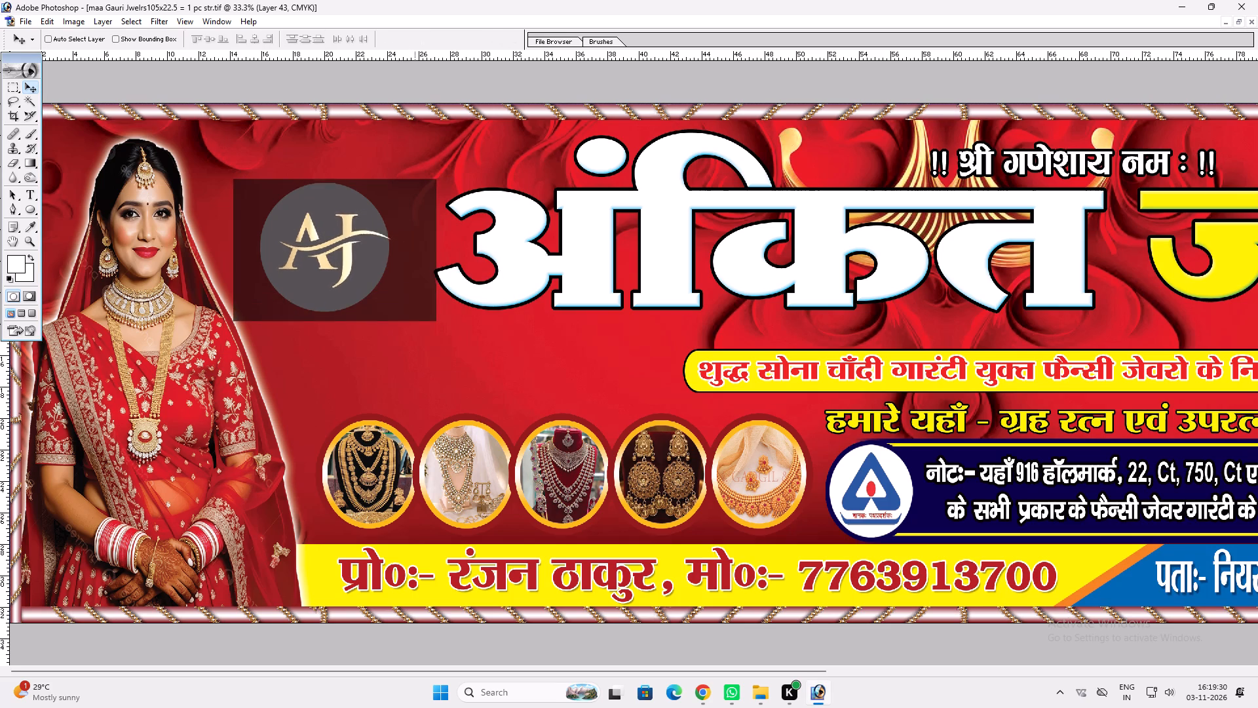
left_click_drag(415, 303, 410, 303)
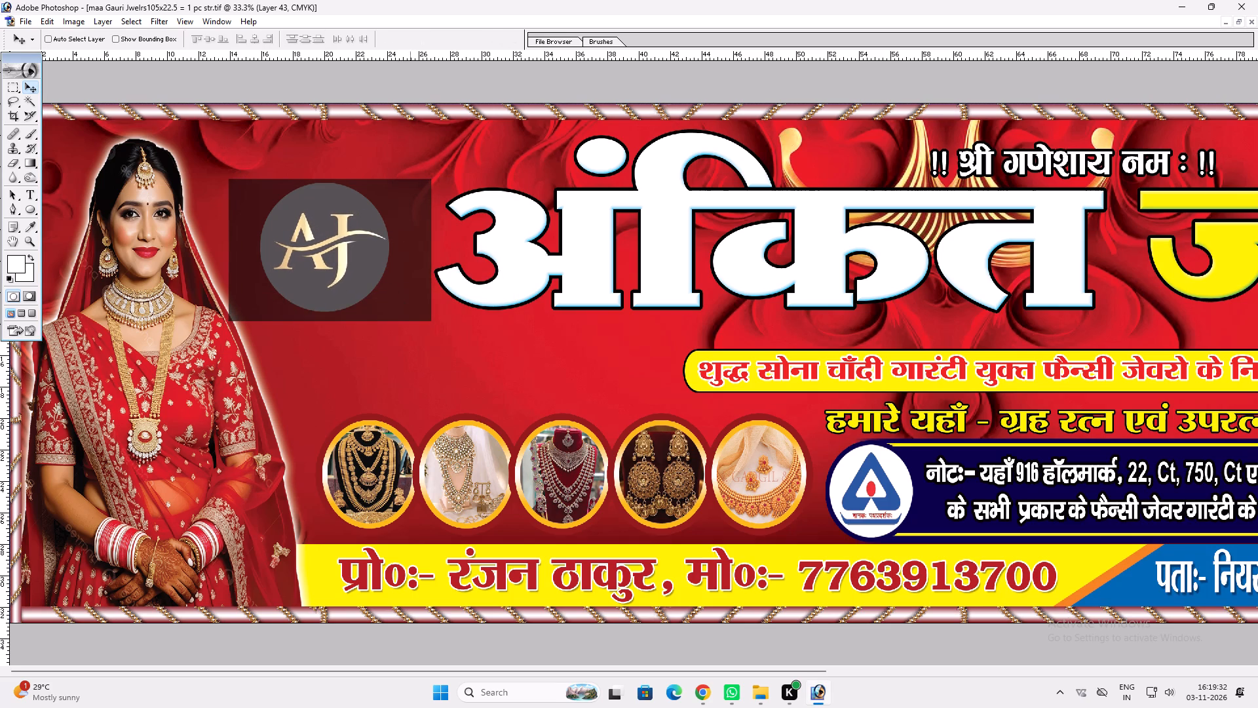
Trim the AJ logo layer to the white circle's outline by deleting everything outside it, and restore its opacity to 100%.
right_click(373, 277)
left_click(419, 300)
key("w")
left_click(422, 300)
key("v")
right_click(370, 267)
left_click(385, 273)
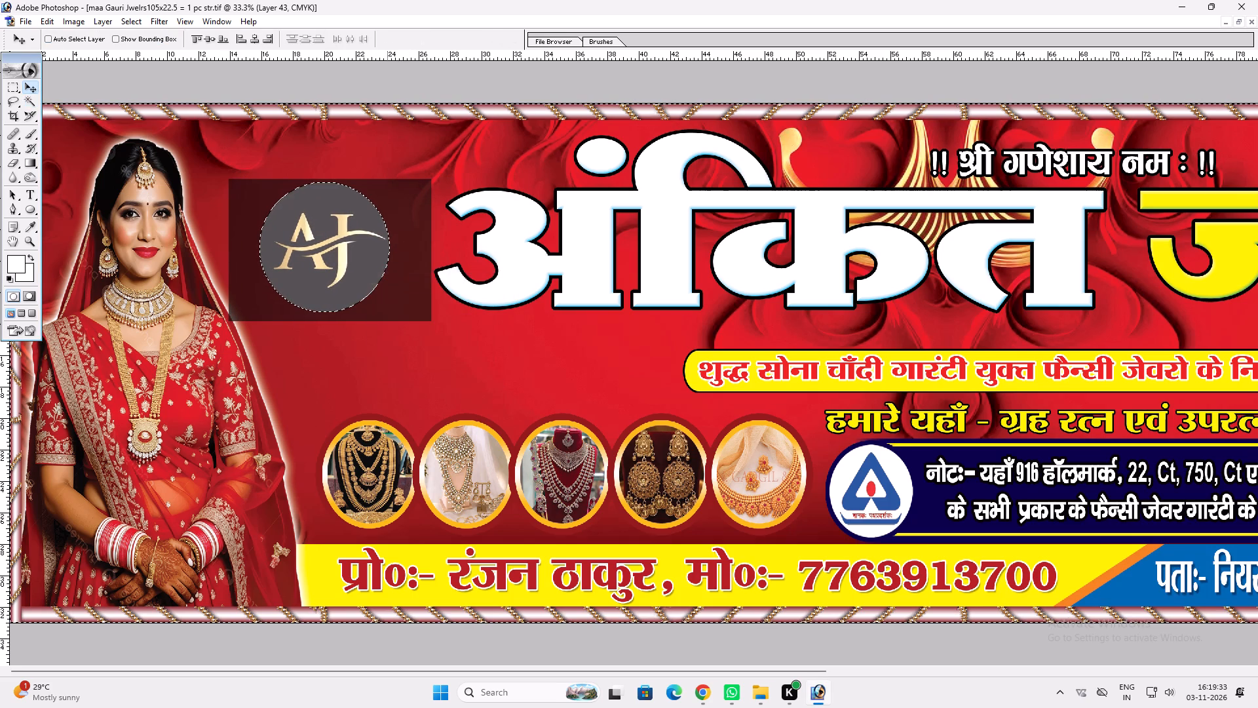
key("Delete")
key("0")
key("ctrl+d")
Scale the white circle to about 106.6% with Free Transform so it forms a thin rim around the black AJ logo.
right_click(368, 260)
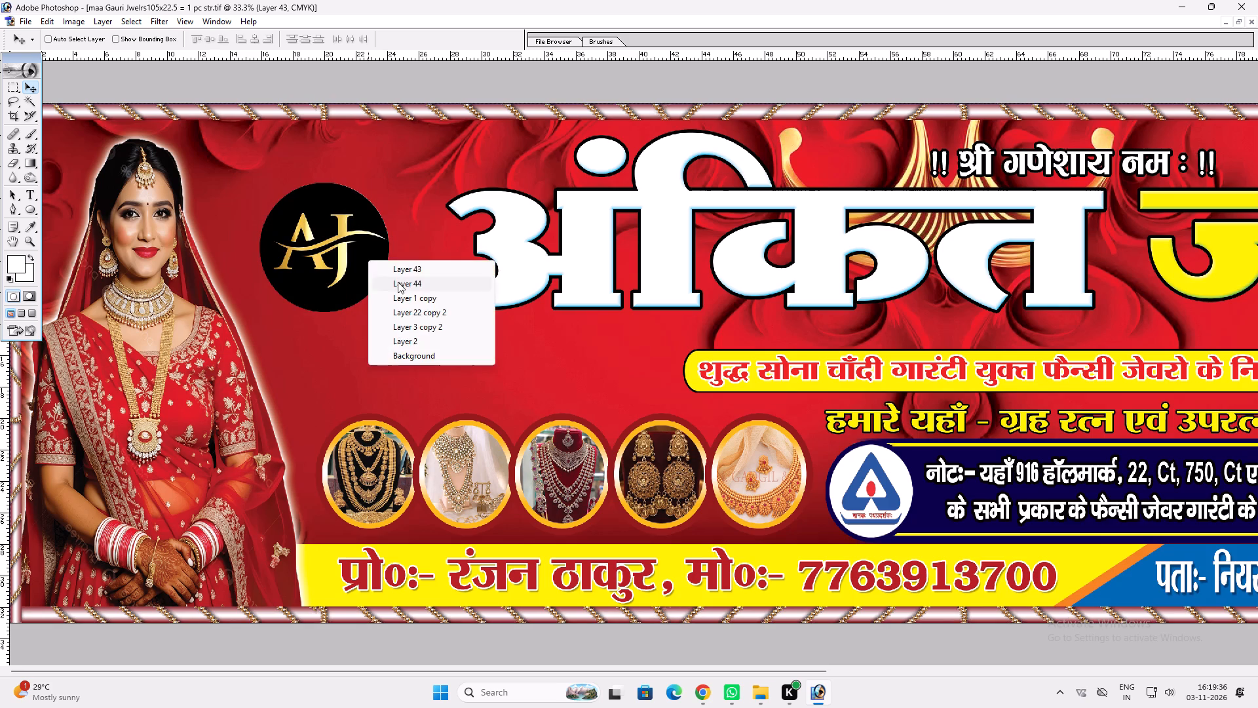
left_click(398, 282)
key("ctrl+t")
left_click(389, 186, "shift")
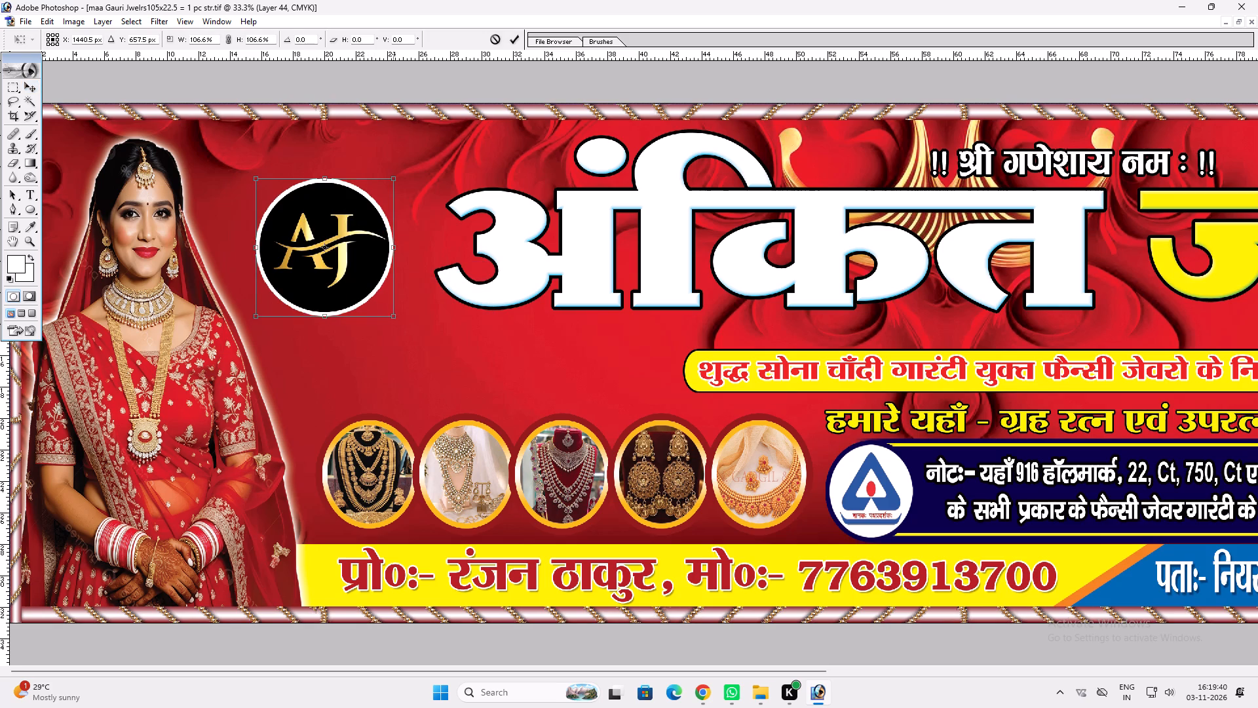
key("Return")
key("v")
Add an orange-yellow linear Gradient Overlay at 90° with a reduced scale to the circle behind the AJ logo.
key("alt+l")
type("yg")
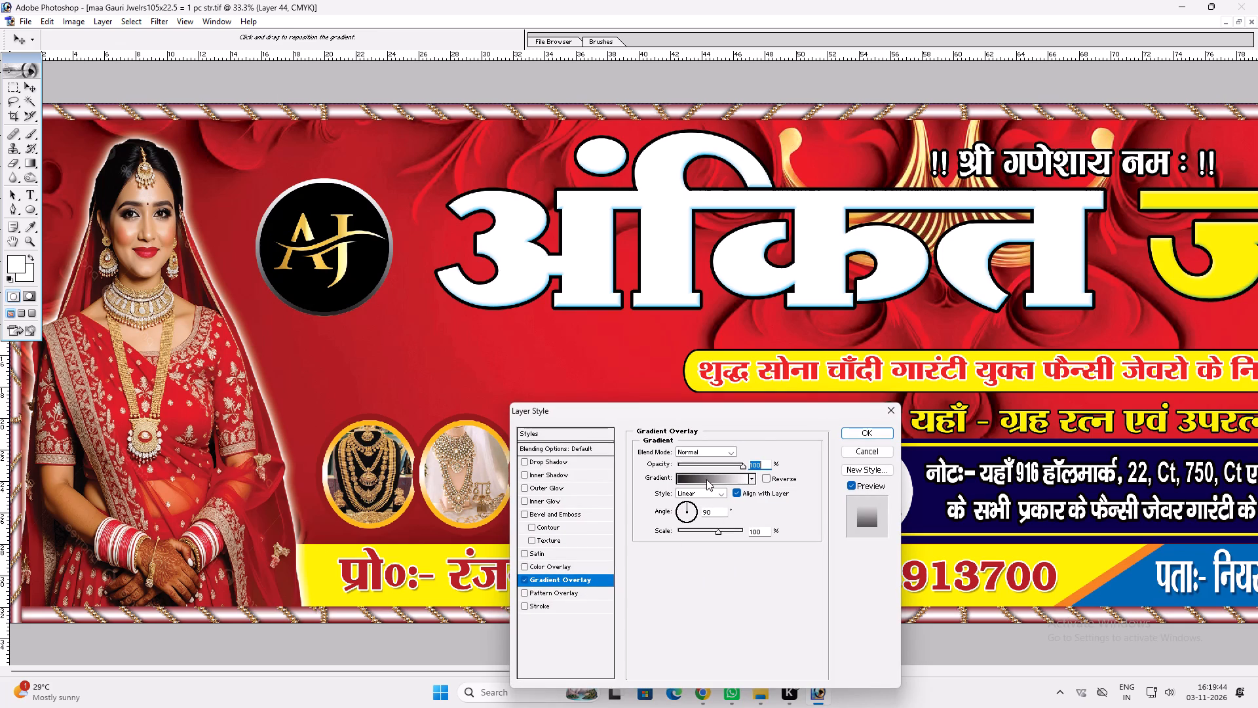
left_click(706, 479)
left_click(666, 245)
key("Return")
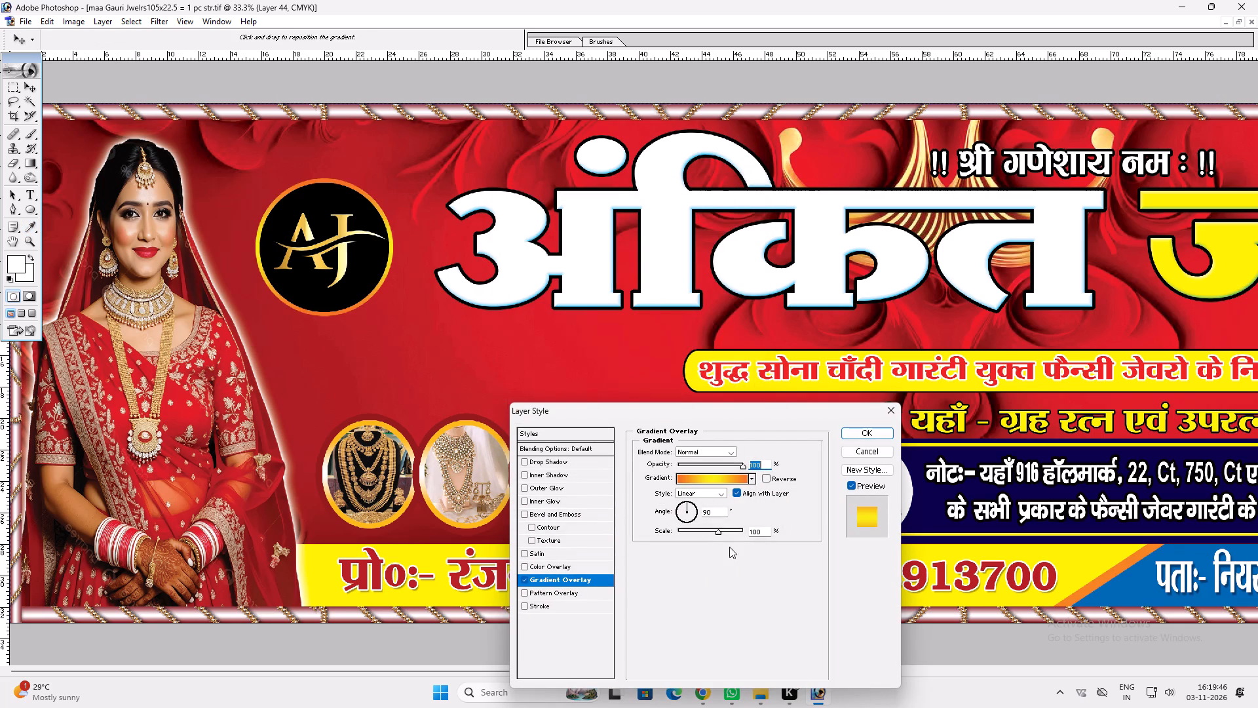
left_click_drag(717, 529, 710, 528)
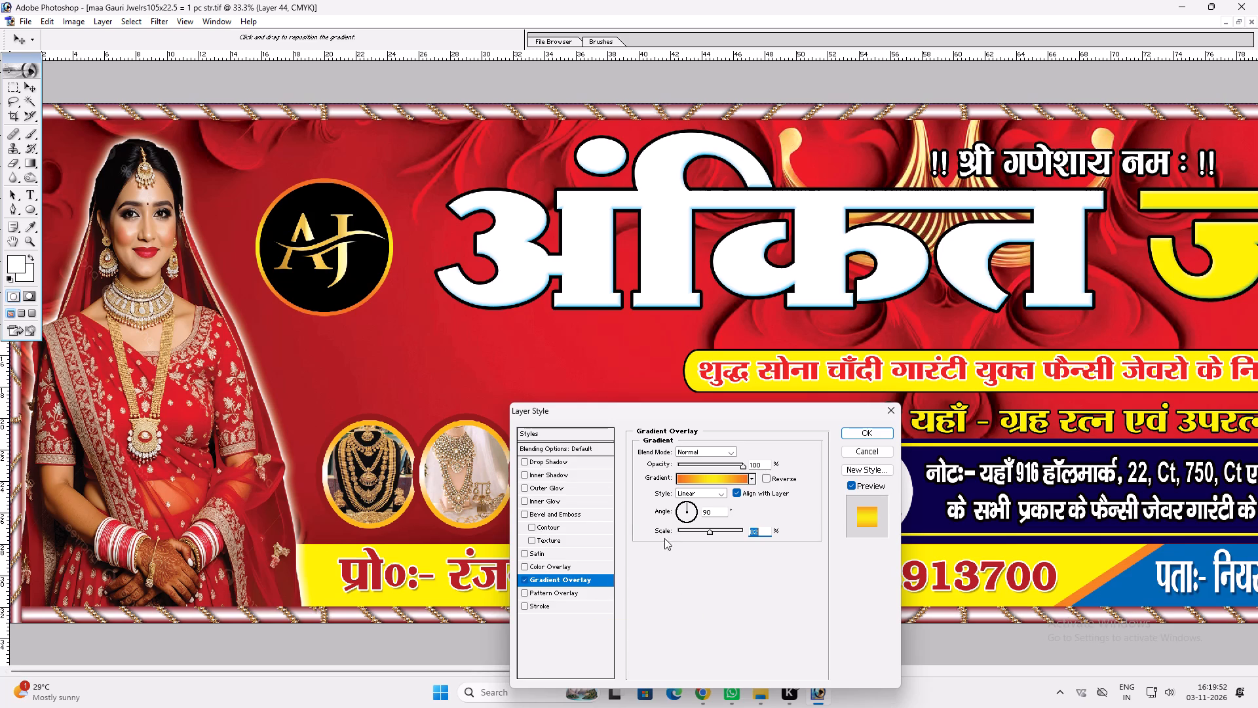
key("Return")
Shrink the gradient circle very slightly with Free Transform to thin the rim around the AJ logo.
key("ctrl+t")
left_click(392, 178, "alt+shift")
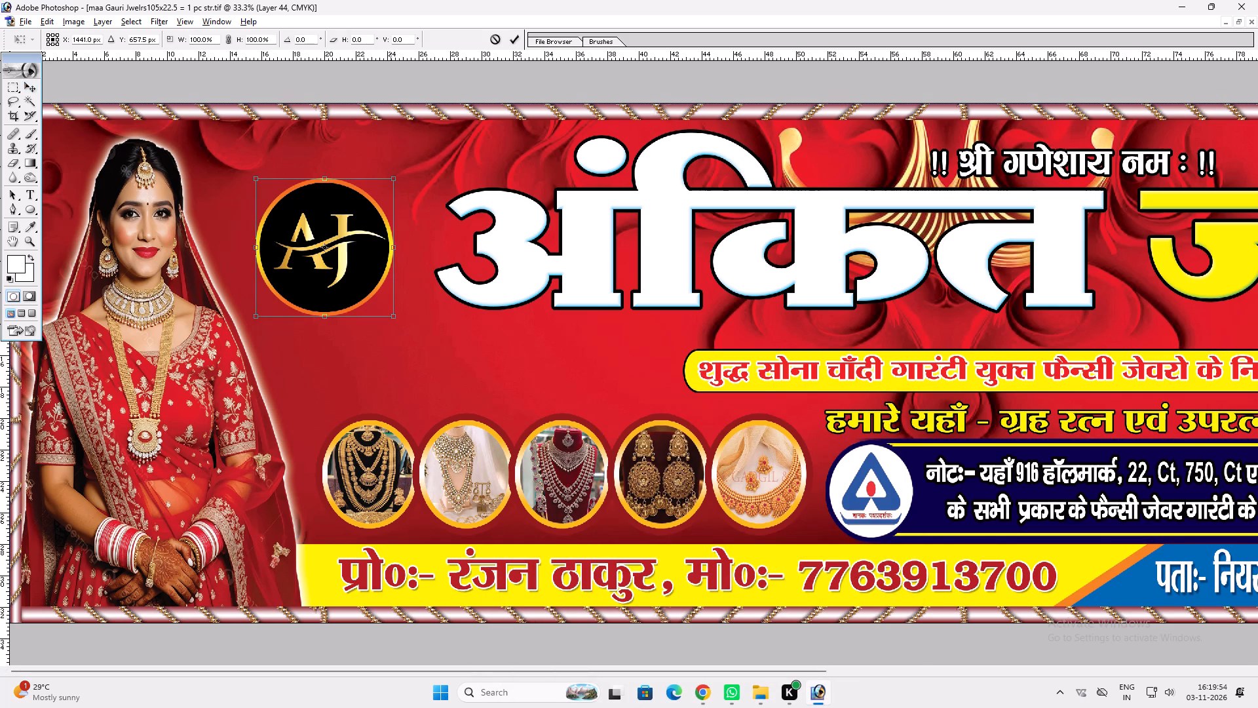
key("Return")
key("v")
Add a Drop Shadow to the gradient circle, slightly adjusting its size, spread and distance.
key("alt+l")
type("yd")
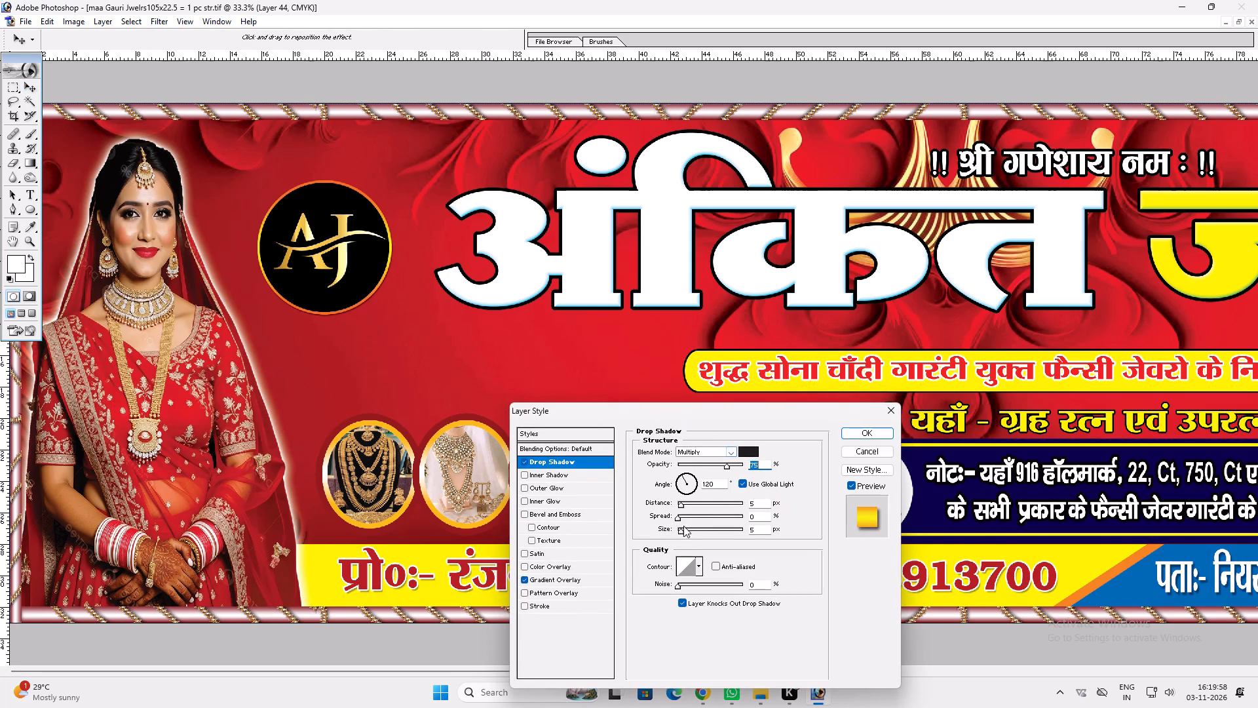
left_click(683, 530)
left_click(681, 520)
left_click(682, 511)
key("Return")
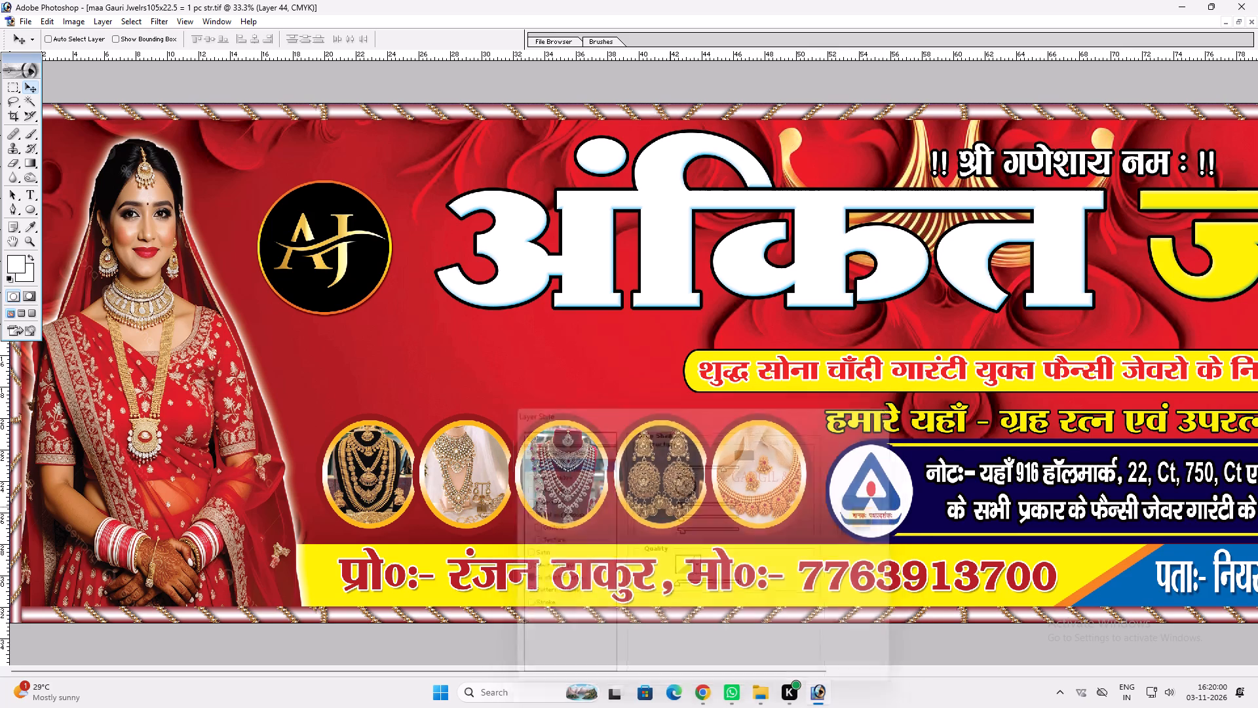
Move the round AJ logo together with its rim slightly left, towards the bride.
key("v")
right_click(352, 260, "ctrl+shift")
left_click(372, 265, "ctrl+shift")
left_click_drag(375, 268, 369, 269)
Stretch the shop name "अंकित ज्वेलर्स" leftwards with Free Transform so it starts closer to the AJ logo.
left_click(496, 262, "ctrl")
left_click(498, 248, "ctrl")
key("ctrl+t")
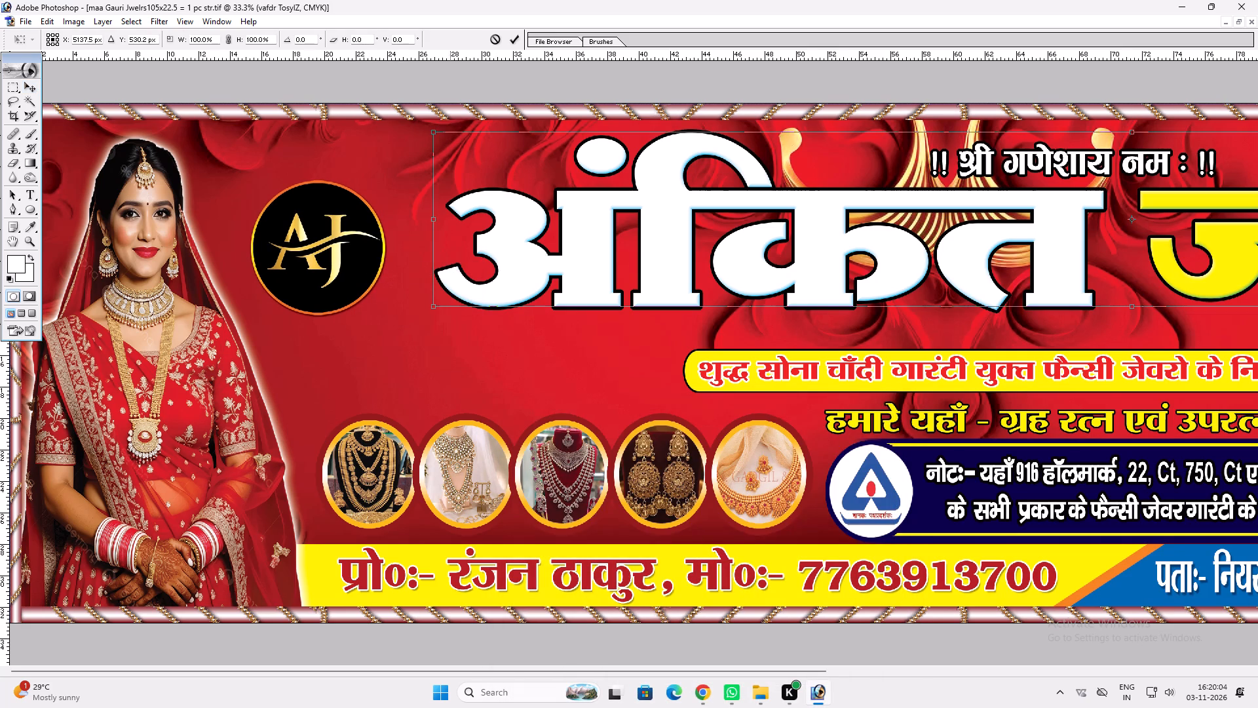
left_click(425, 237, "shift")
left_click_drag(429, 236, 405, 231, "shift")
key("shift+Return")
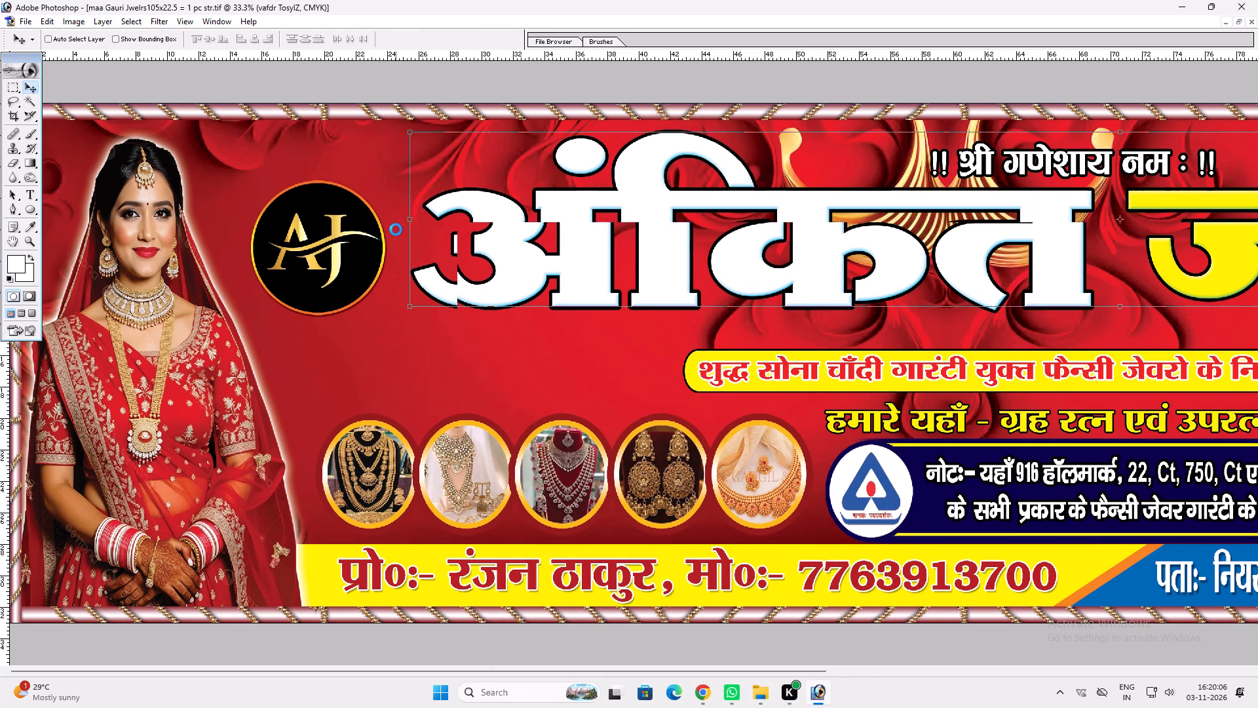
key("space")
key("space")
key("space")
key("space")
key("space")
key("space")
key("space")
key("space")
key("space")
key("space")
key("space")
key("space")
key("space")
key("space")
key("space")
key("space")
key("space")
key("space")
key("space")
key("space")
right_click(569, 267)
right_click(569, 265)
left_click(586, 271)
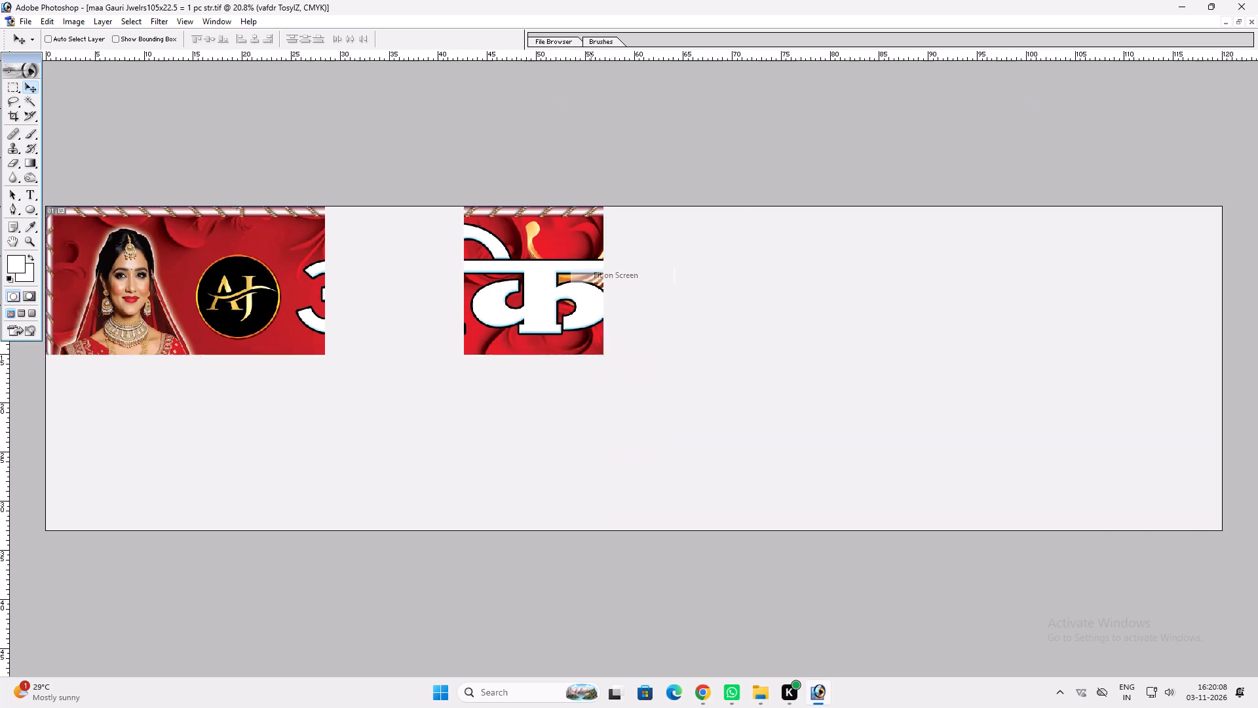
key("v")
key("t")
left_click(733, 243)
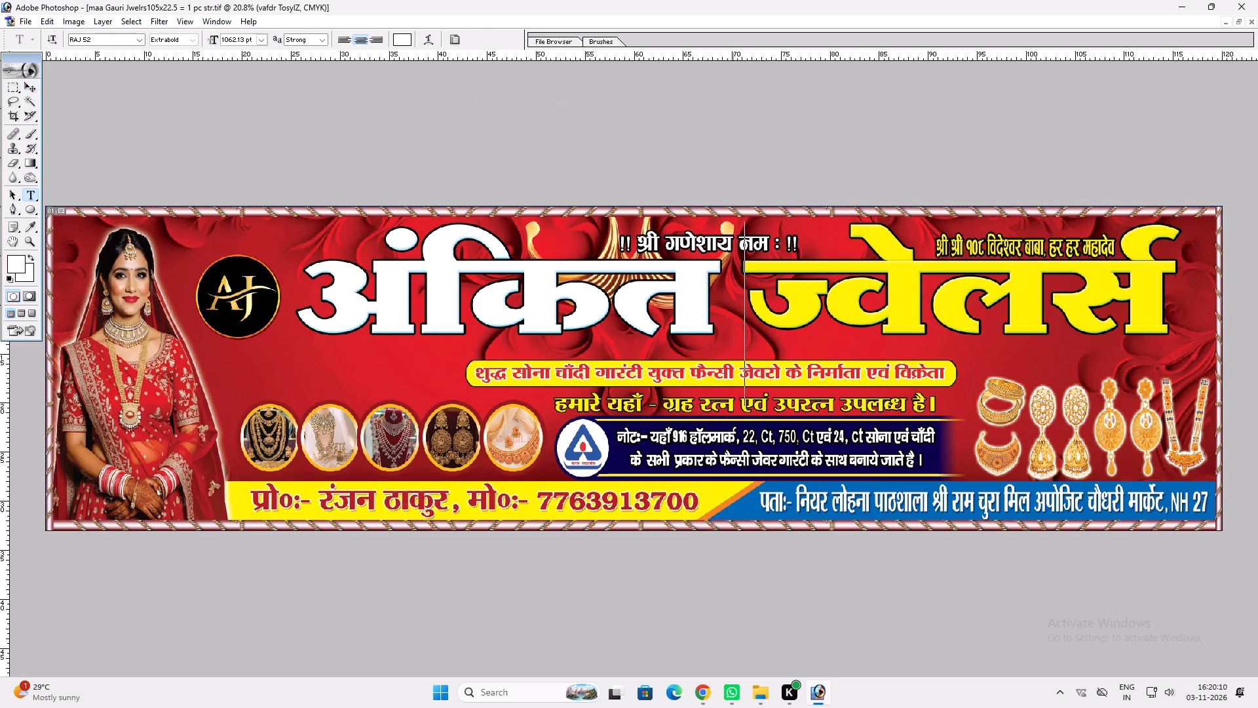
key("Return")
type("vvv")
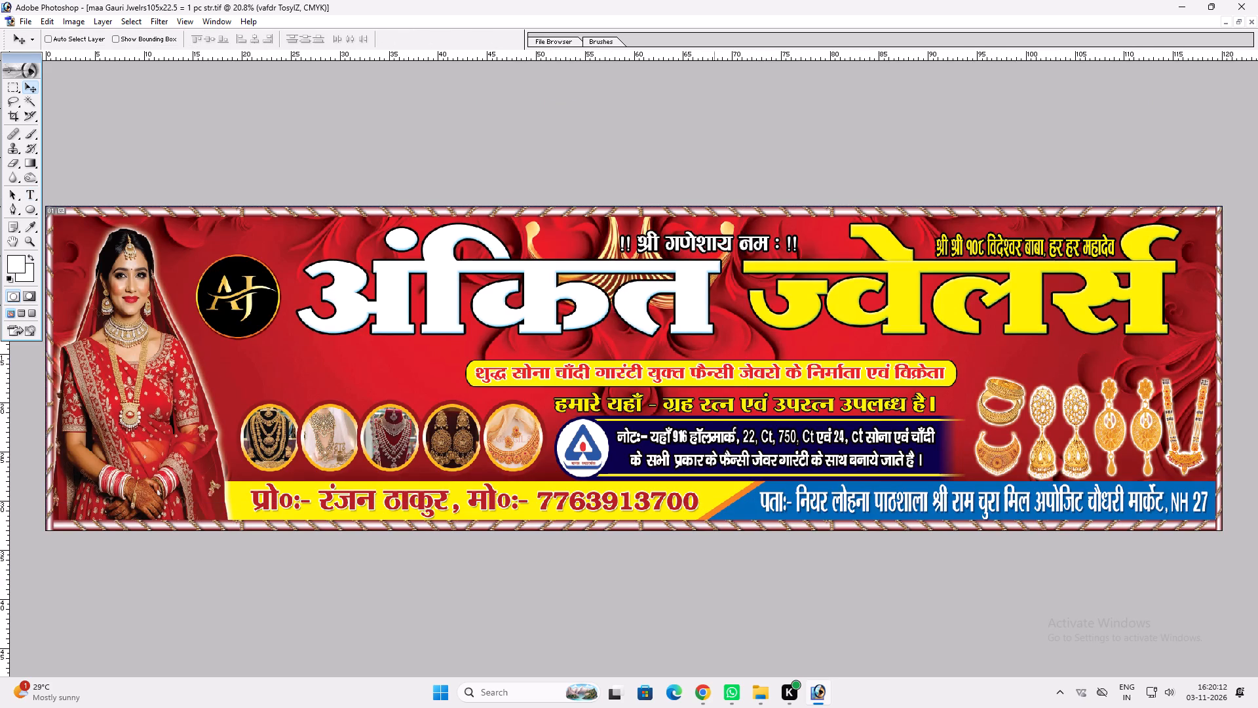
Move the "!! श्री गणेशाय नमः !!" line slightly up and left, and enlarge it with Free Transform.
right_click(714, 241)
left_click(729, 247)
left_click_drag(727, 246, 709, 241)
key("ctrl+t")
left_click_drag(776, 236, 786, 236, "alt+shift")
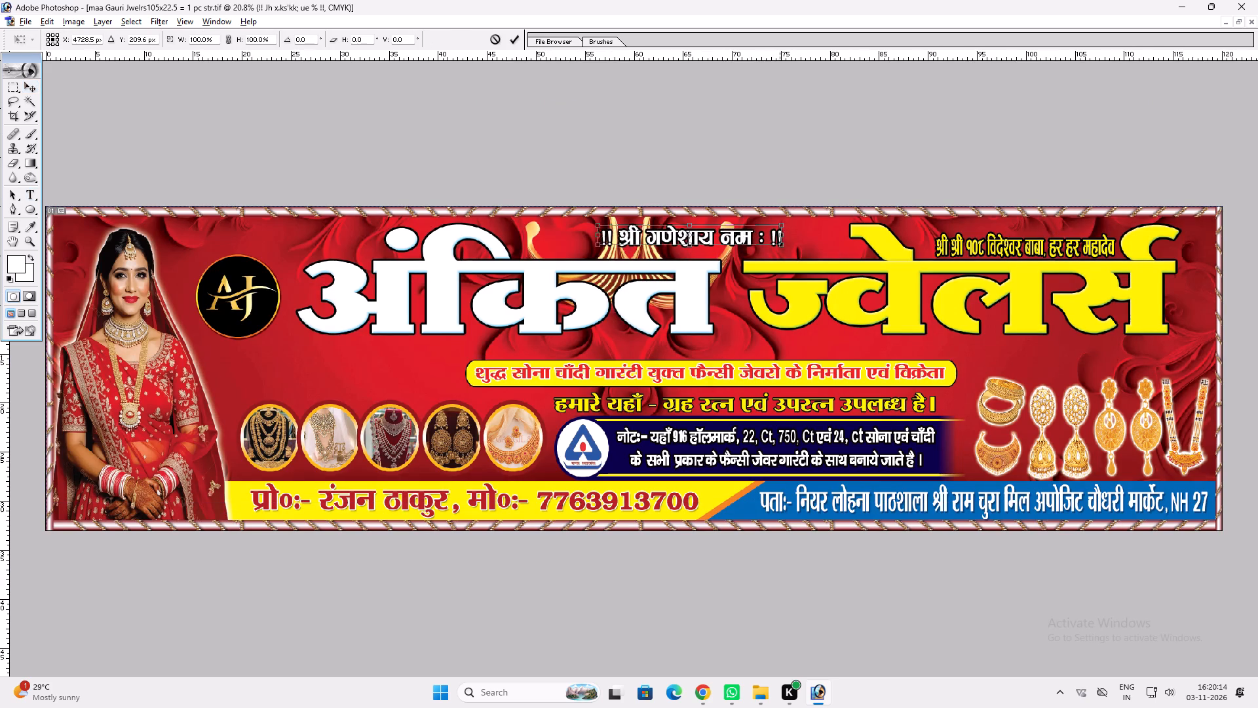
left_click_drag(786, 236, 799, 235, "alt+shift")
key("shift+Return")
key("v")
key("v")
Delete the text "श्री श्री १०८ विदेश्वर बाबा, हर हर महादेव" above the yellow "ज्वेलर्स".
key("t")
left_click(1026, 243)
key("ctrl+a")
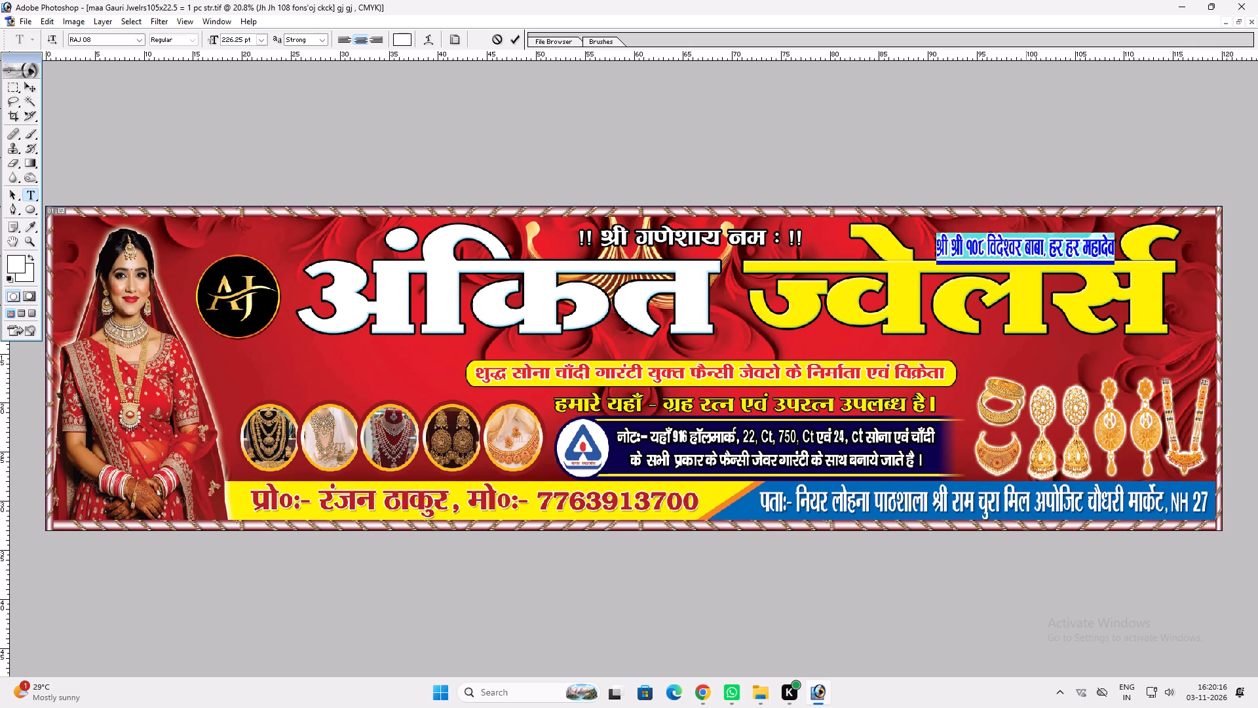
key("BackSpace")
key("Return")
key("v")
key("v")
Delete the layer "Layer 22 copy 2" that lies under the shop name.
right_click(787, 281)
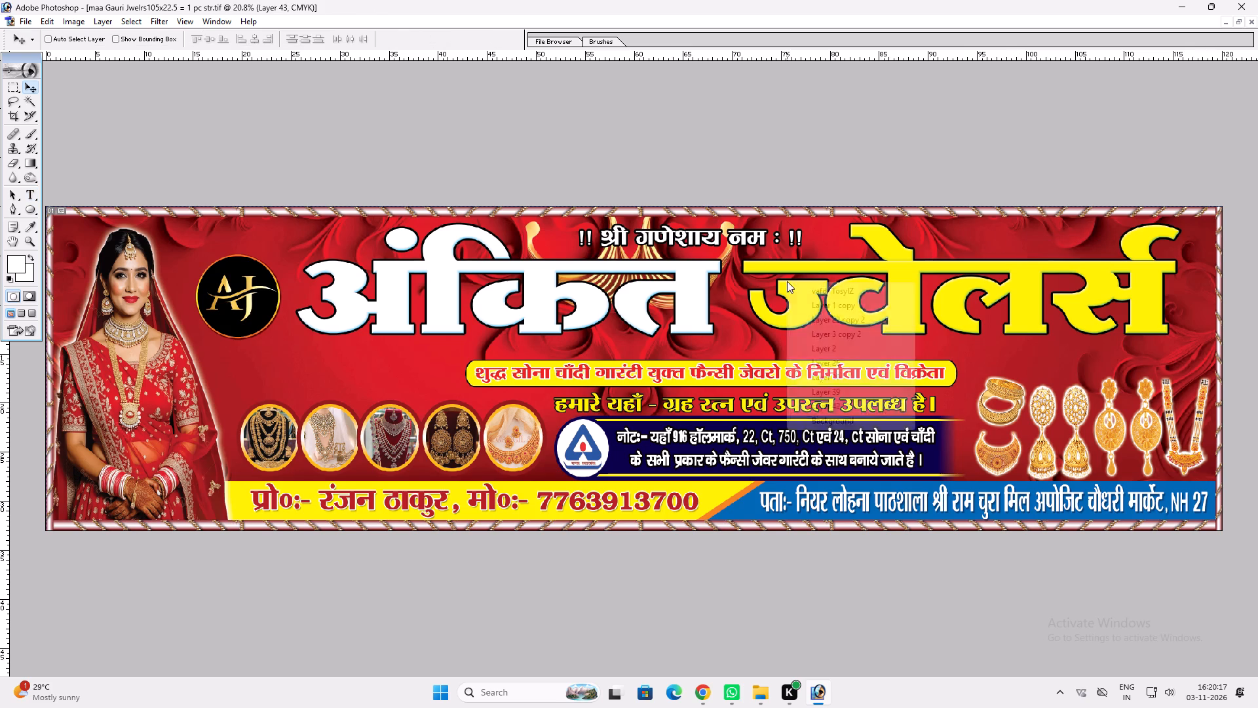
left_click(795, 288)
right_click(795, 288)
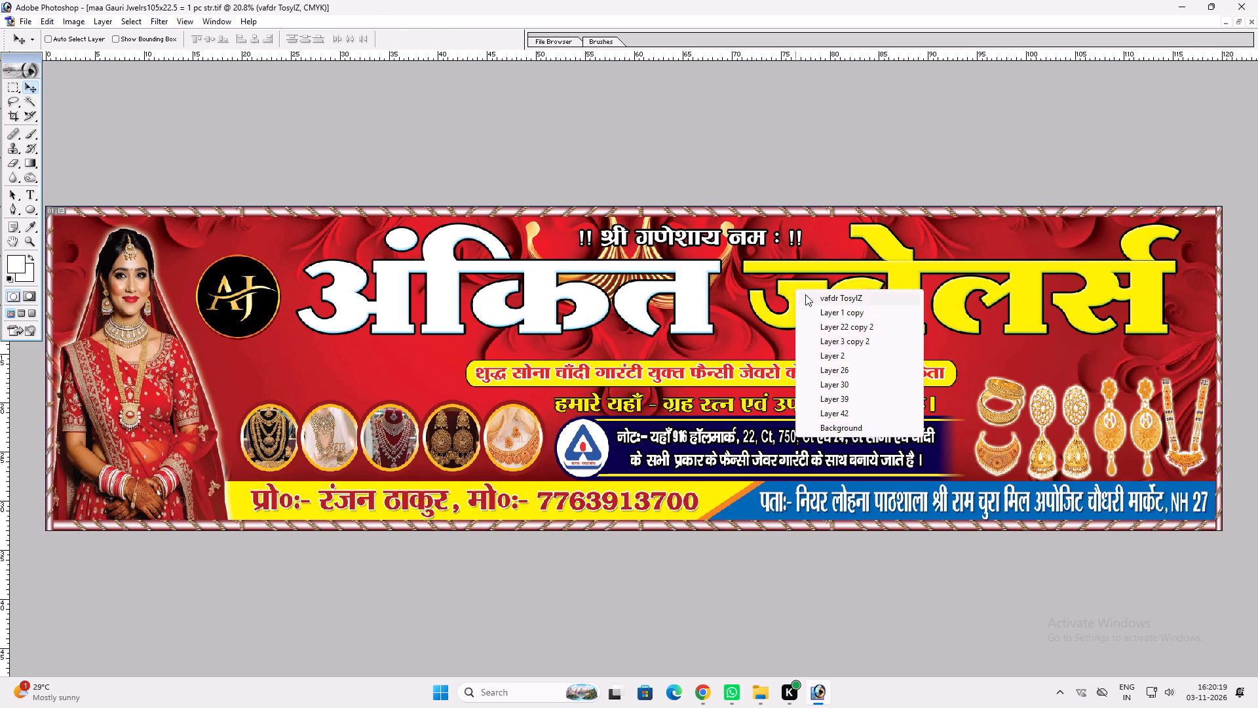
left_click(826, 326)
key("alt+l")
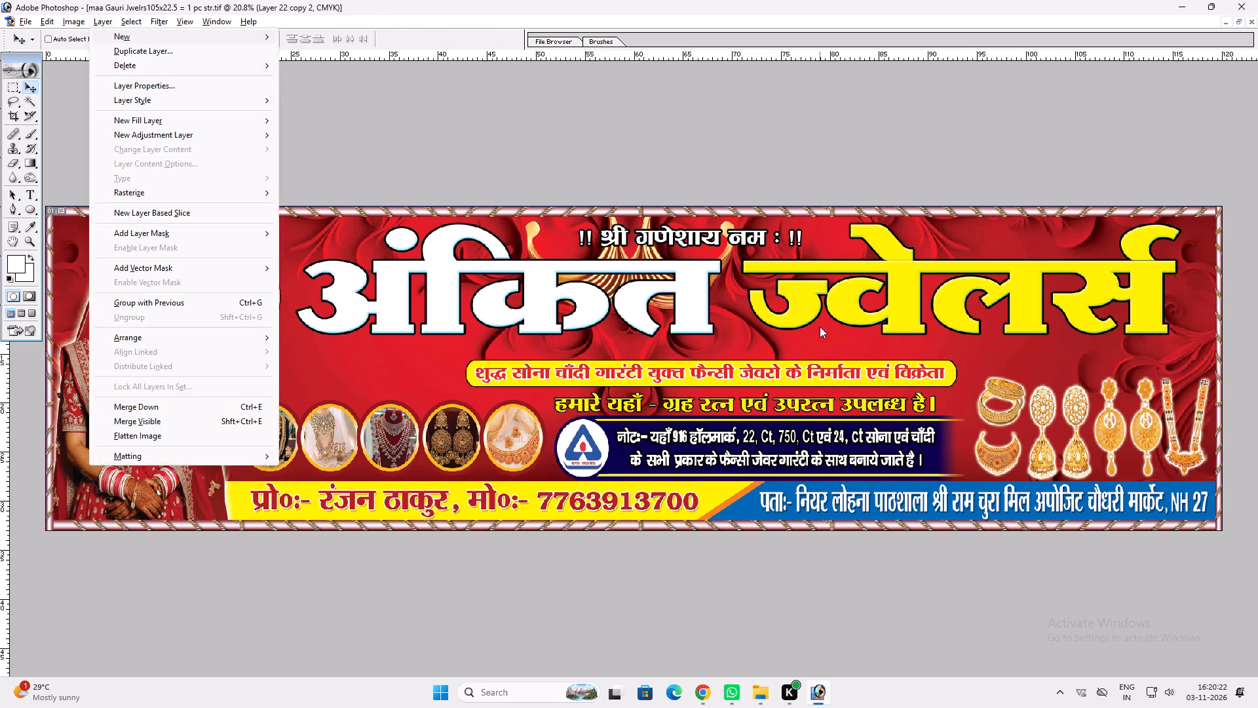
key("alt+l")
key("alt+l")
type("vv")
Duplicate the shop name text layer "अंकित ज्वेलर्स".
right_click(807, 288)
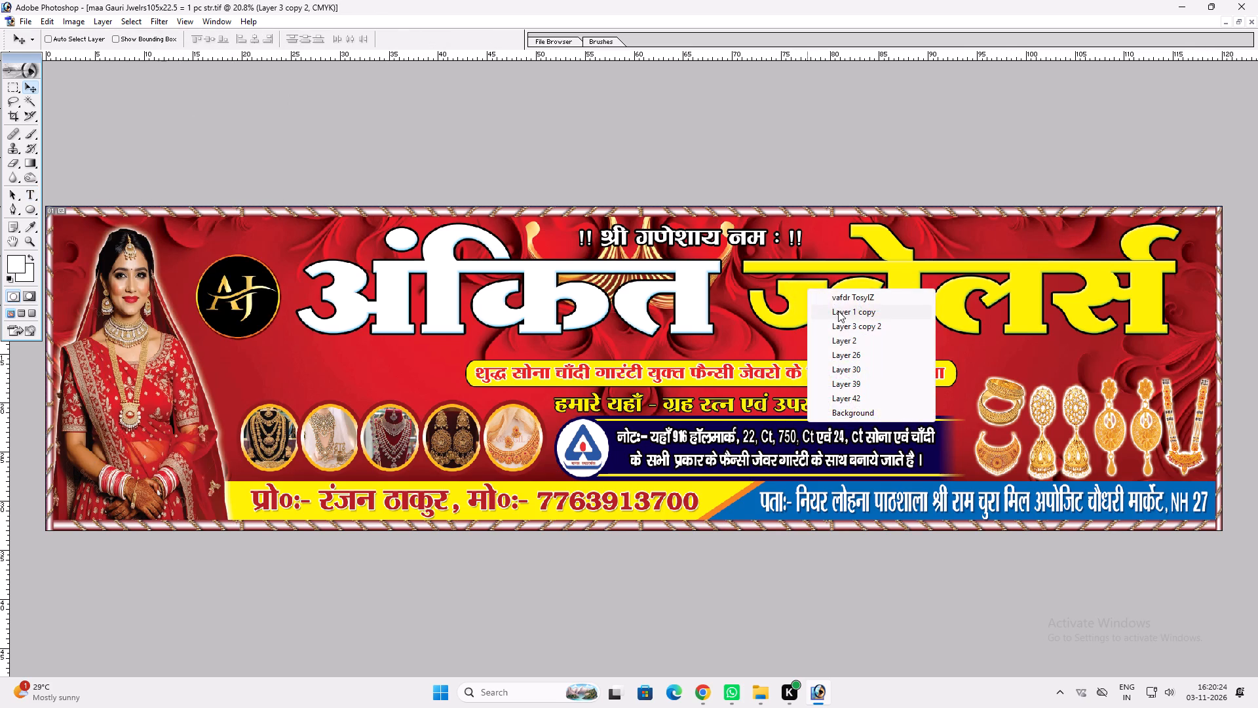
left_click(835, 298)
key("ctrl+j")
type("tbmvvv")
Apply Motion Blur to the lower copy of the shop name and offset it slightly down and left behind the original.
right_click(790, 291)
left_click(823, 317)
key("alt+t")
type("bm")
key("space")
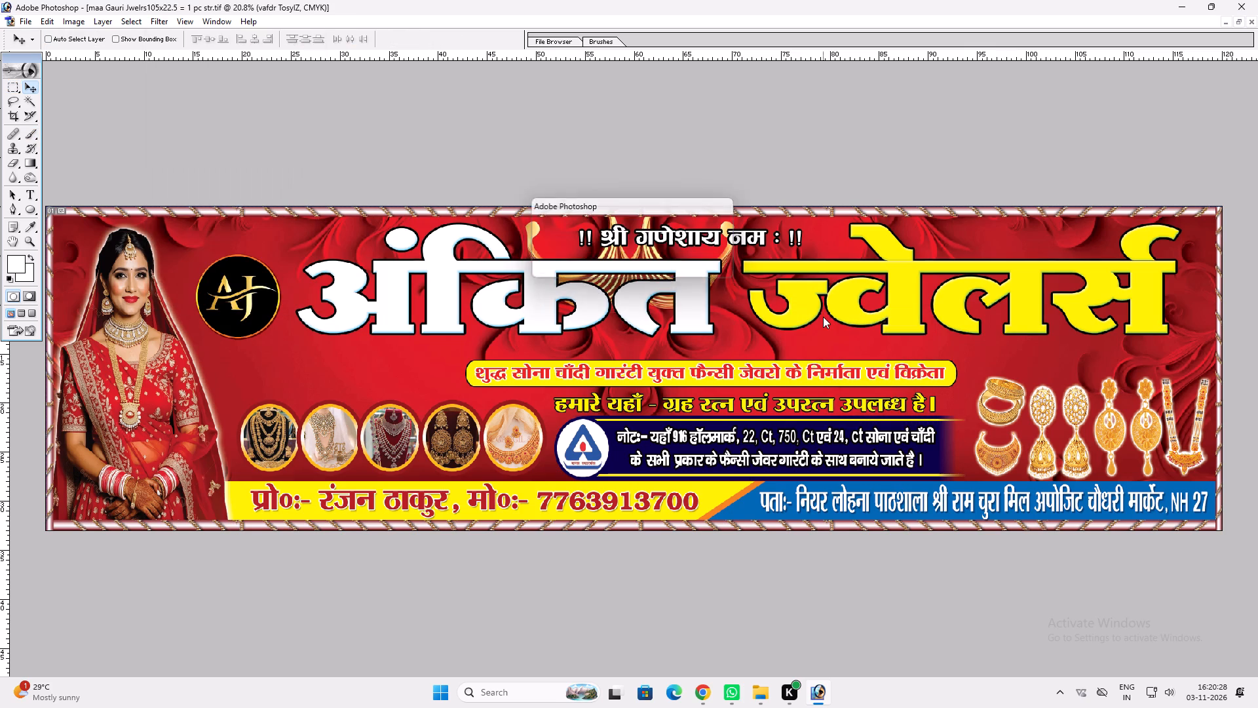
key("Return")
key("v")
left_click_drag(798, 327, 793, 329)
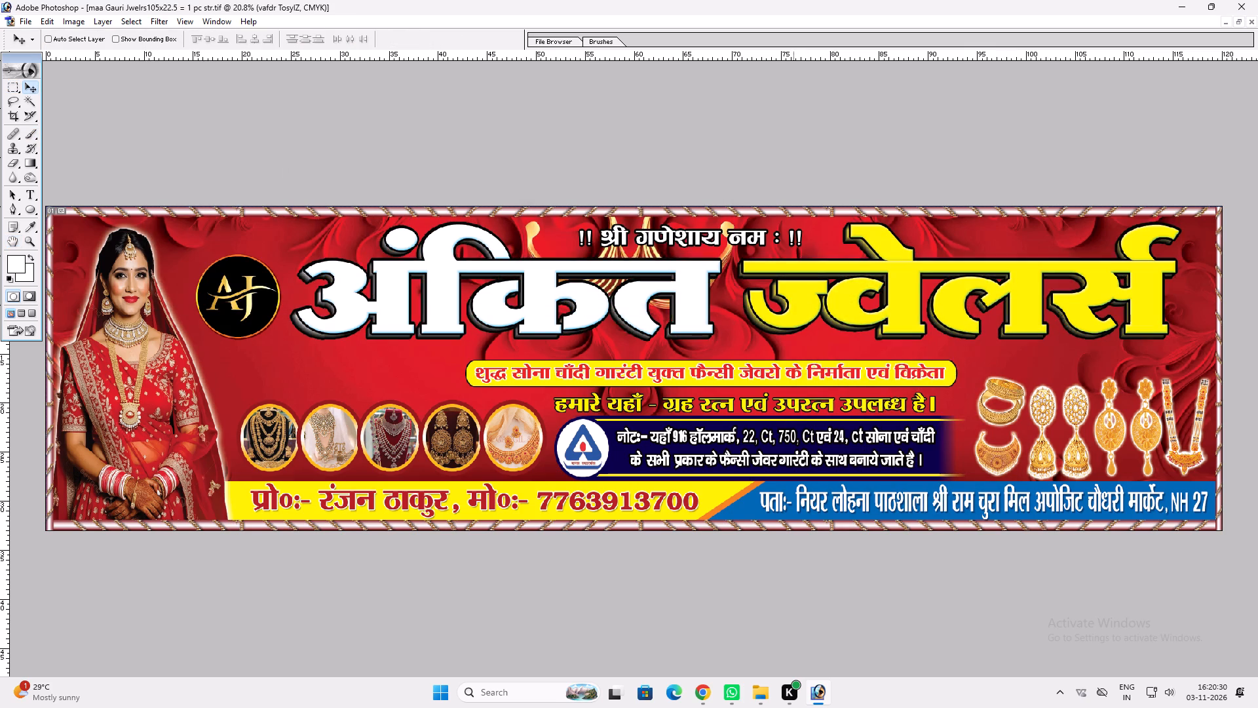
left_click_drag(793, 329, 792, 334)
Add a bright red (FF0005) Color Overlay to the offset shop name copy.
key("alt+l")
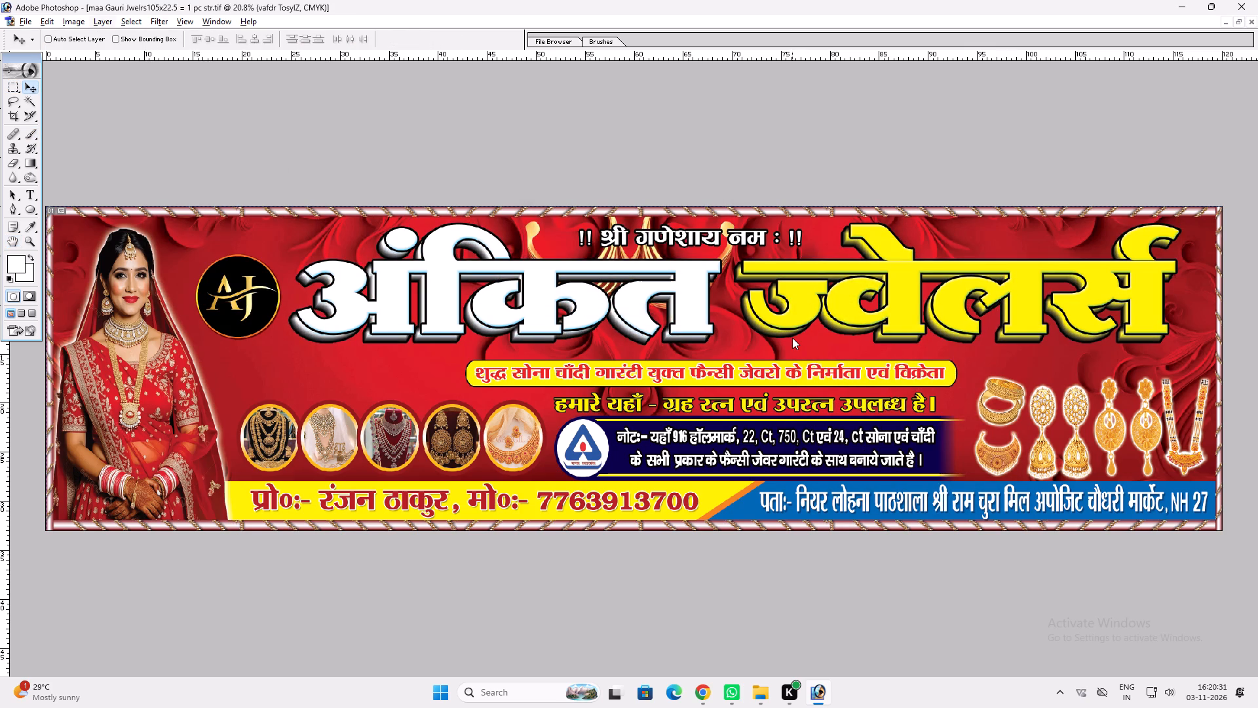
key("alt+y")
key("n")
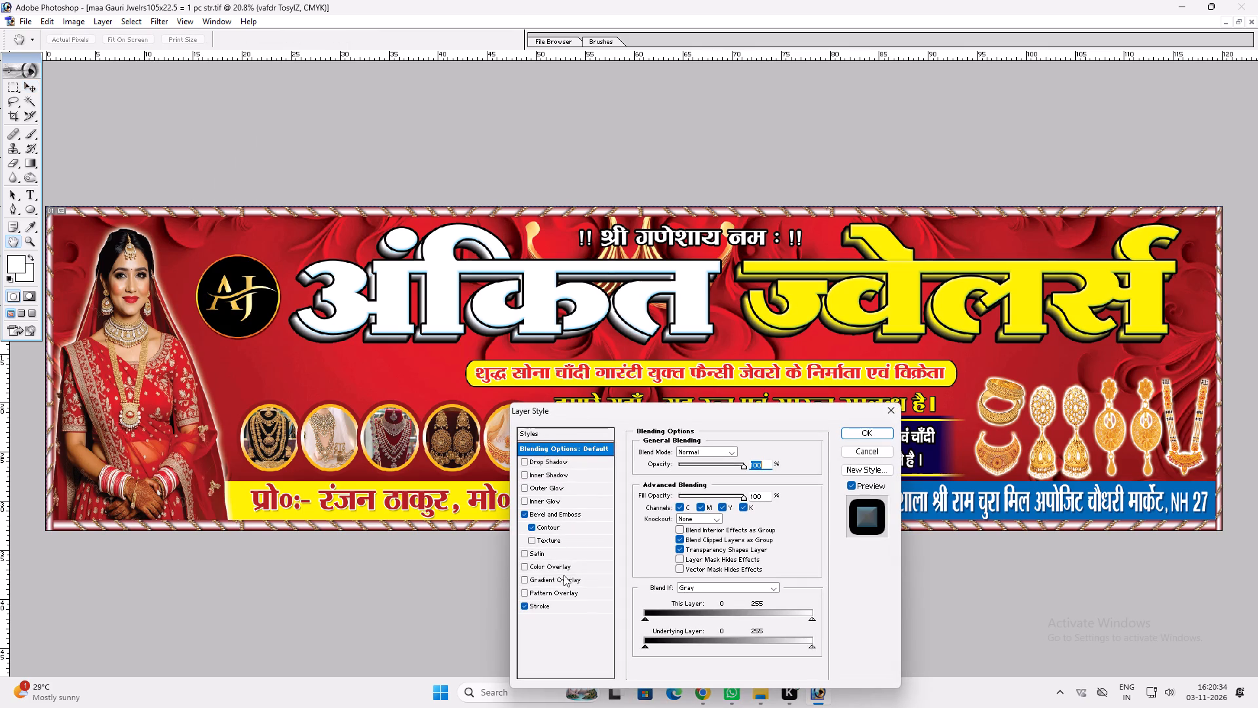
left_click(567, 569)
left_click(746, 456)
left_click_drag(435, 367, 506, 195)
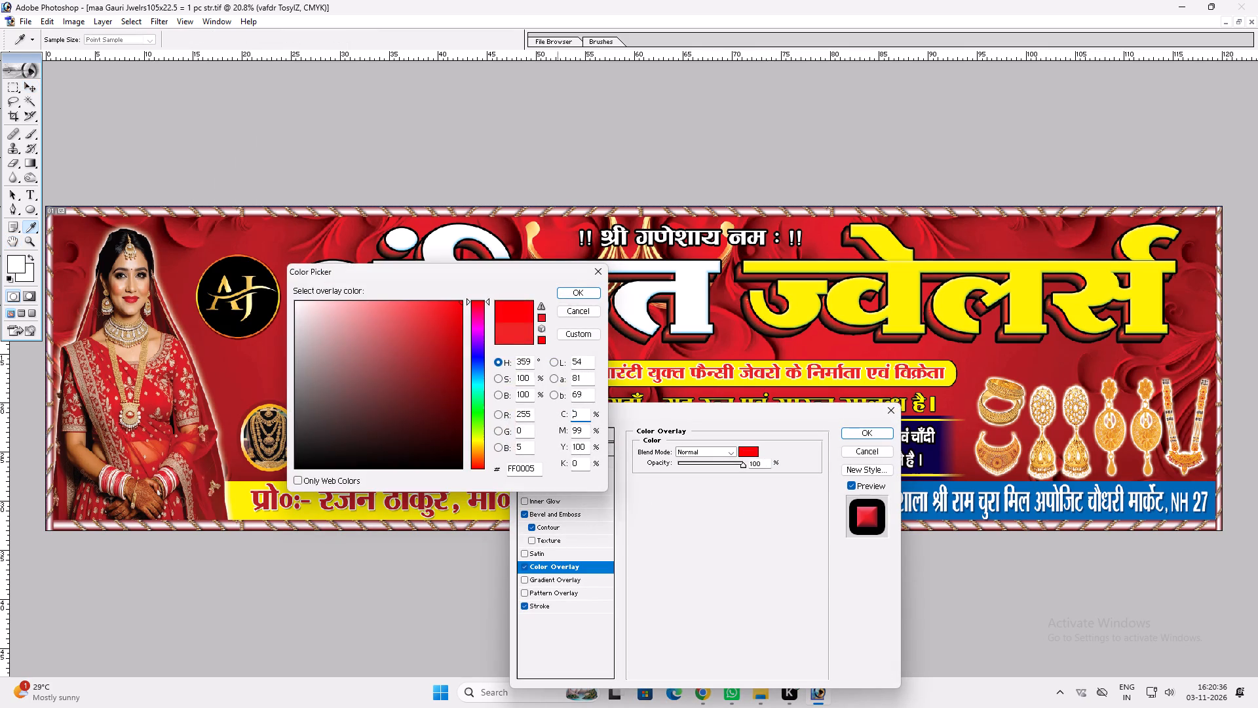
key("Return")
Set the copy's stroke colour to C 0, M 100, Y 100, K 60 and slightly reduce the stroke size.
left_click(544, 603)
left_click(670, 527)
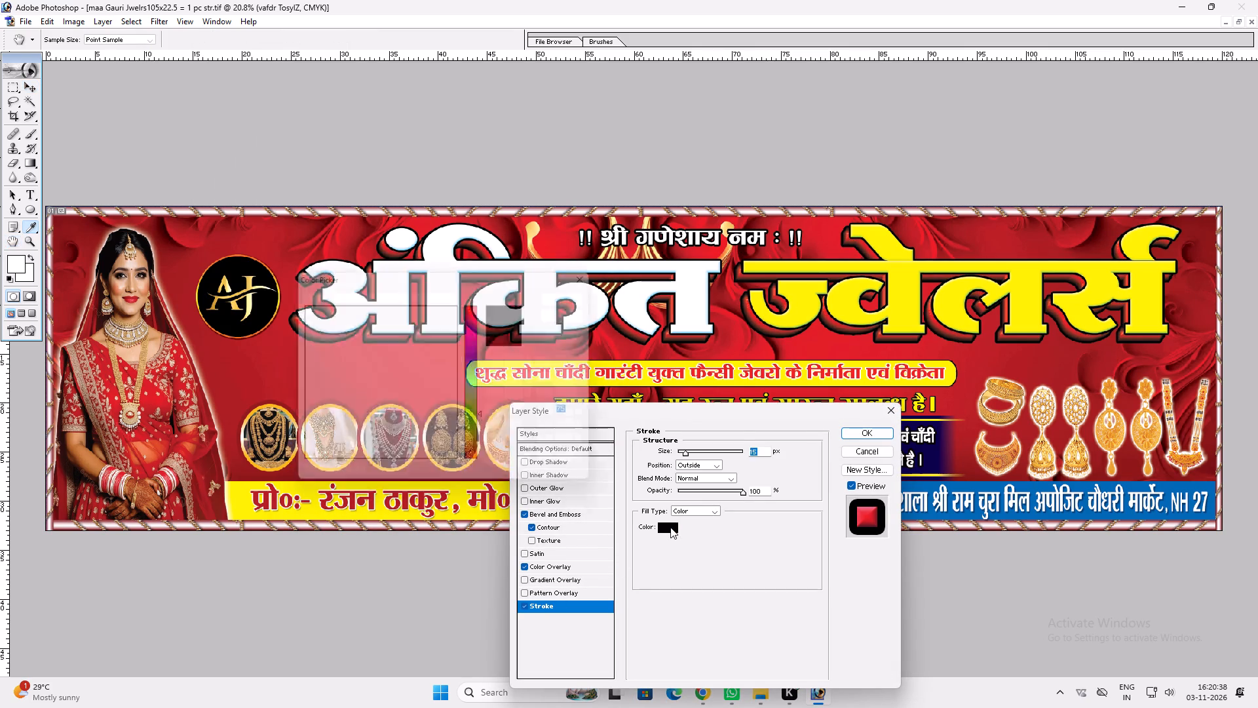
key("shift+Tab")
key("Tab")
key("0")
key("Tab")
type("100")
key("Tab")
type("100")
key("Tab")
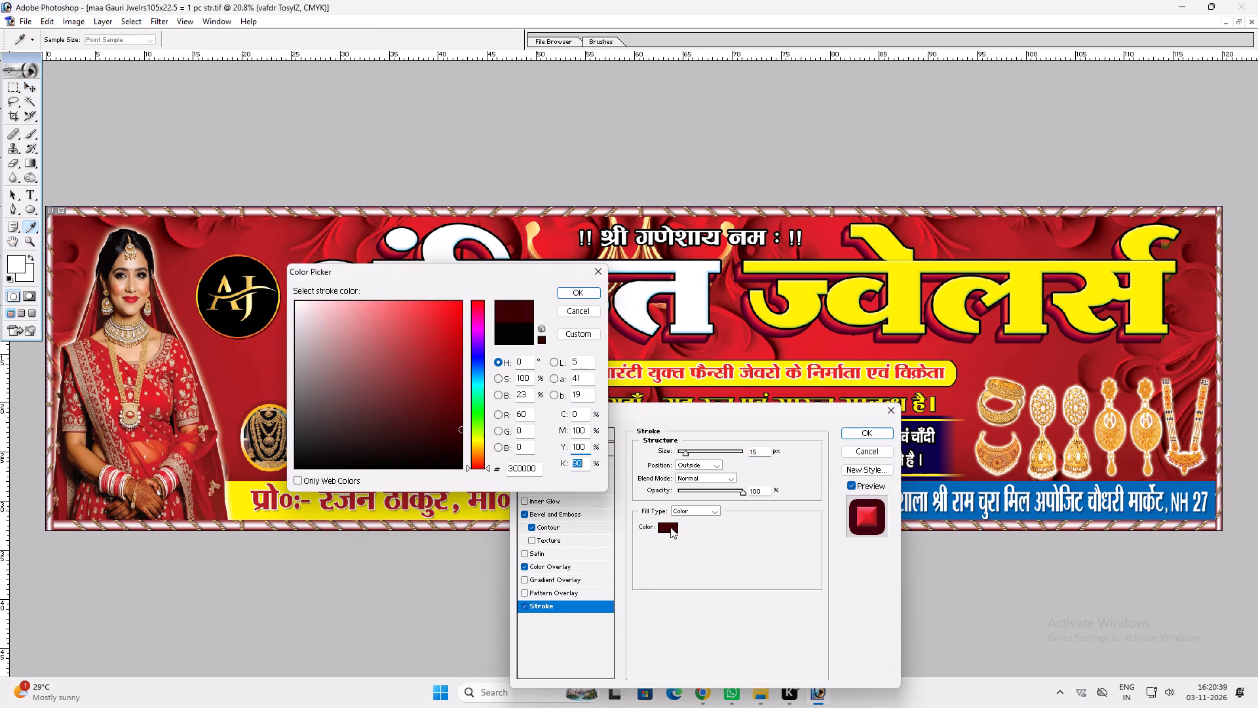
key("0")
key("Tab")
key("shift+Tab")
type("60")
key("Return")
scroll(691, 556, "down", 3)
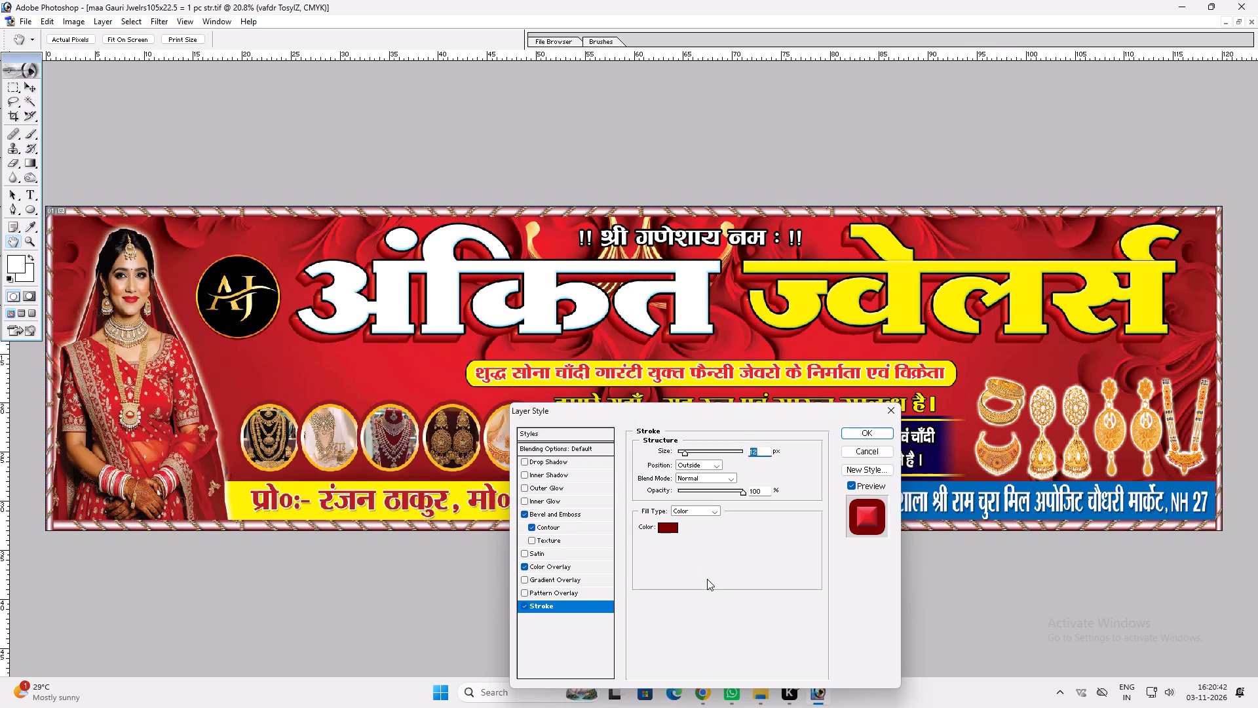
Turn off Bevel and Emboss and its Contour for the offset shop name copy.
left_click(535, 522)
left_click(526, 513)
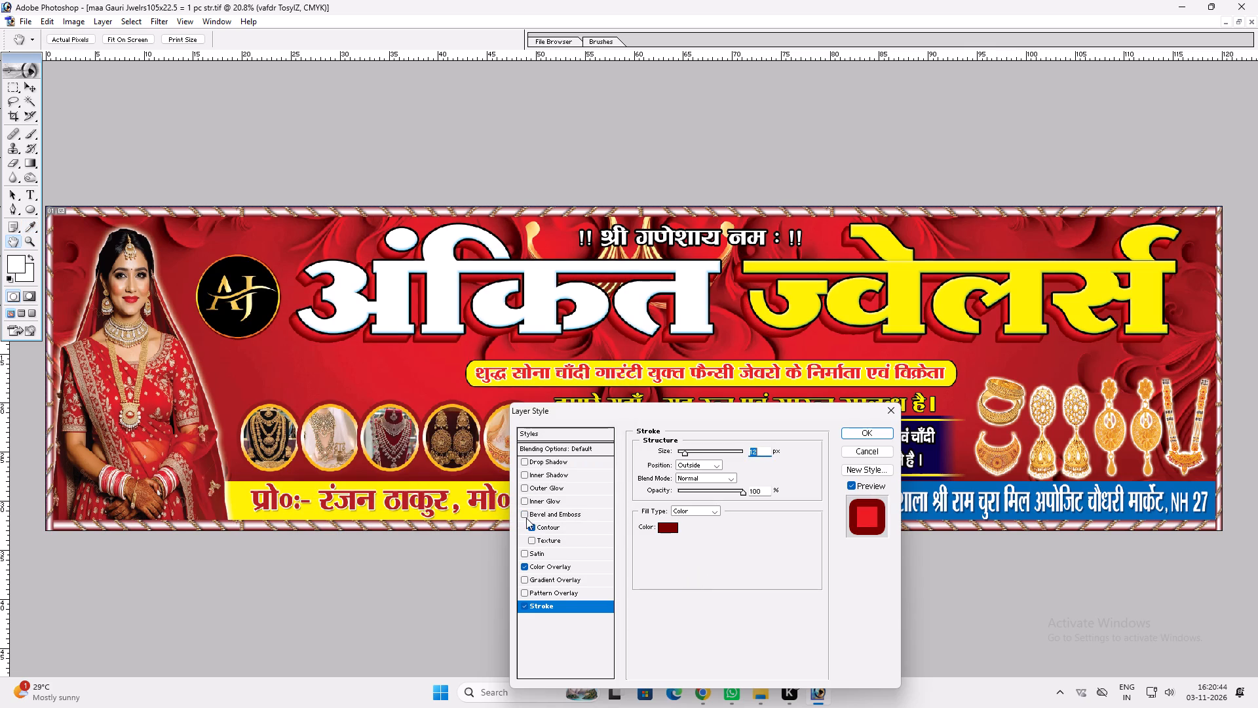
left_click(533, 526)
Add a Drop Shadow to the offset shop name copy with 100% opacity, 30 px distance, 1 px size and a slight spread.
left_click(560, 462)
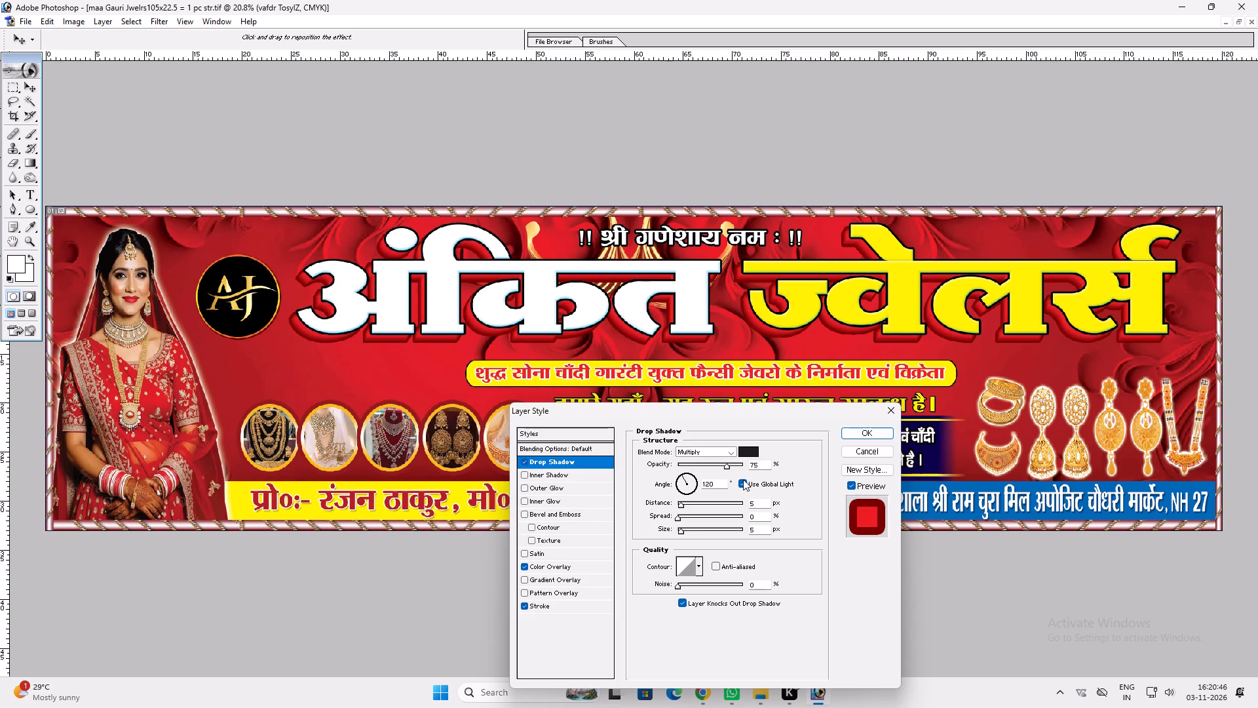
left_click_drag(721, 462, 767, 466)
left_click_drag(683, 505, 690, 504)
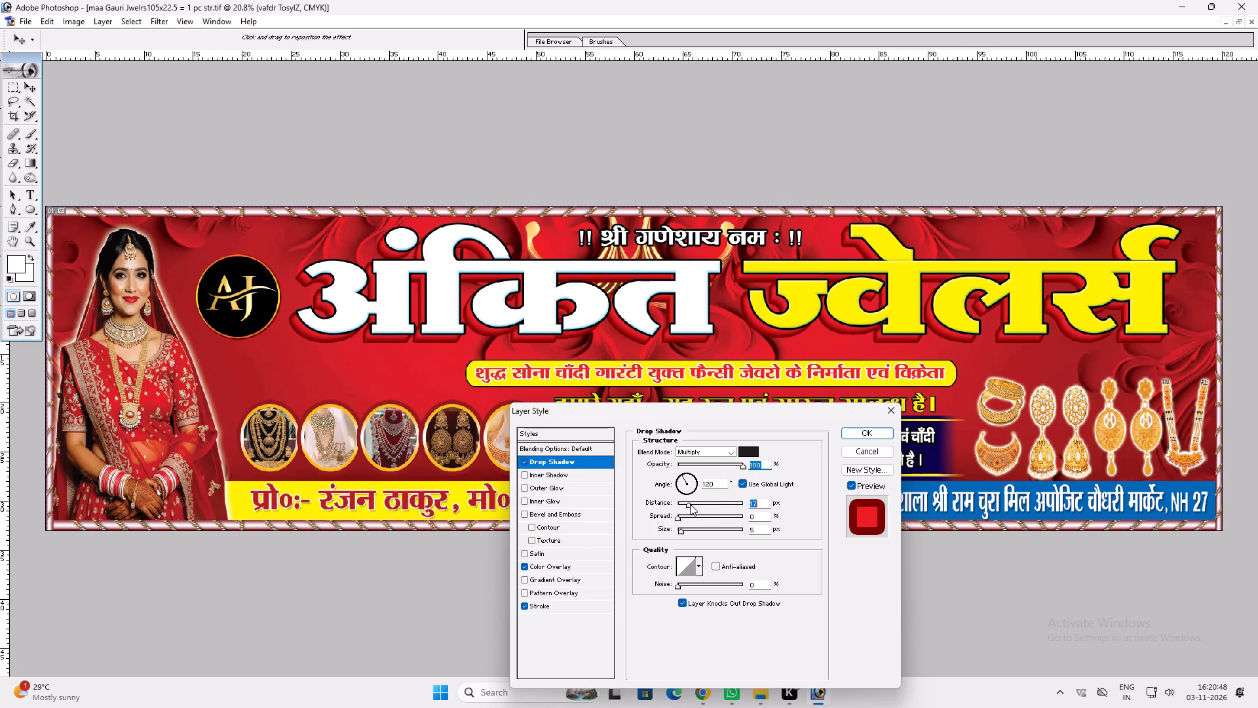
left_click_drag(690, 504, 697, 503)
left_click(689, 520)
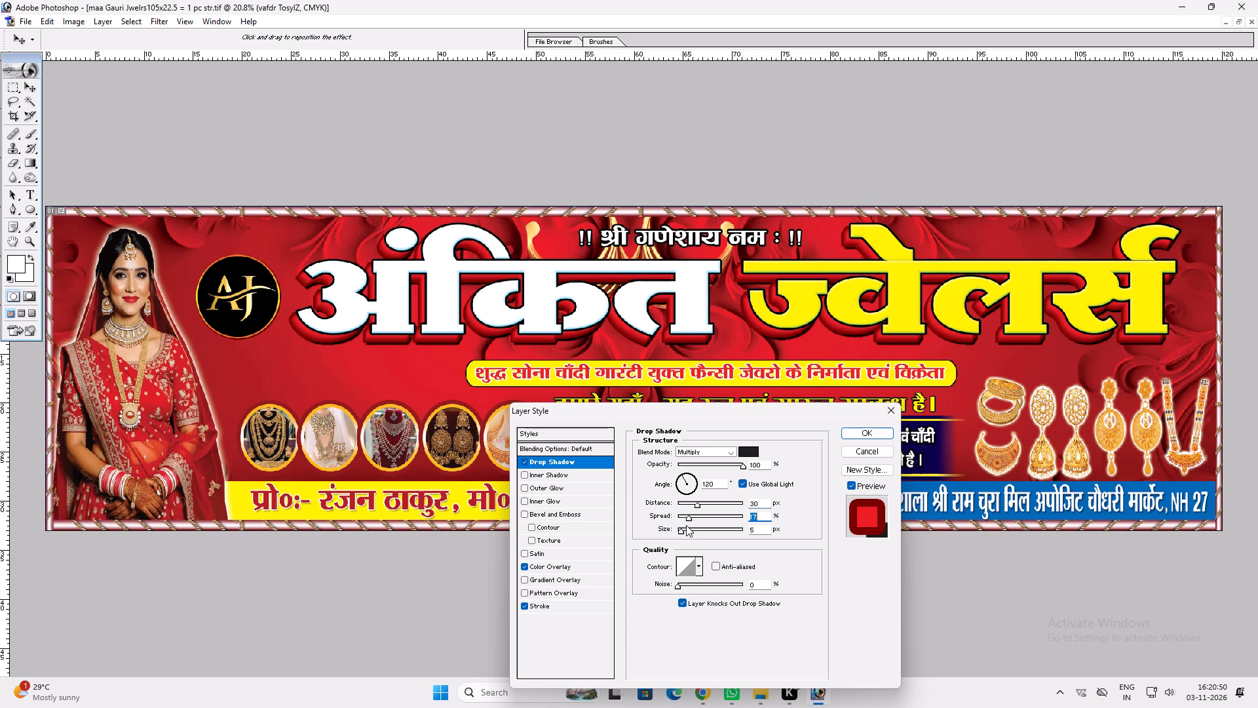
left_click_drag(684, 526, 677, 527)
left_click(679, 528)
left_click(686, 517)
left_click(695, 509)
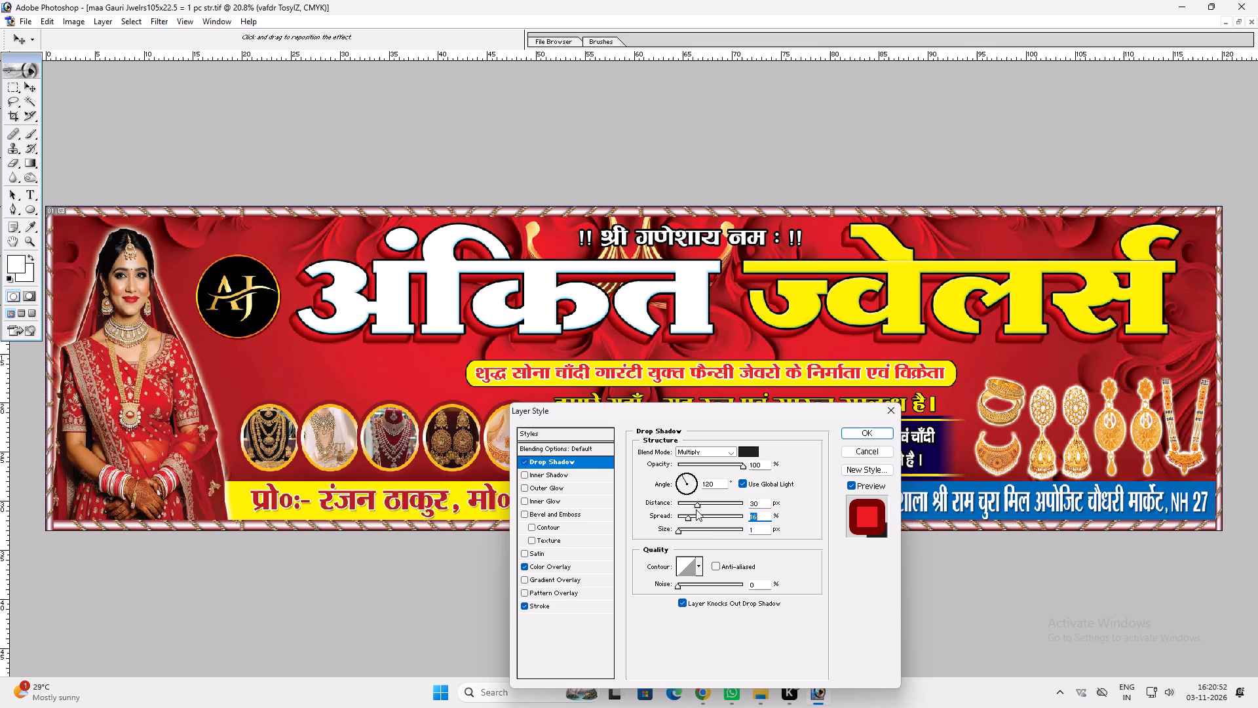
key("Return")
Stretch the shop name and its copy slightly wider toward the banner's right edge with Free Transform.
key("v")
right_click(1019, 300, "ctrl+shift")
left_click(1033, 307, "ctrl+shift")
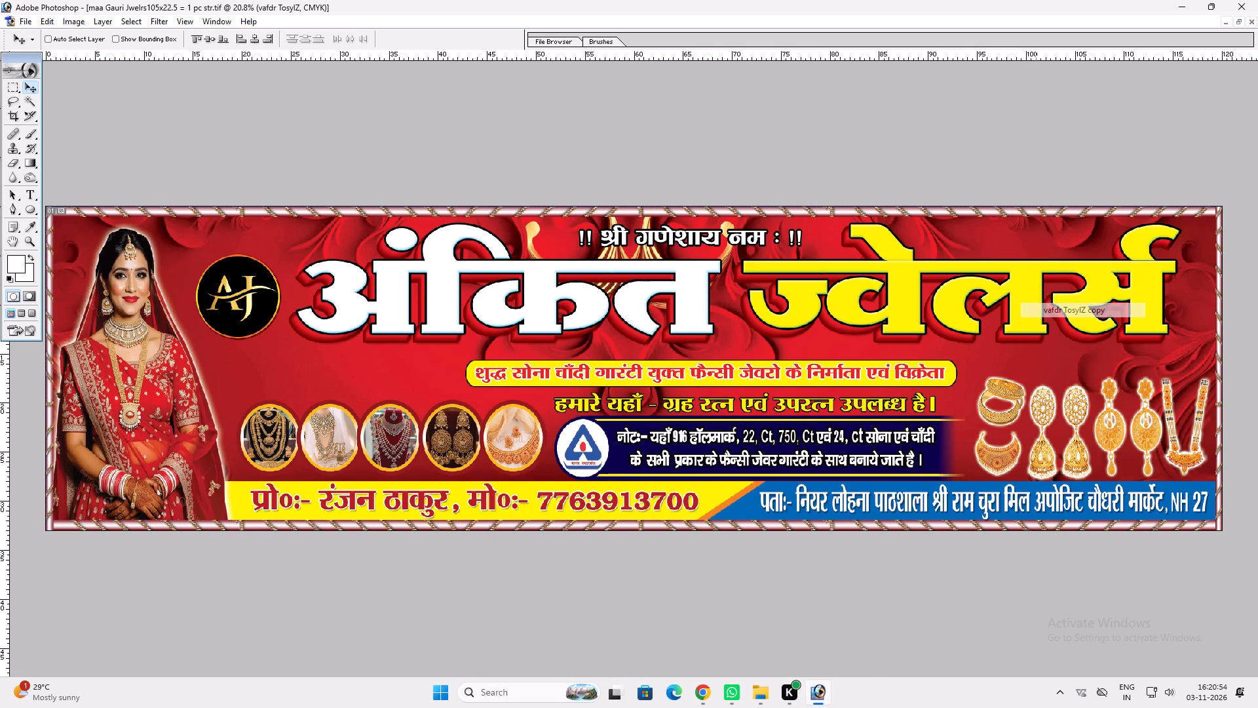
left_click_drag(1026, 307, 1039, 308)
key("ctrl+z")
key("ctrl+t")
left_click_drag(1187, 274, 1195, 272, "shift")
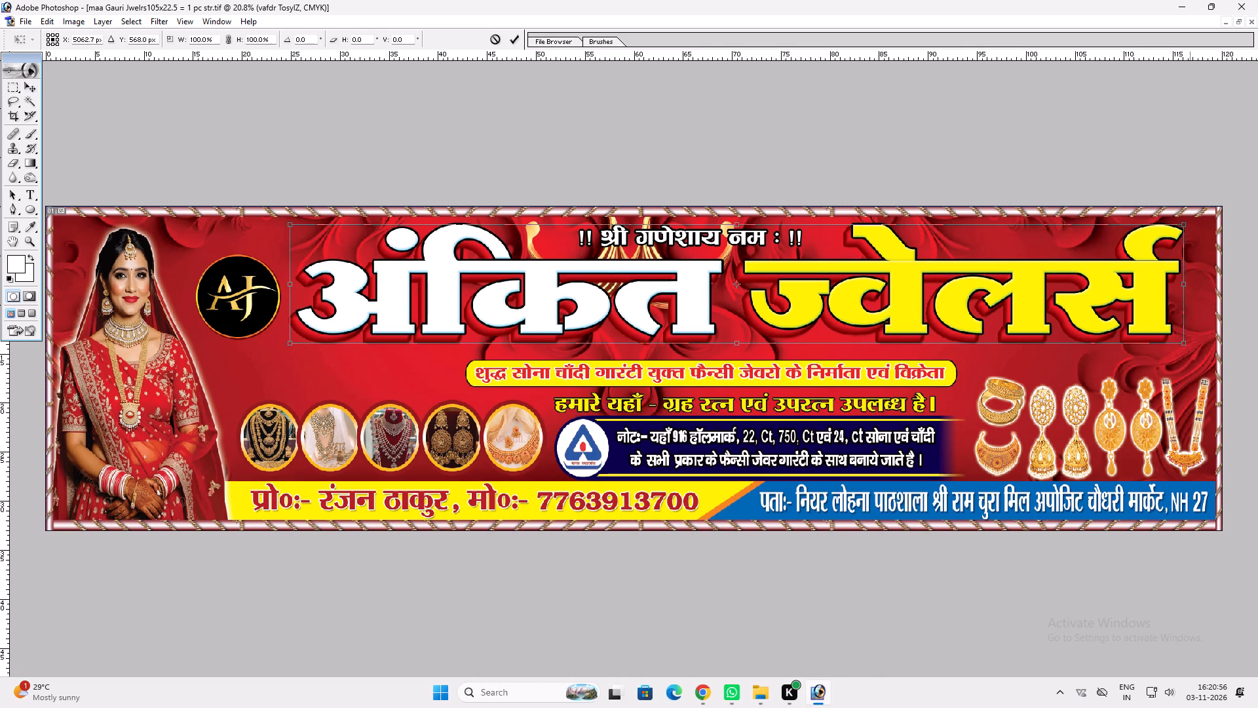
left_click_drag(1195, 272, 1196, 271, "shift")
key("shift+Return")
key("v")
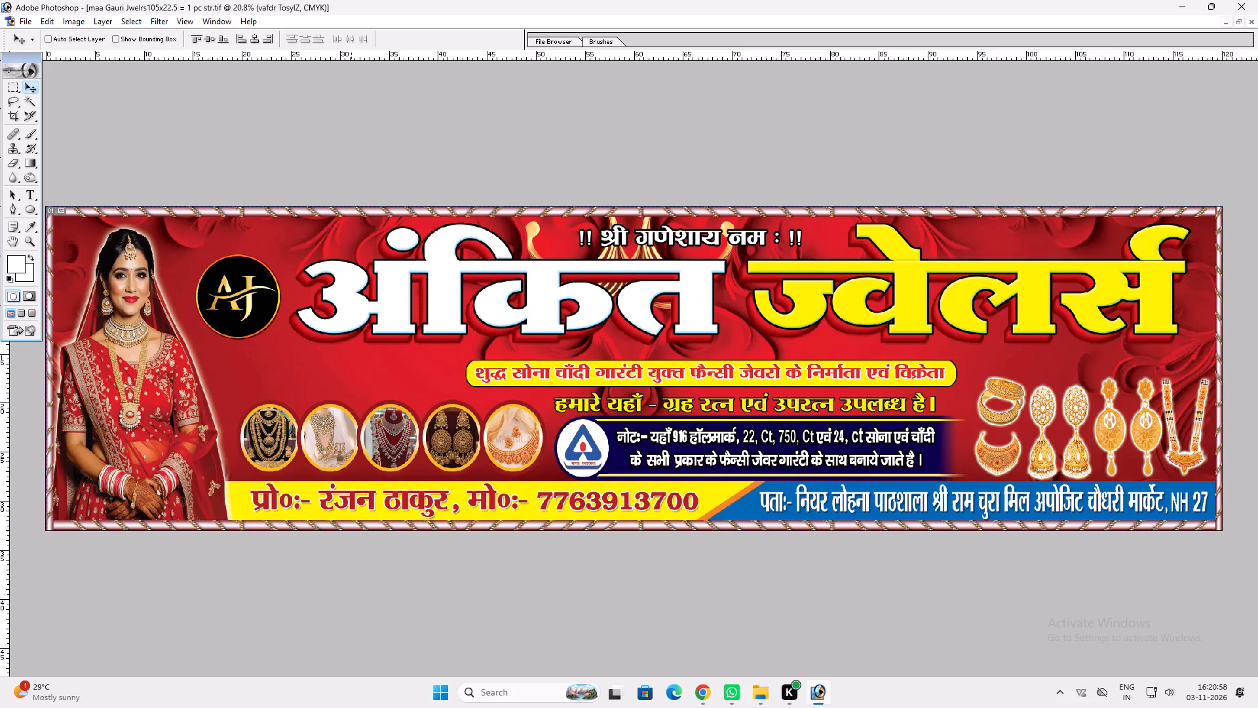
Shift the round AJ logo slightly right, closer to the shop name.
right_click(253, 294)
left_click(266, 298)
left_click_drag(268, 298, 259, 296)
key("ctrl+z")
left_click(268, 298)
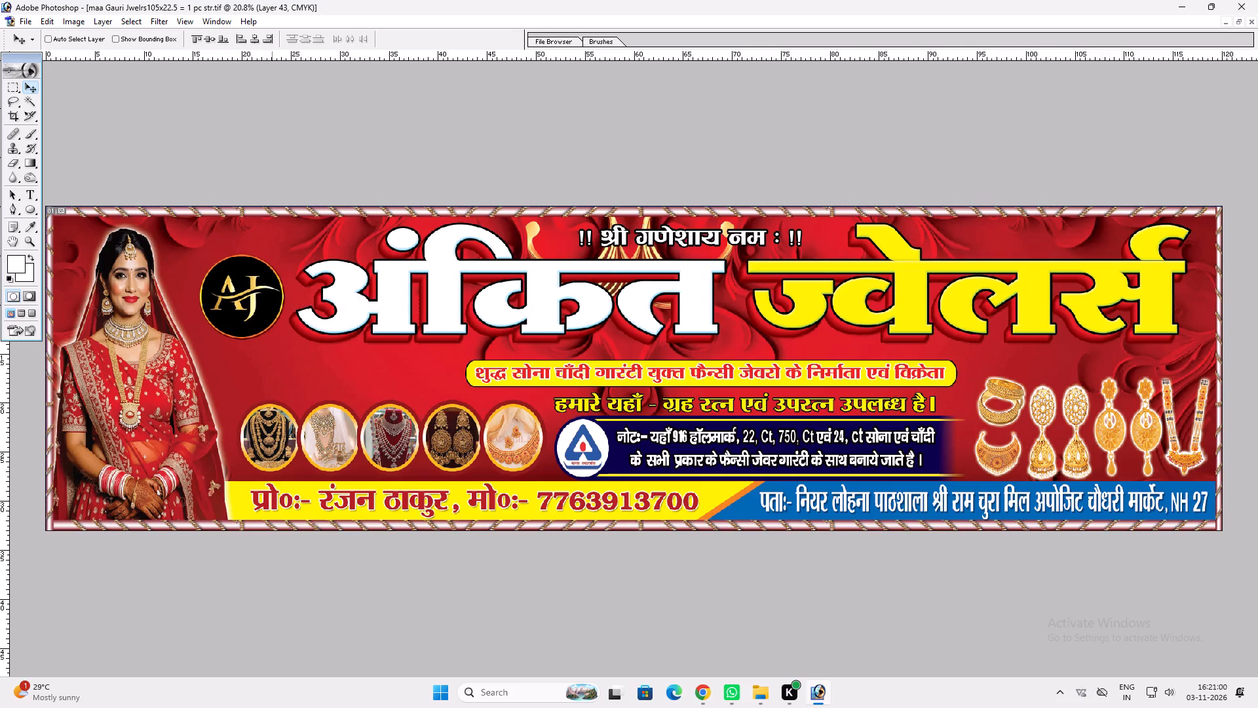
Use Free Transform to slightly adjust the bride picture horizontally at the banner's left end.
left_click(159, 366, "ctrl")
key("ctrl+t")
left_click_drag(279, 359, 286, 357, "shift")
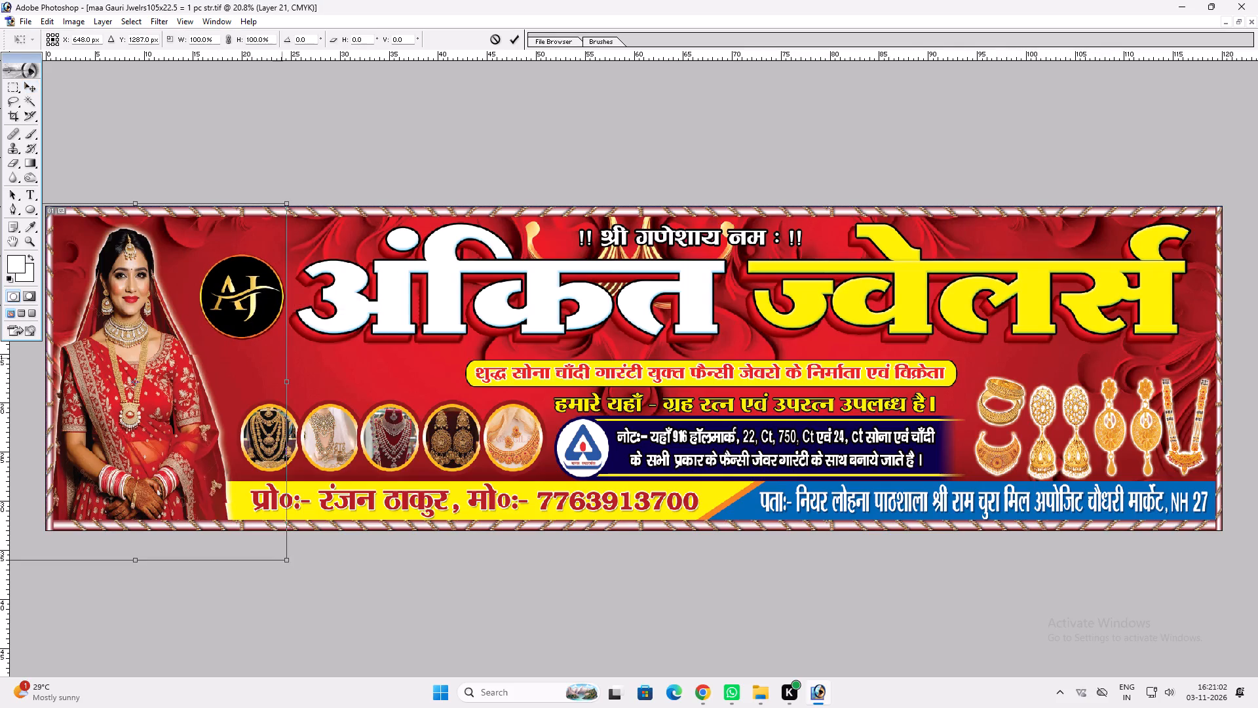
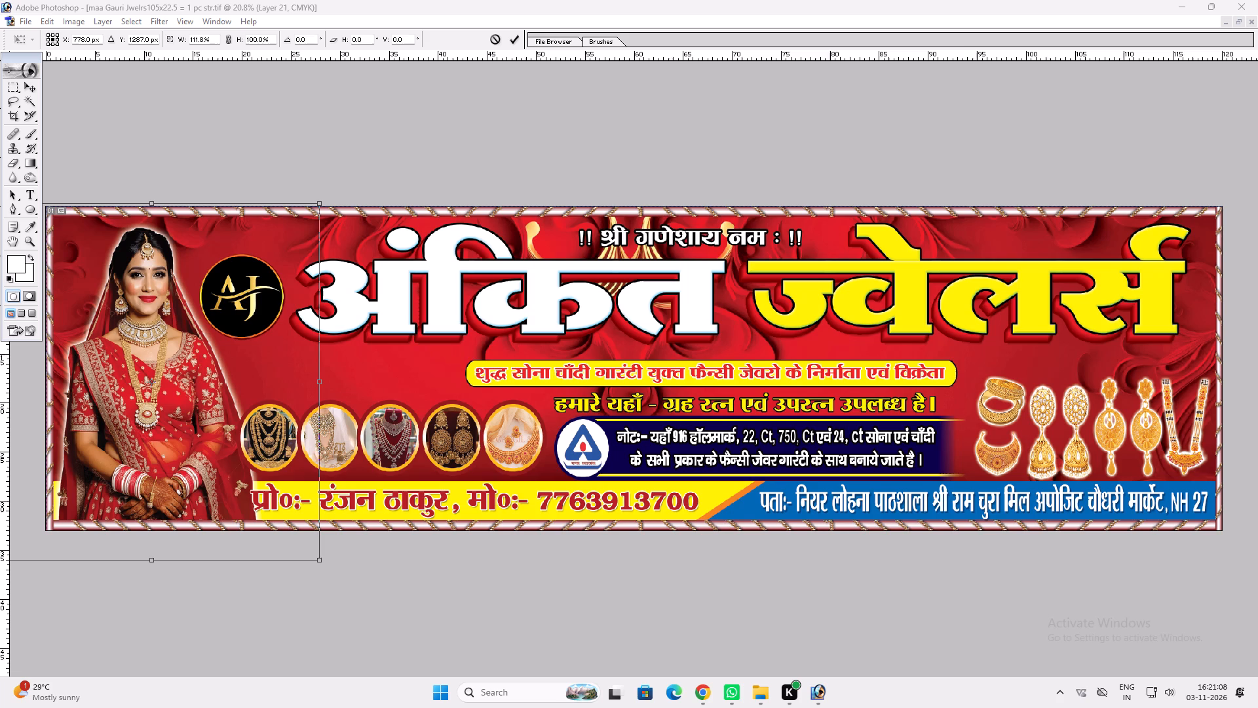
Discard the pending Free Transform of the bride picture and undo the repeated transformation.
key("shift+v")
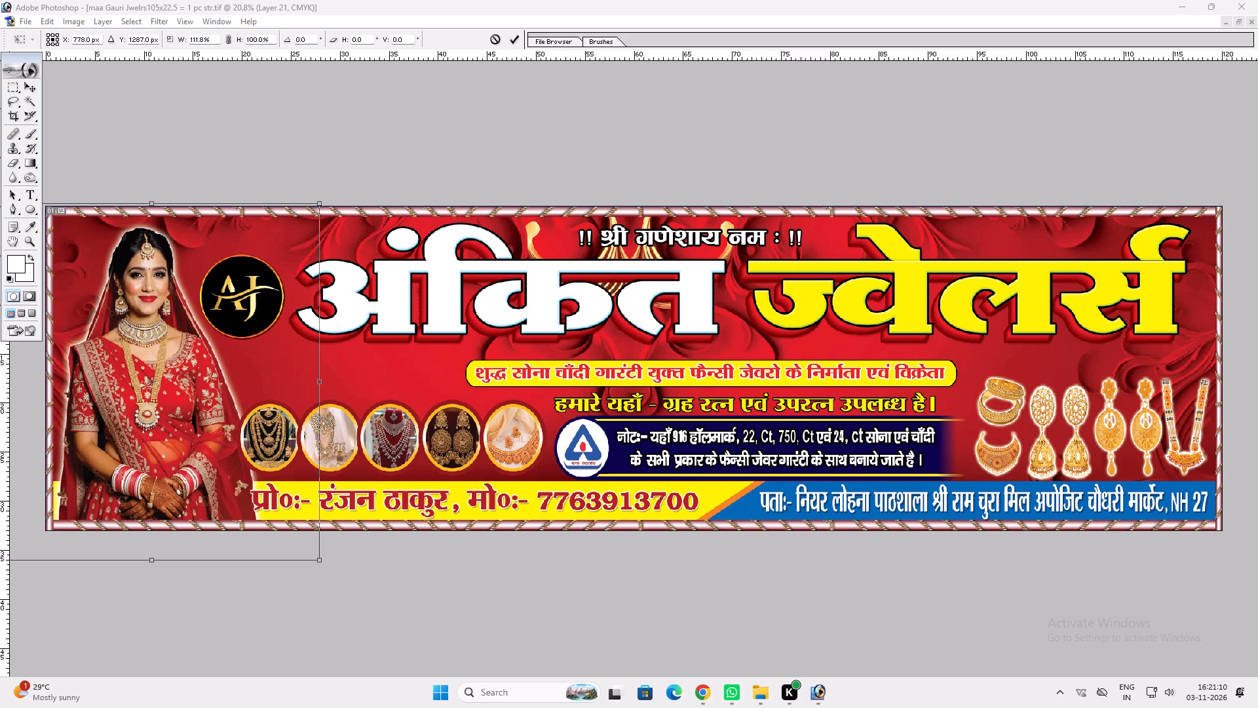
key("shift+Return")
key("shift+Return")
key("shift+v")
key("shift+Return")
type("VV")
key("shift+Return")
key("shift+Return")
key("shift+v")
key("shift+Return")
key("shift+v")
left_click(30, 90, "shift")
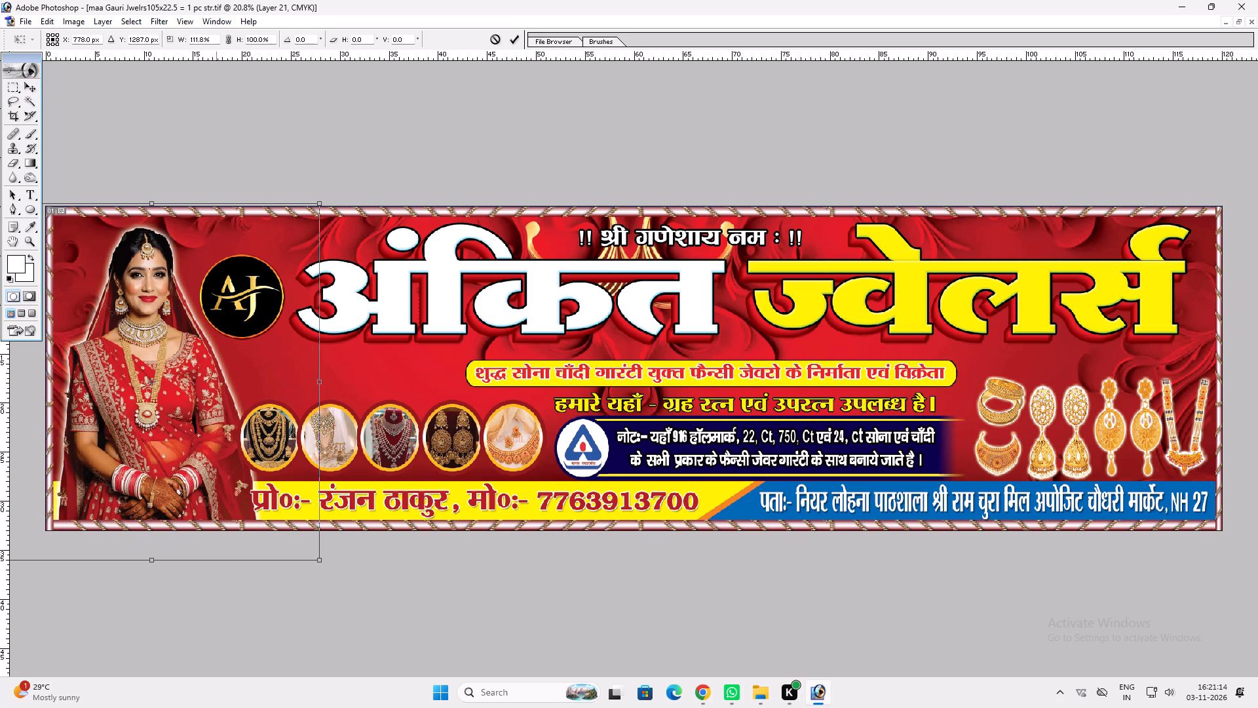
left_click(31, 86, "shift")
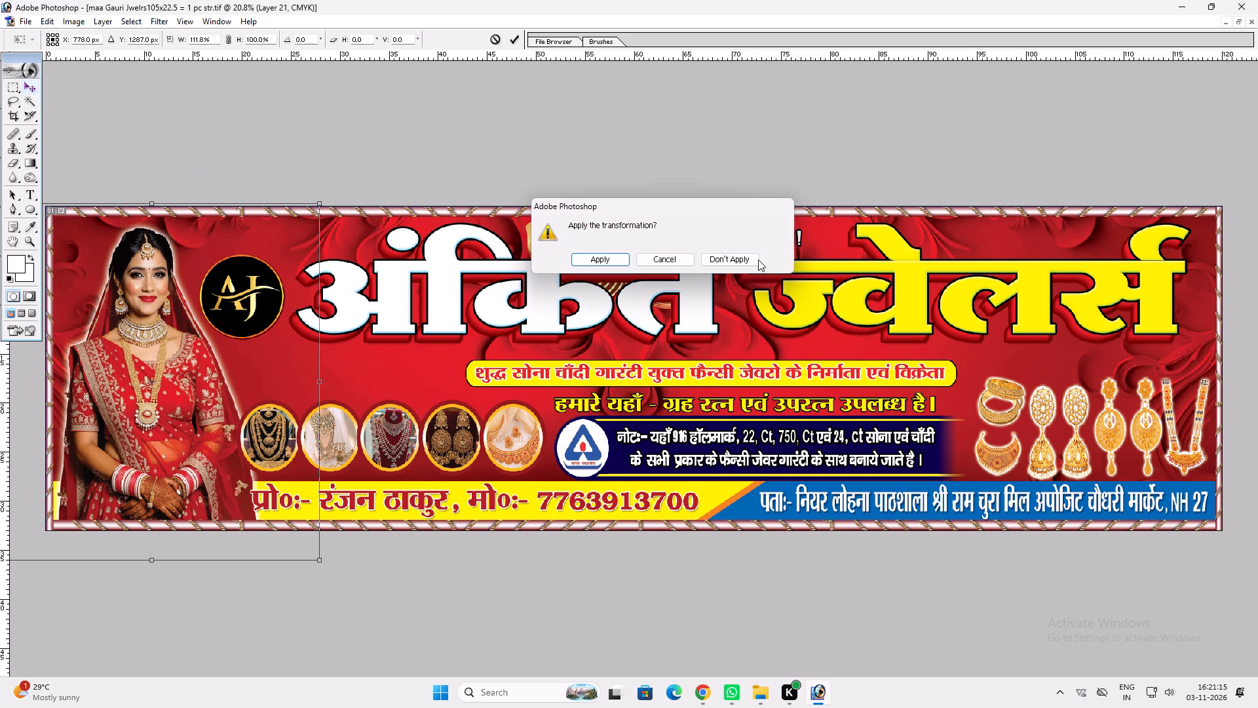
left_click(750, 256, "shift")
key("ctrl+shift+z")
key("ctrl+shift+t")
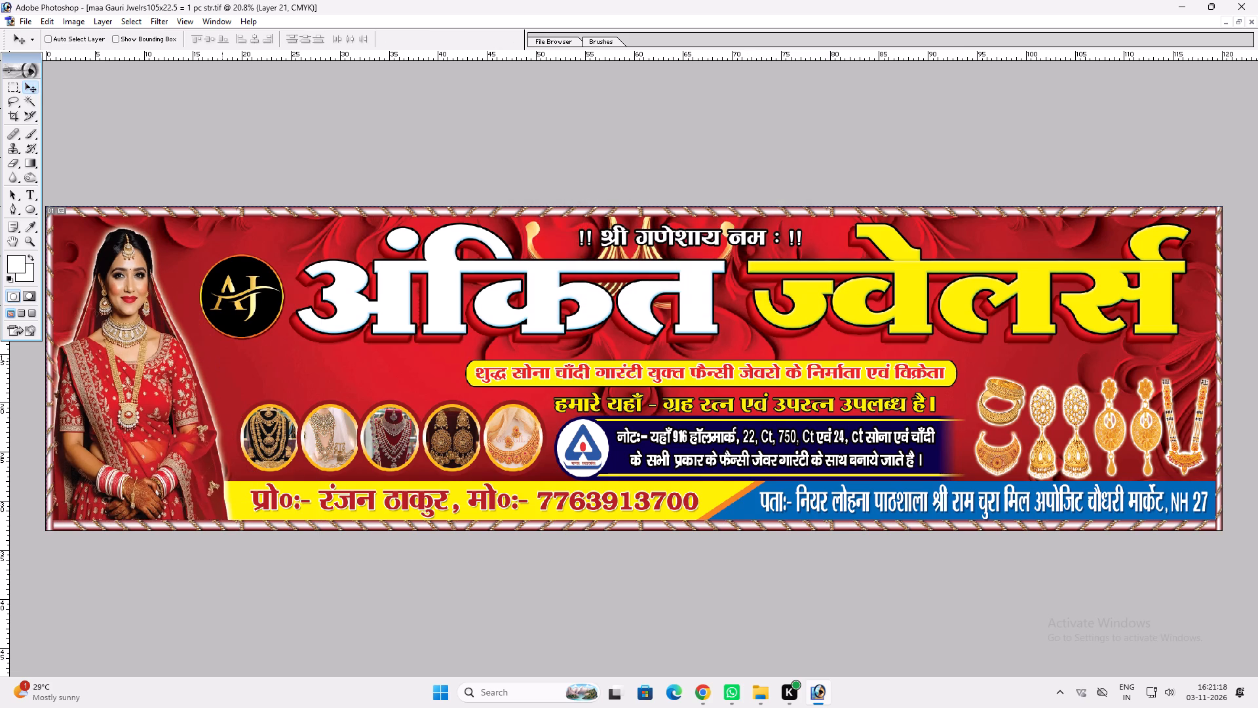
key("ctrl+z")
Widen the bride picture with Free Transform and move it back against the banner's left end.
key("ctrl+t")
left_click_drag(284, 364, 391, 354, "shift")
key("shift+Return")
key("v")
key("v")
key("v")
left_click_drag(252, 400, 249, 401, "shift")
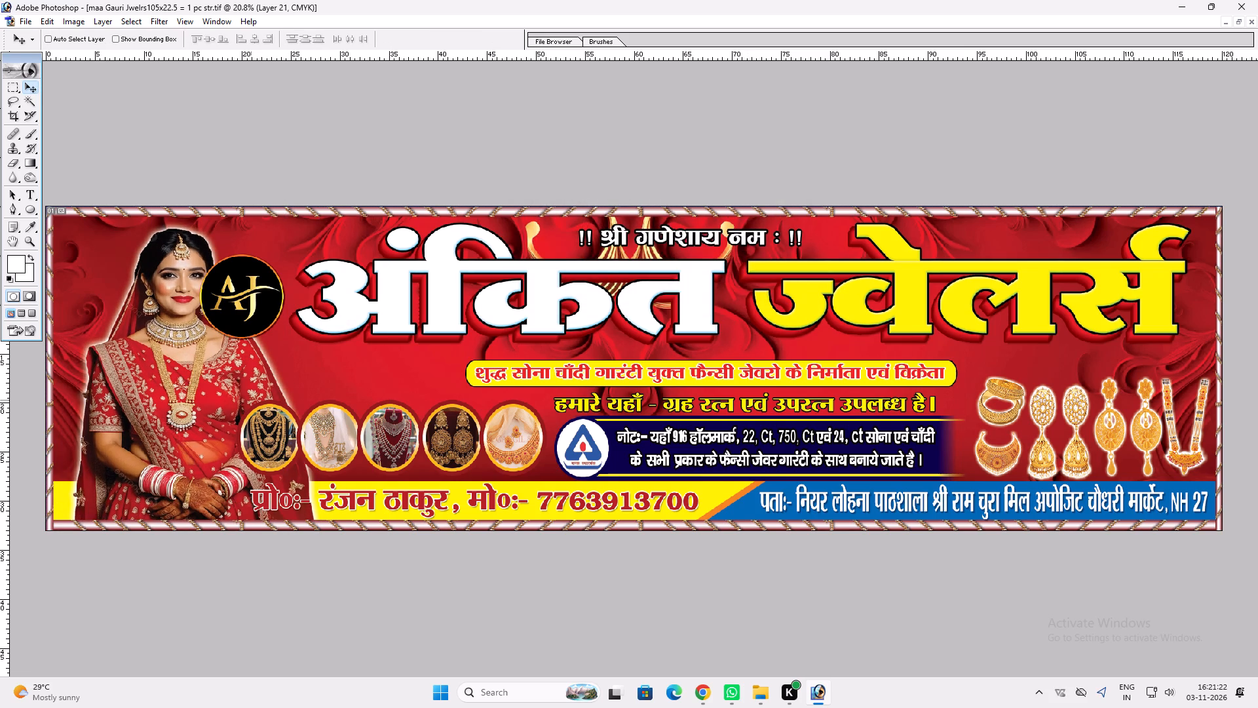
left_click_drag(249, 401, 208, 401, "shift")
key("ctrl+t")
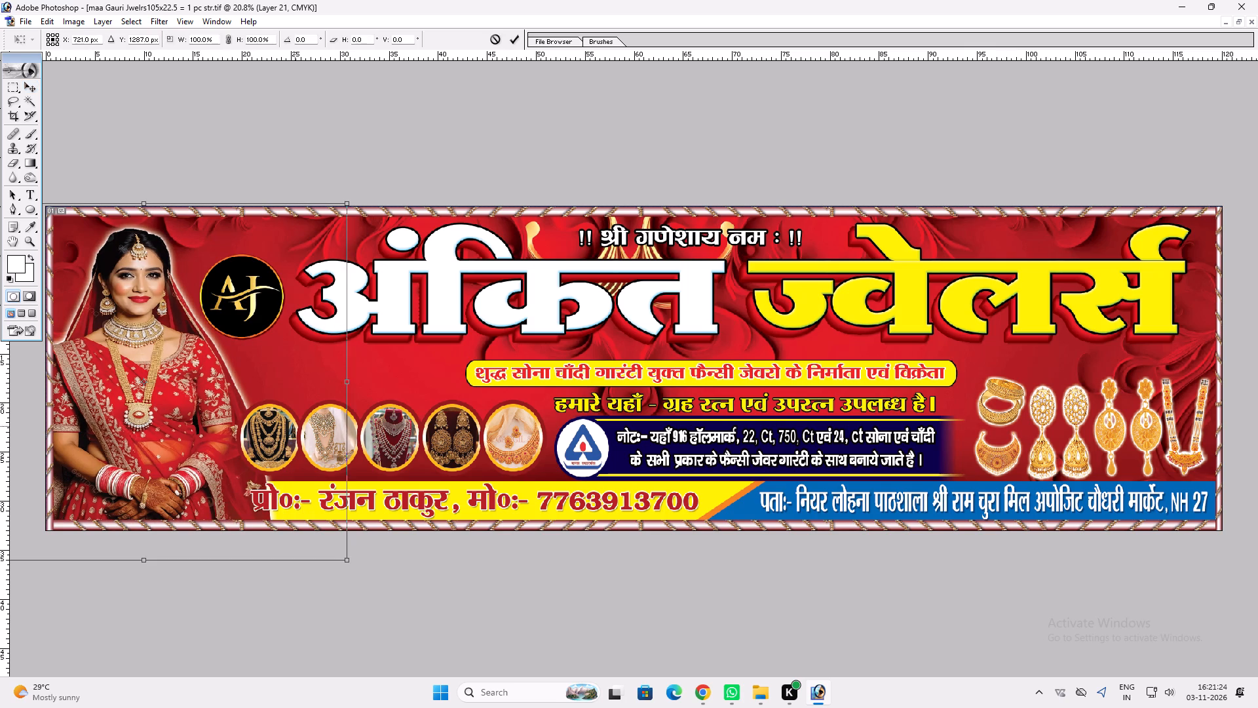
key("shift+Return")
key("v")
Move the row of five jewellery circles clear of the bride and shrink it to 88.2% width and 73.1% height.
right_click(337, 421)
left_click_drag(353, 425, 358, 428)
right_click(347, 425, "ctrl+shift")
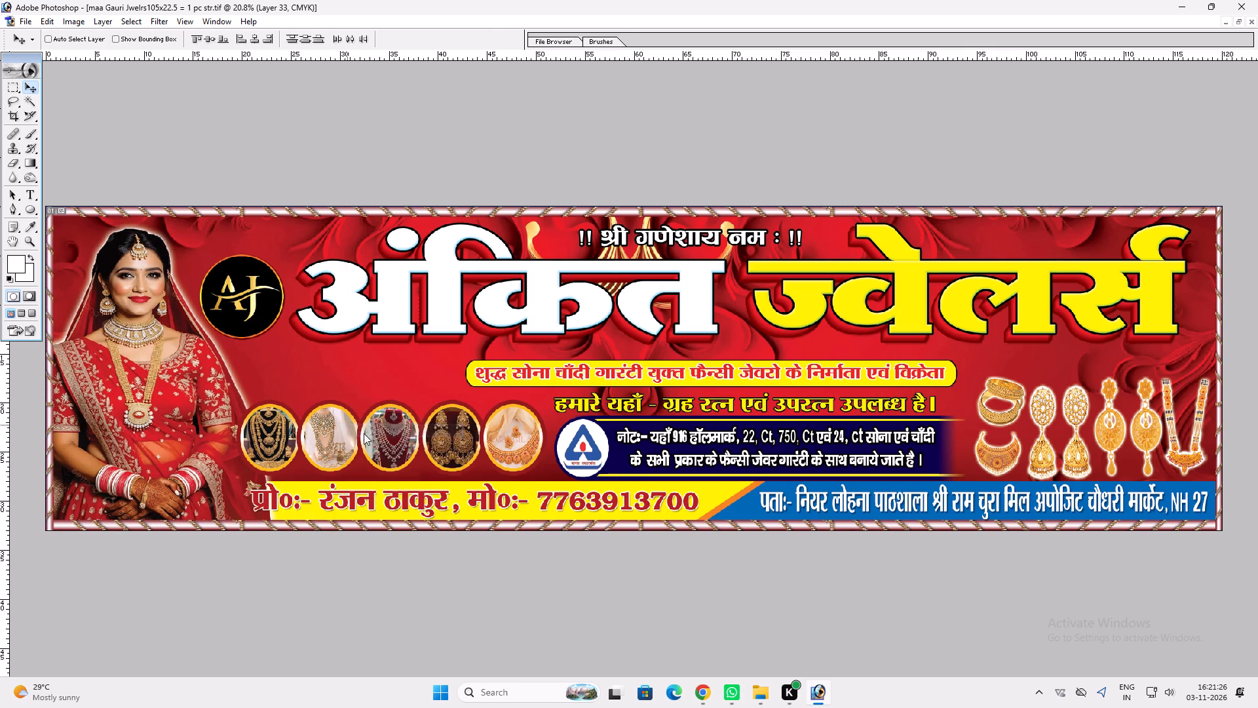
left_click_drag(364, 433, 376, 443, "ctrl+shift")
left_click_drag(362, 443, 362, 387)
key("ctrl+z")
right_click(334, 431, "ctrl+shift")
left_click(356, 452, "ctrl+shift")
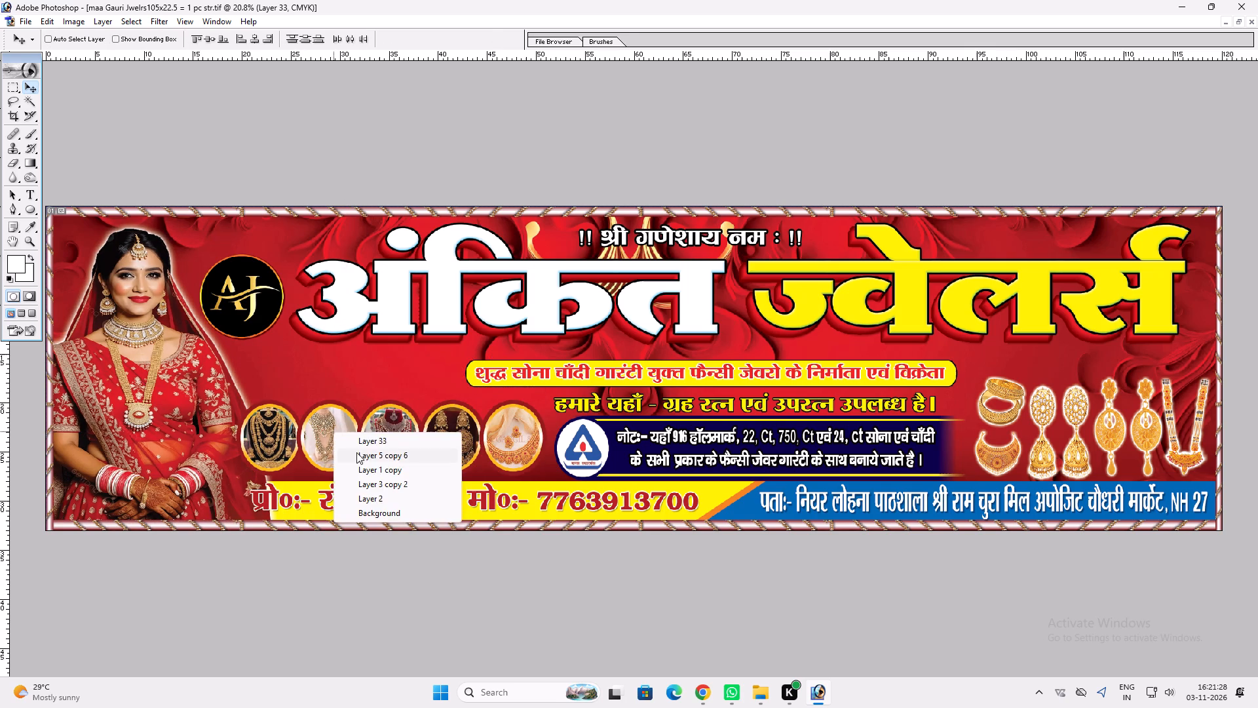
left_click_drag(355, 453, 394, 458)
key("ctrl+t")
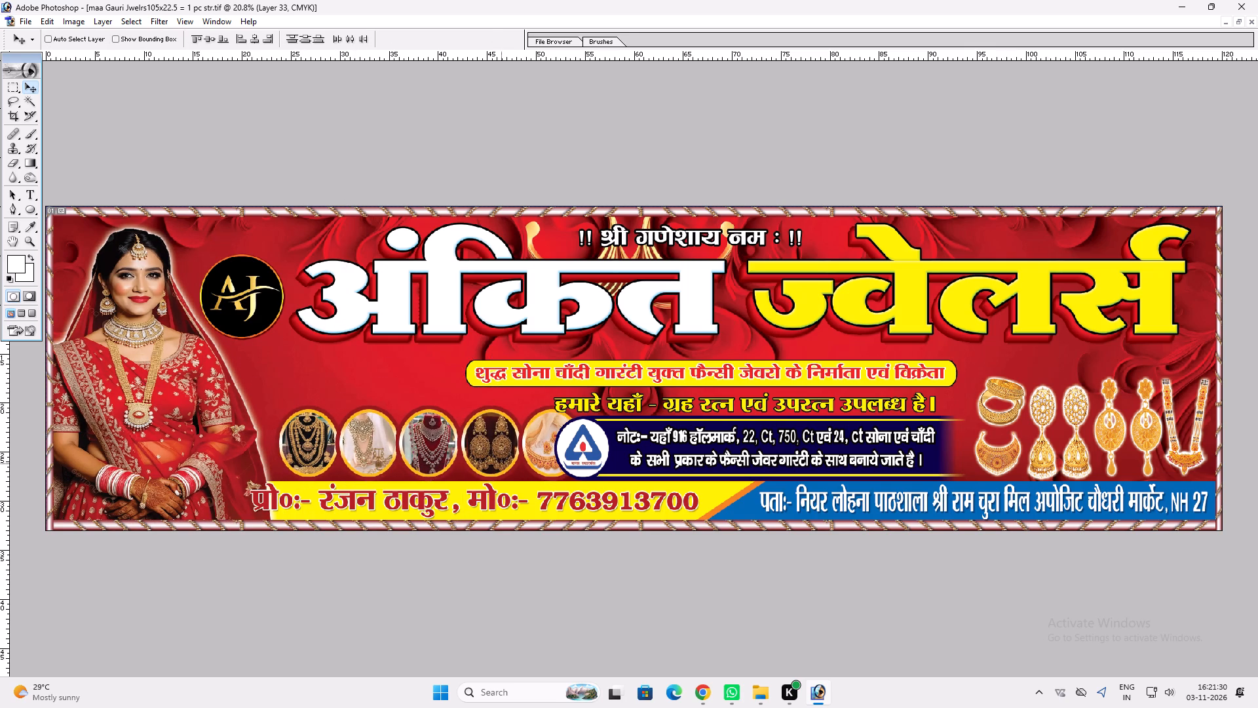
left_click_drag(484, 414, 482, 424, "shift")
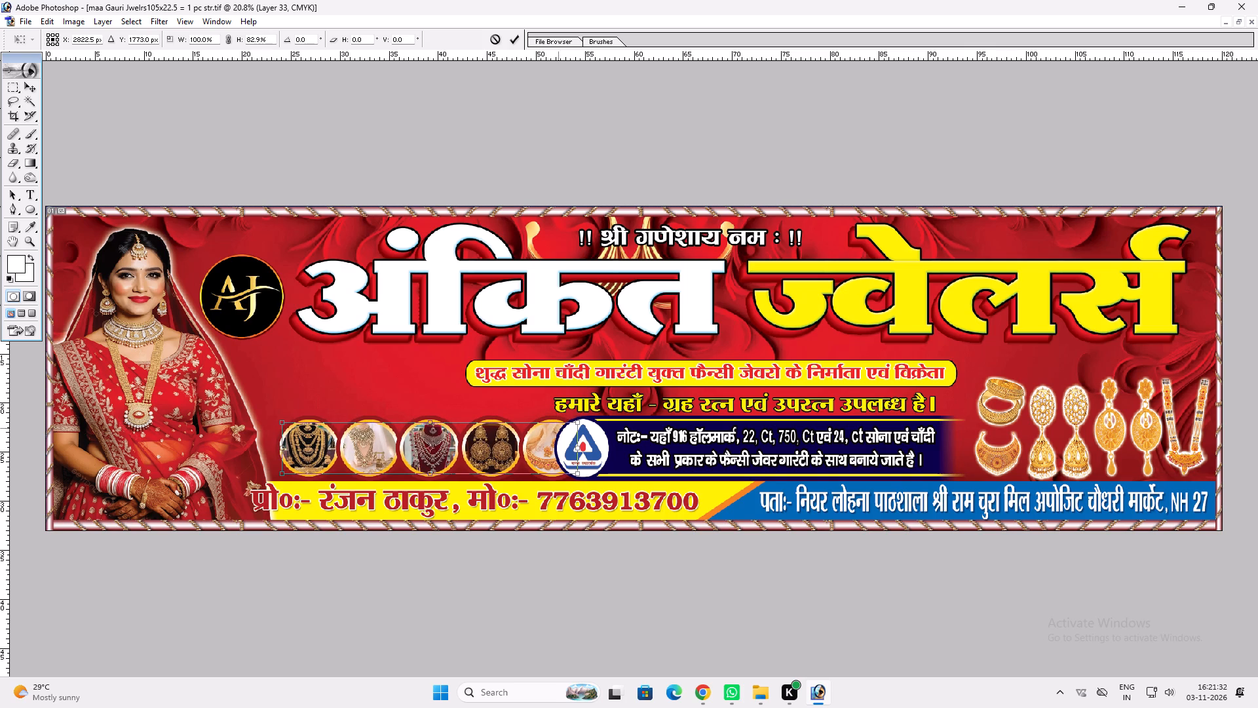
left_click_drag(576, 419, 541, 425, "shift")
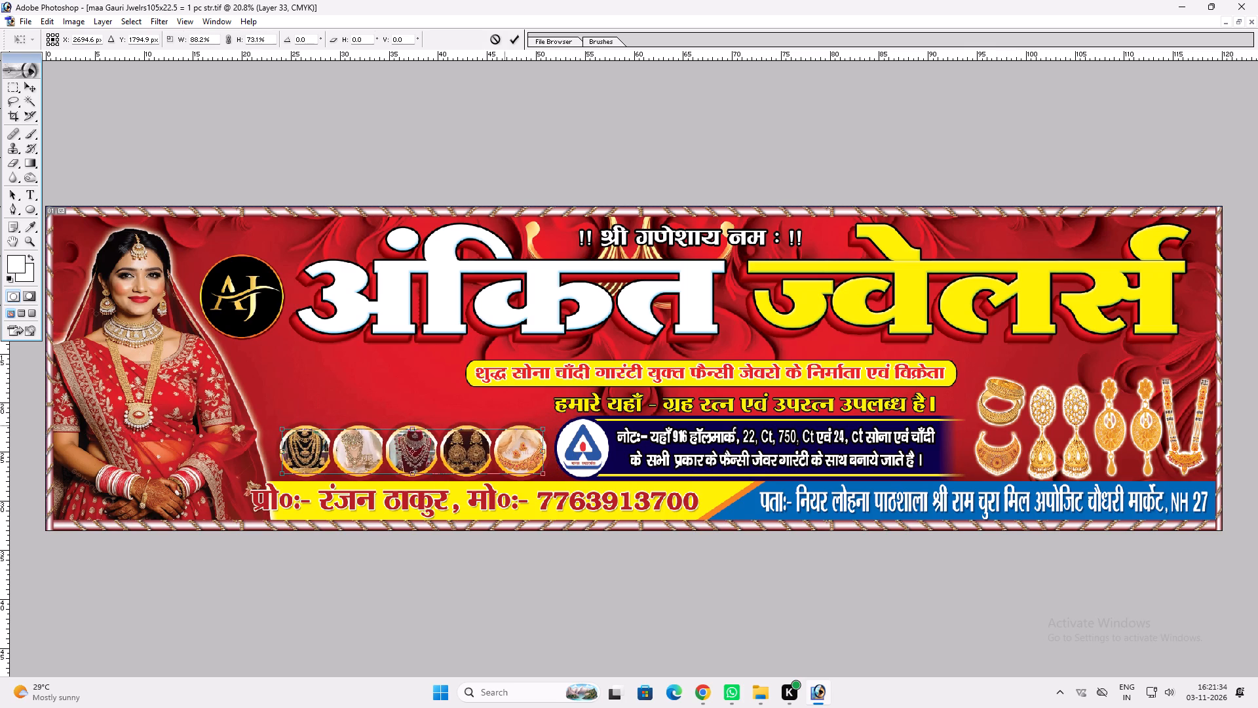
key("shift+Return")
key("v")
left_click(487, 450)
key("v")
Delete the yellow rounded strip behind the tagline "शुद्ध सोना चाँदी गारंटी युक्त...".
left_click(535, 360, "ctrl")
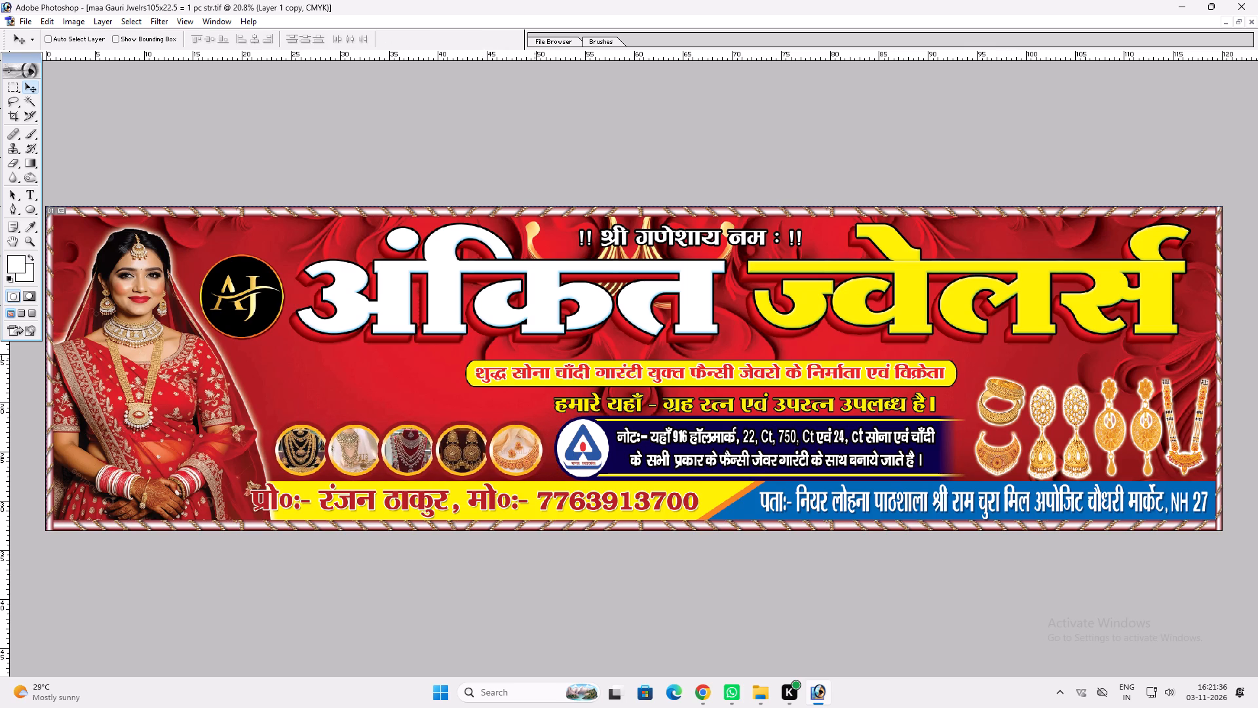
left_click(543, 366, "ctrl")
left_click_drag(575, 372, 358, 366)
key("alt+l")
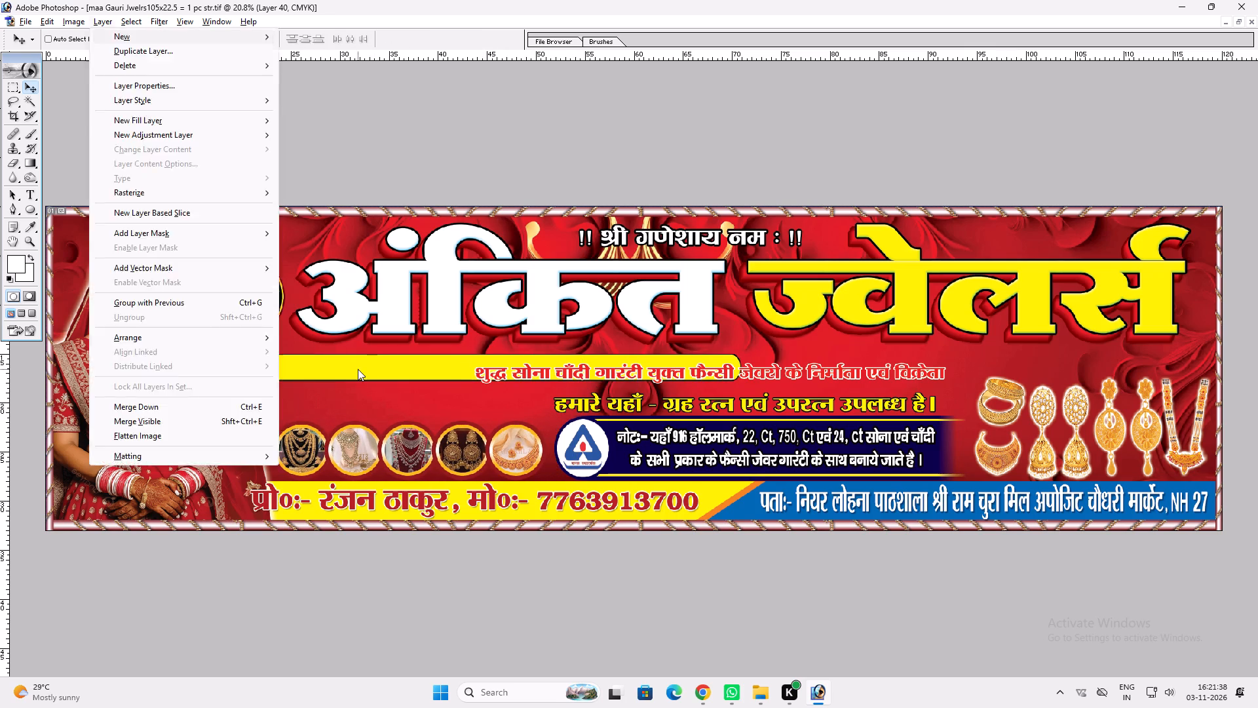
key("alt+l")
key("alt+l")
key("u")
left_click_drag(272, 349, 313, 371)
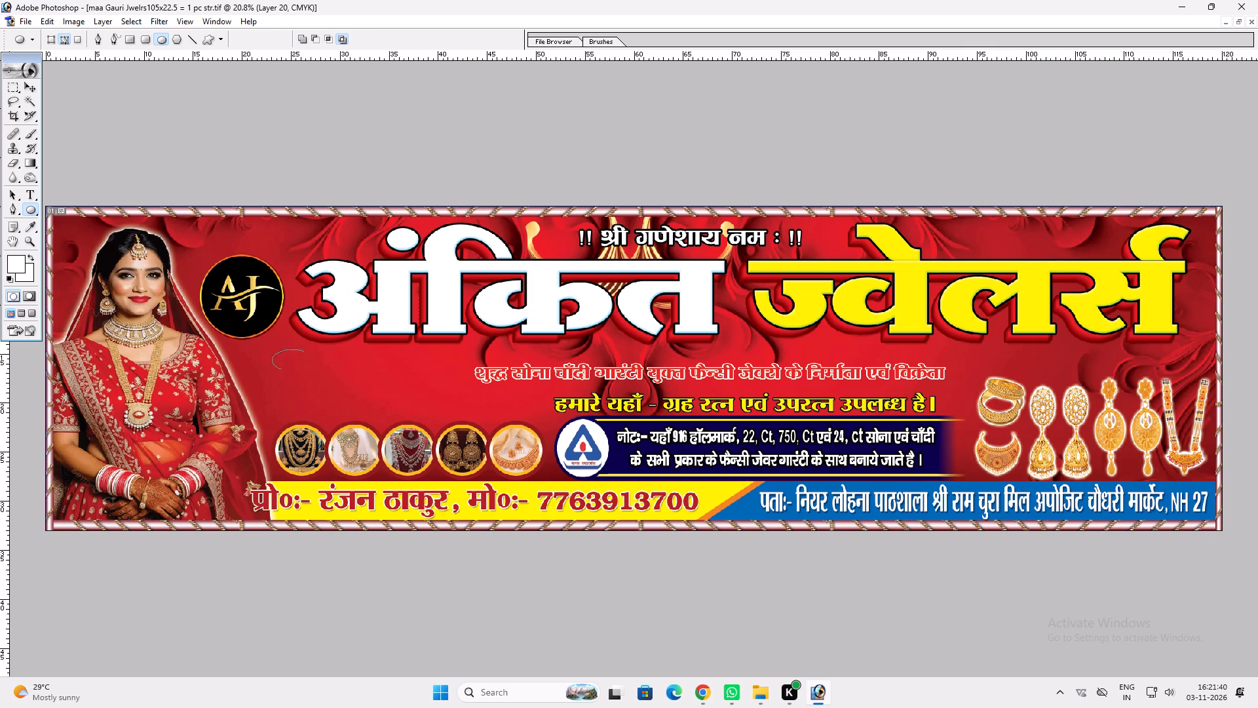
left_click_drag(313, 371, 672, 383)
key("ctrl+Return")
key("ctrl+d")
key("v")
Draw a long rounded rectangle with a radius of 06 in below the shop name and turn it into a selection.
key("u")
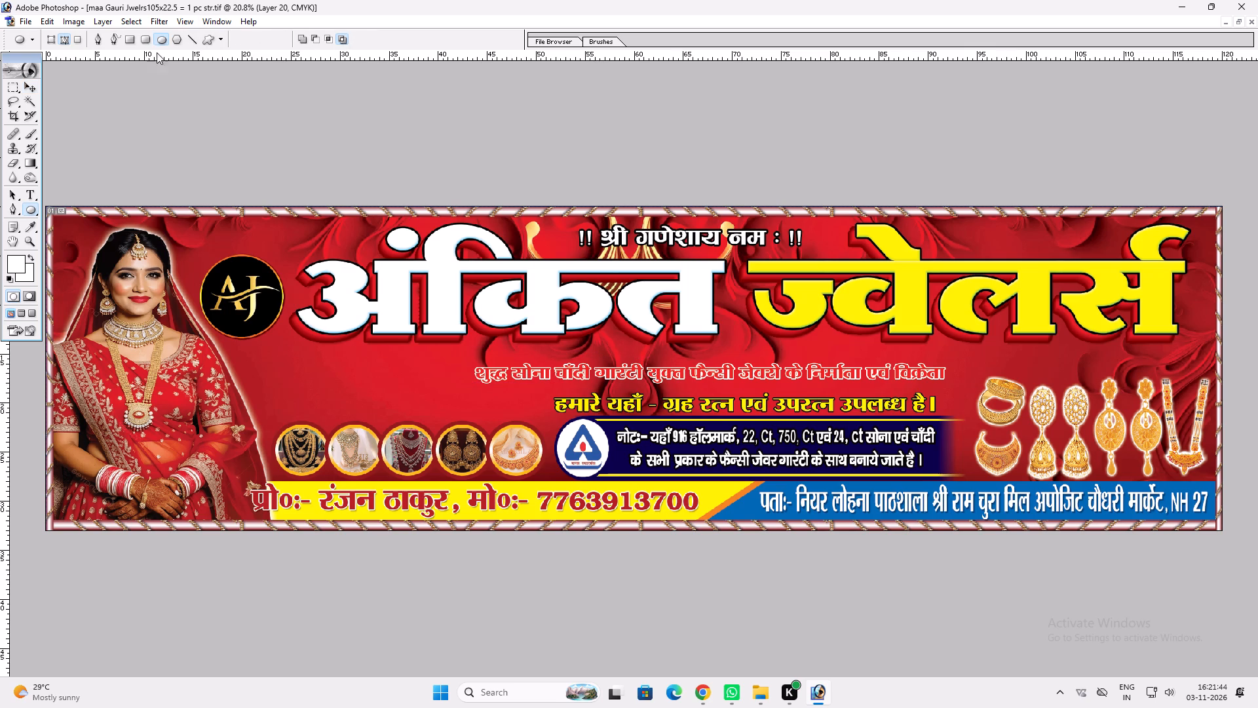
left_click(147, 41)
left_click_drag(280, 40, 14, 0)
type("06")
left_click(252, 355)
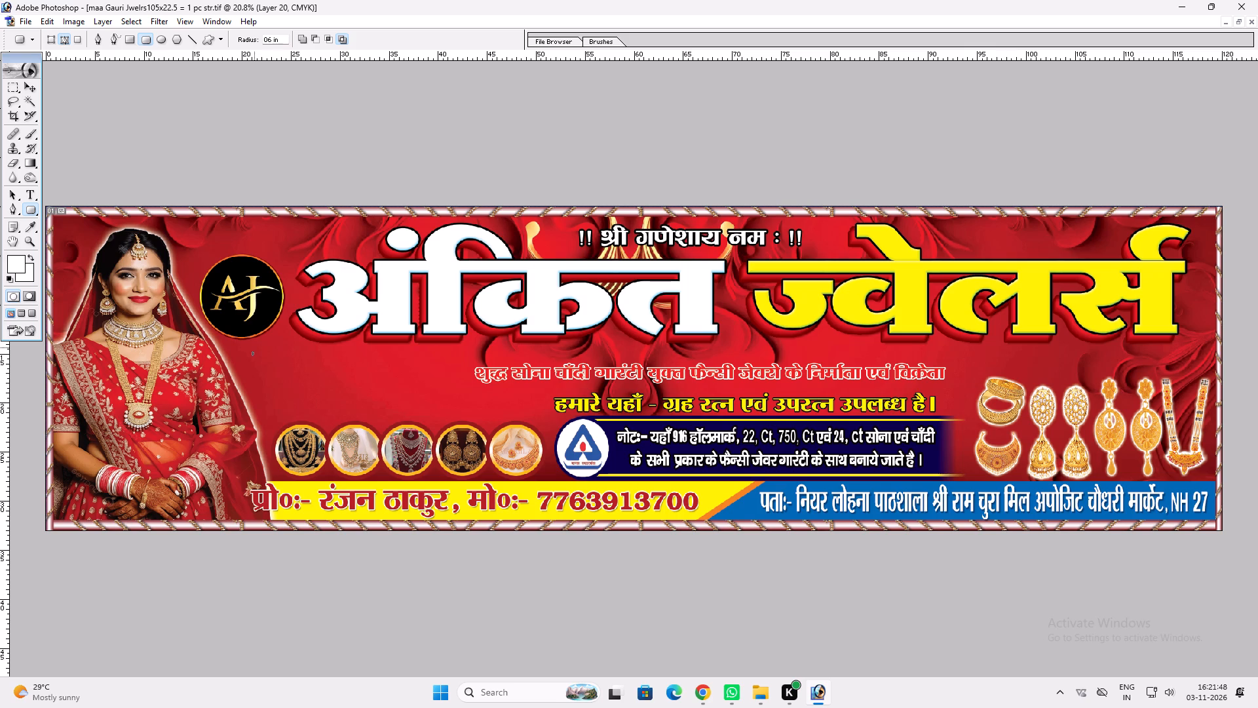
key("ctrl+z")
left_click(247, 349)
left_click_drag(269, 353, 719, 382)
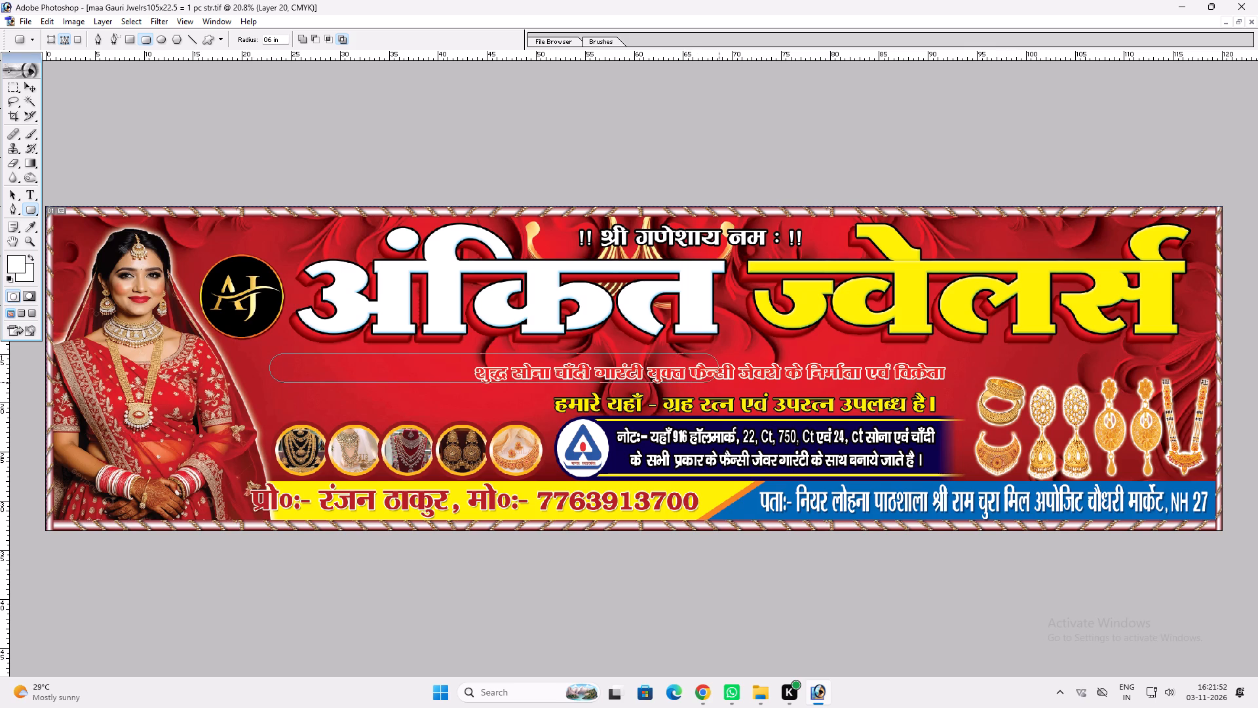
left_click_drag(719, 382, 731, 384)
key("ctrl+Return")
Copy the selected rounded area from the Background to a new layer and bring it to the front.
key("v")
right_click(472, 405)
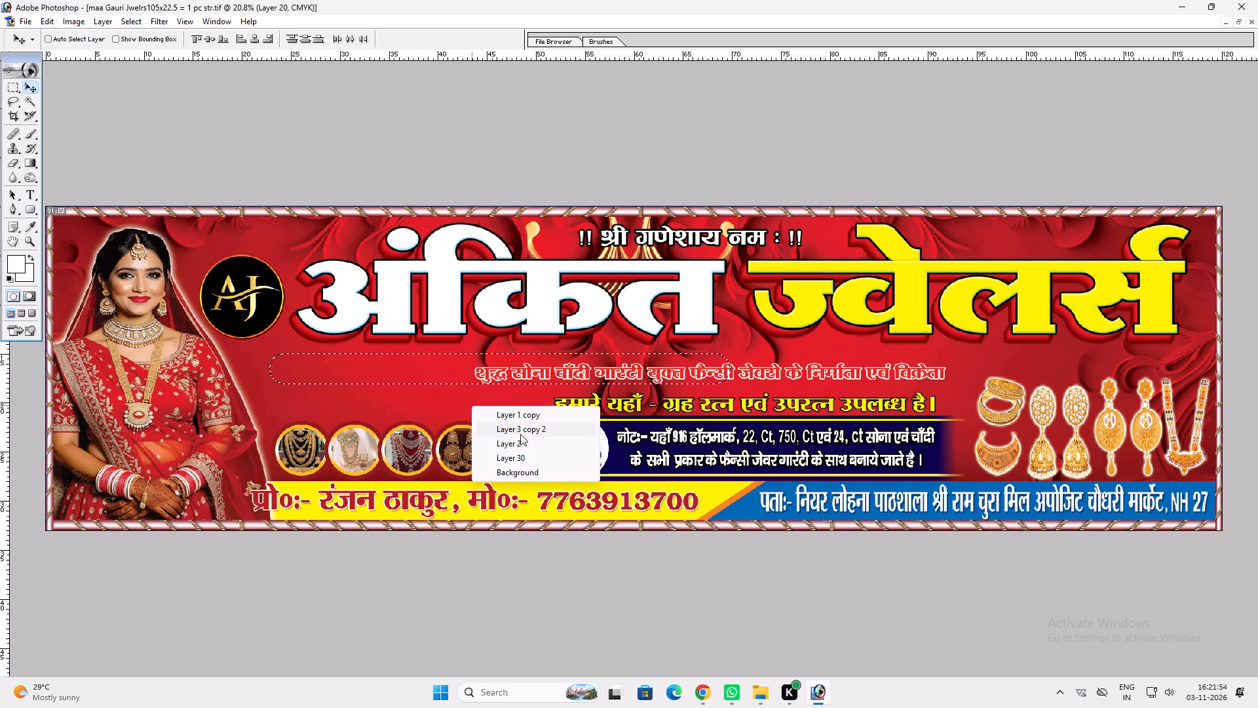
left_click(539, 471)
key("ctrl+c")
key("ctrl+v")
key("ctrl+shift+bracketright")
Add a blue Color Overlay to the rounded strip with cyan 100, magenta 60 and yellow 0.
key("alt+l")
type("yn")
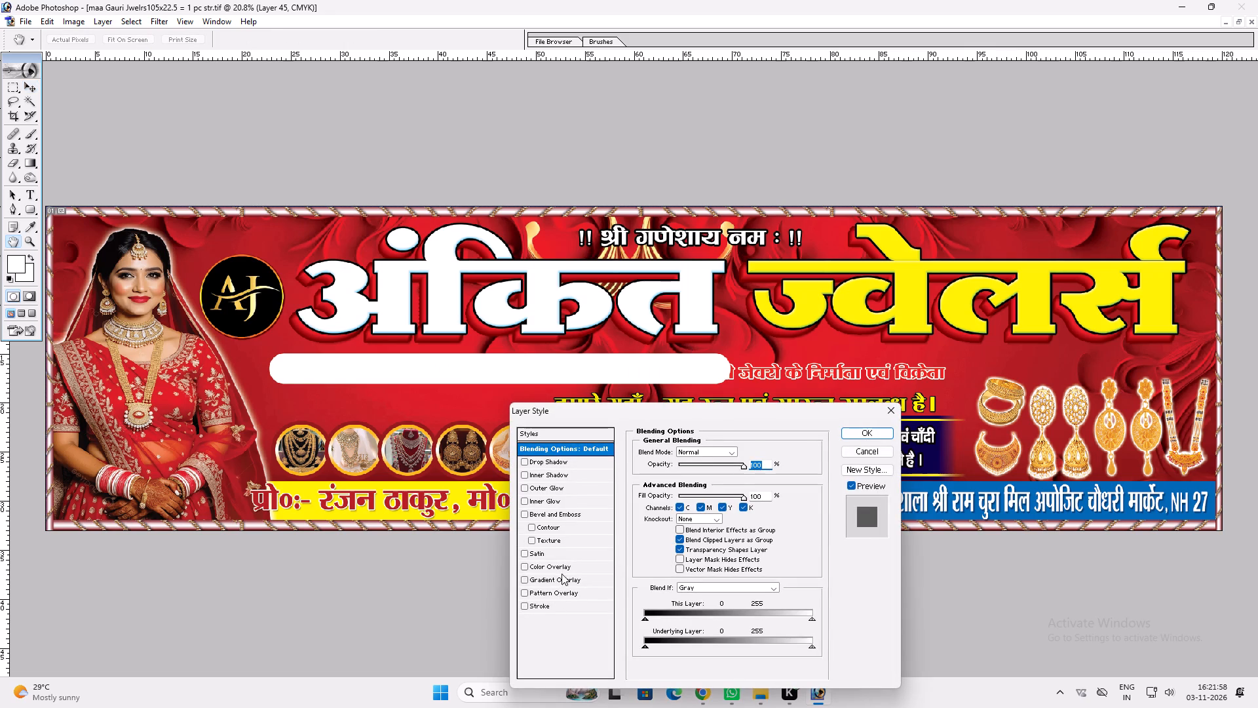
left_click(563, 570)
left_click(753, 452)
key("1")
type("00")
key("Tab")
type("60")
key("Tab")
key("0")
key("Tab")
key("Return")
Add a white outside Stroke to the blue strip, slightly thicker than the default, and apply the layer style.
left_click(545, 602)
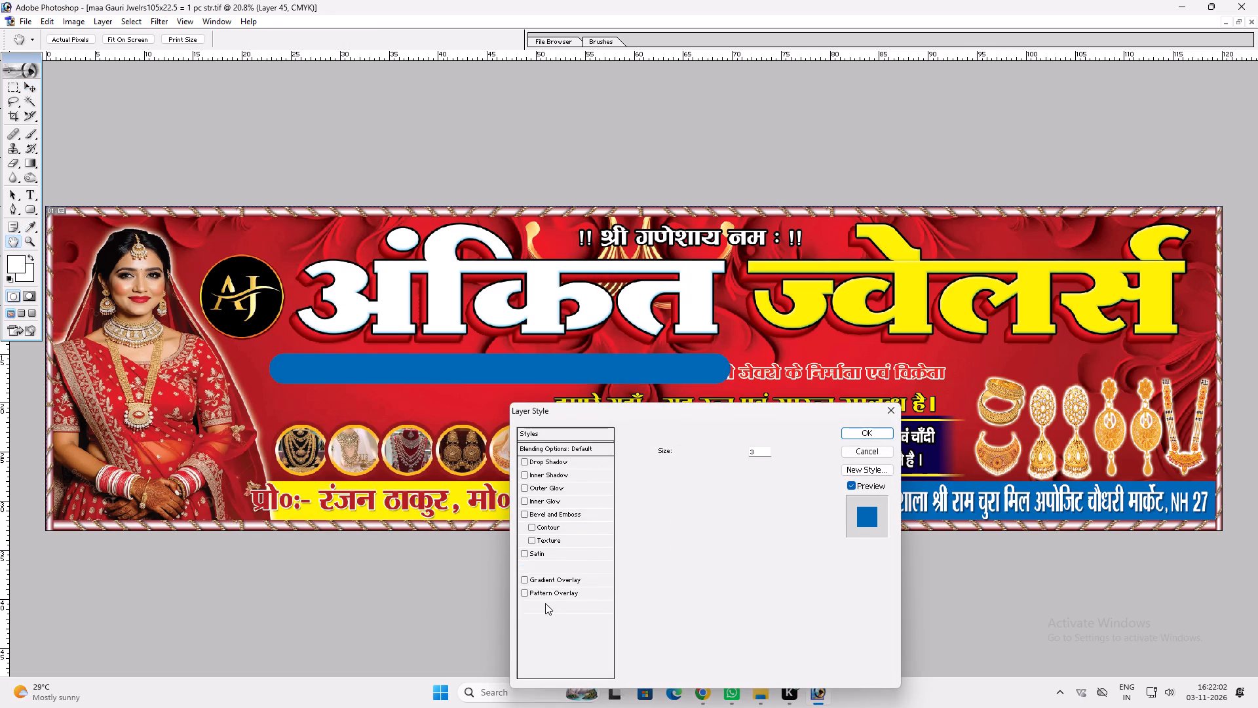
left_click(668, 523)
left_click_drag(422, 372, 108, 174)
key("Return")
scroll(352, 292, "up", 5)
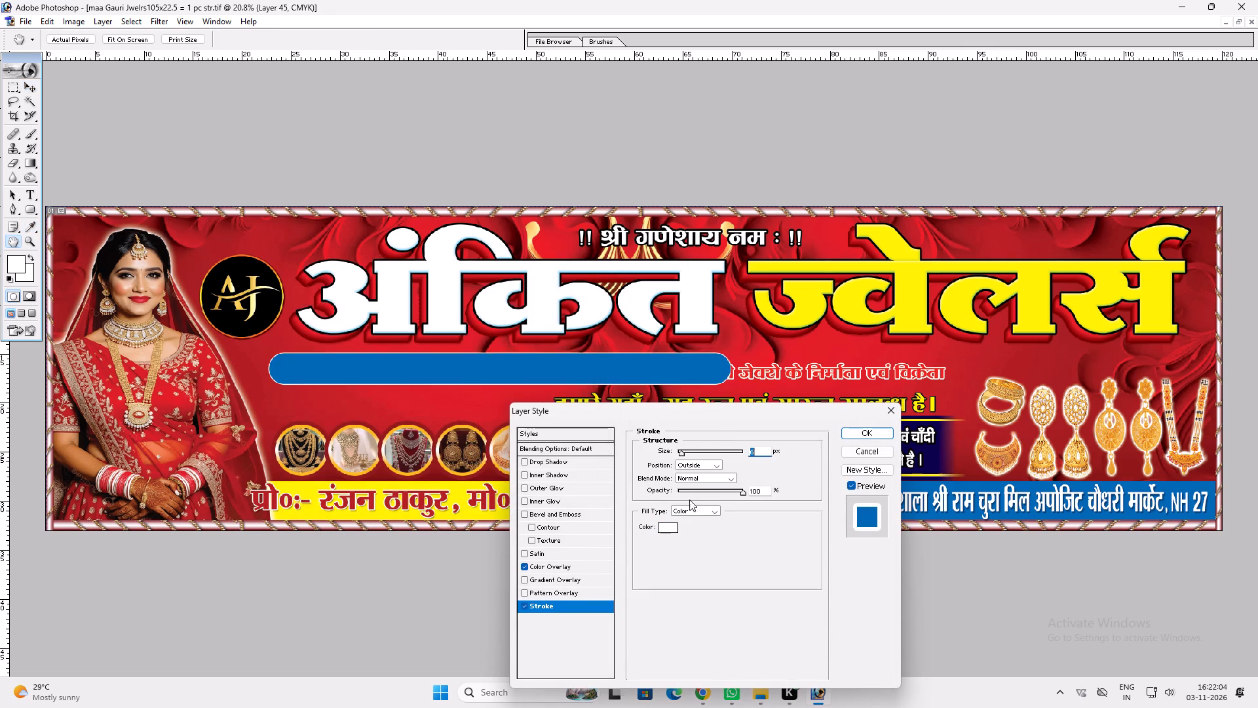
scroll(689, 500, "up", 6)
key("Return")
Shift the blue strip slightly left below the shop name.
key("v")
key("v")
left_click(578, 397, "shift")
key("z")
left_click_drag(550, 340, 740, 474)
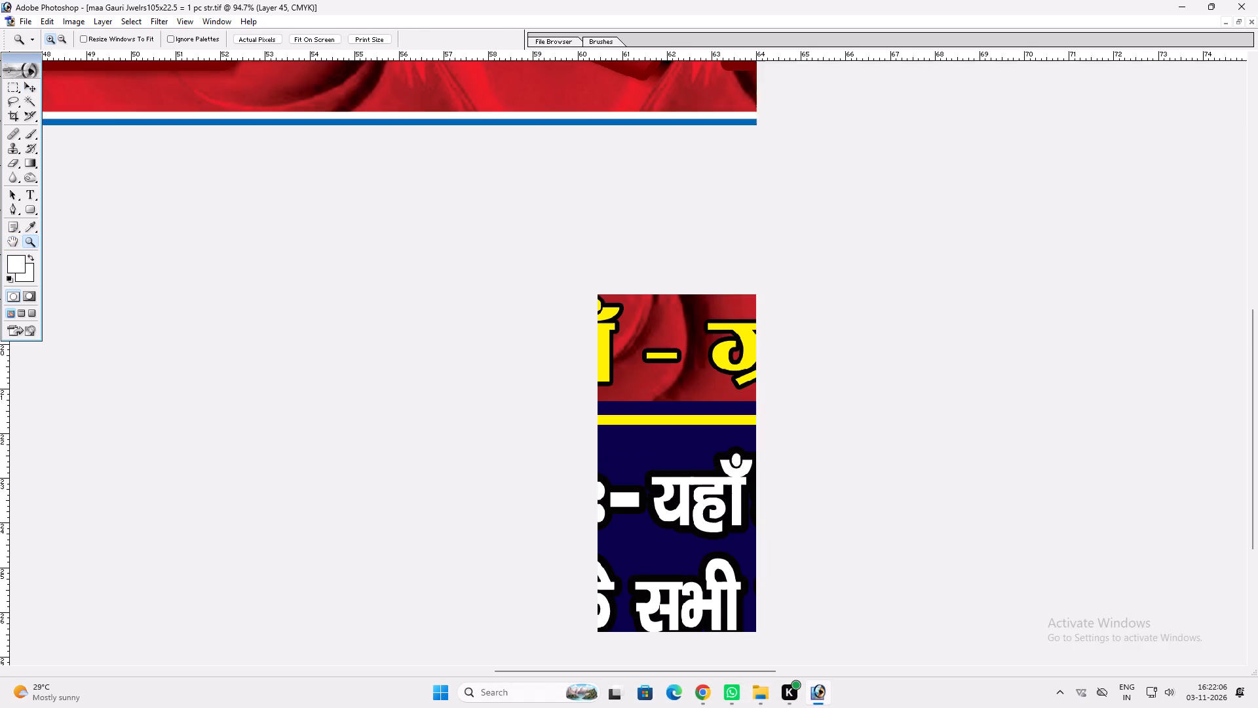
key("v")
key("space")
key("space")
key("space")
key("space")
key("space")
right_click_drag(641, 245, 665, 252)
left_click_drag(685, 258, 691, 261)
key("v")
key("v")
Bring the tagline text in front of the blue strip.
key("t")
left_click(757, 378)
key("Return")
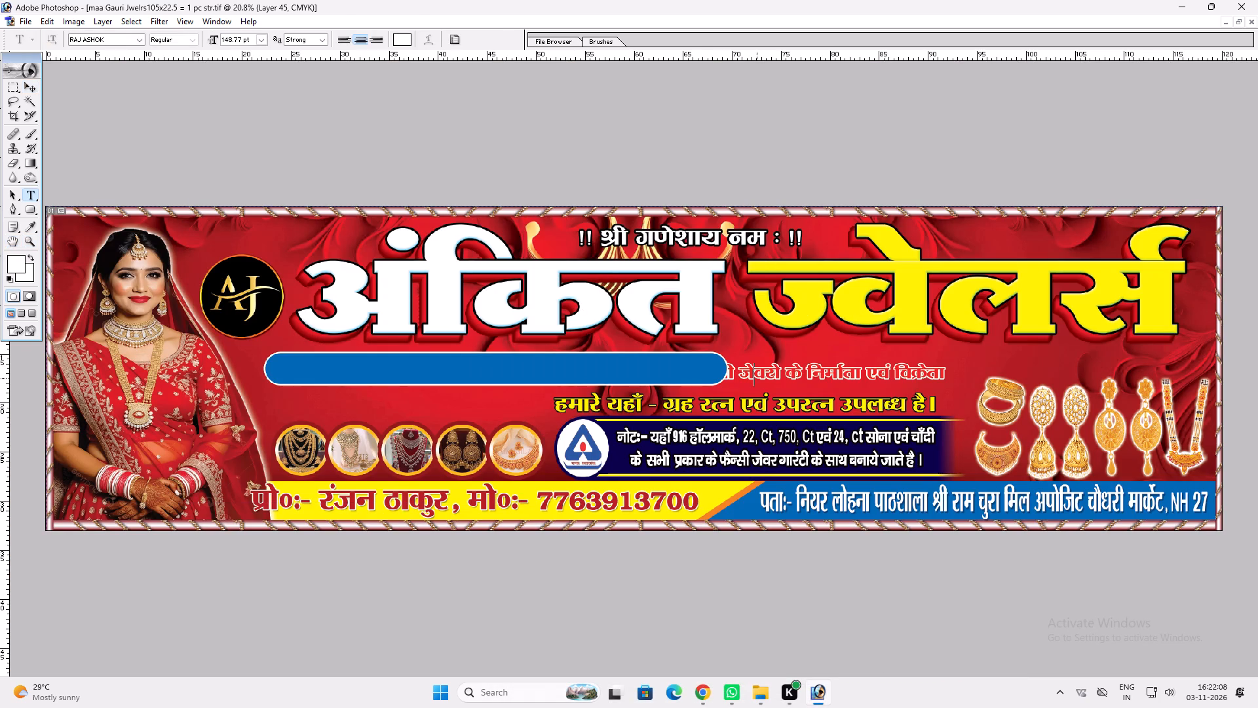
key("ctrl+shift+bracketright")
key("v")
Copy the layer style of the address line at the banner's bottom and paste it onto the tagline.
key("t")
left_click(832, 519)
key("Return")
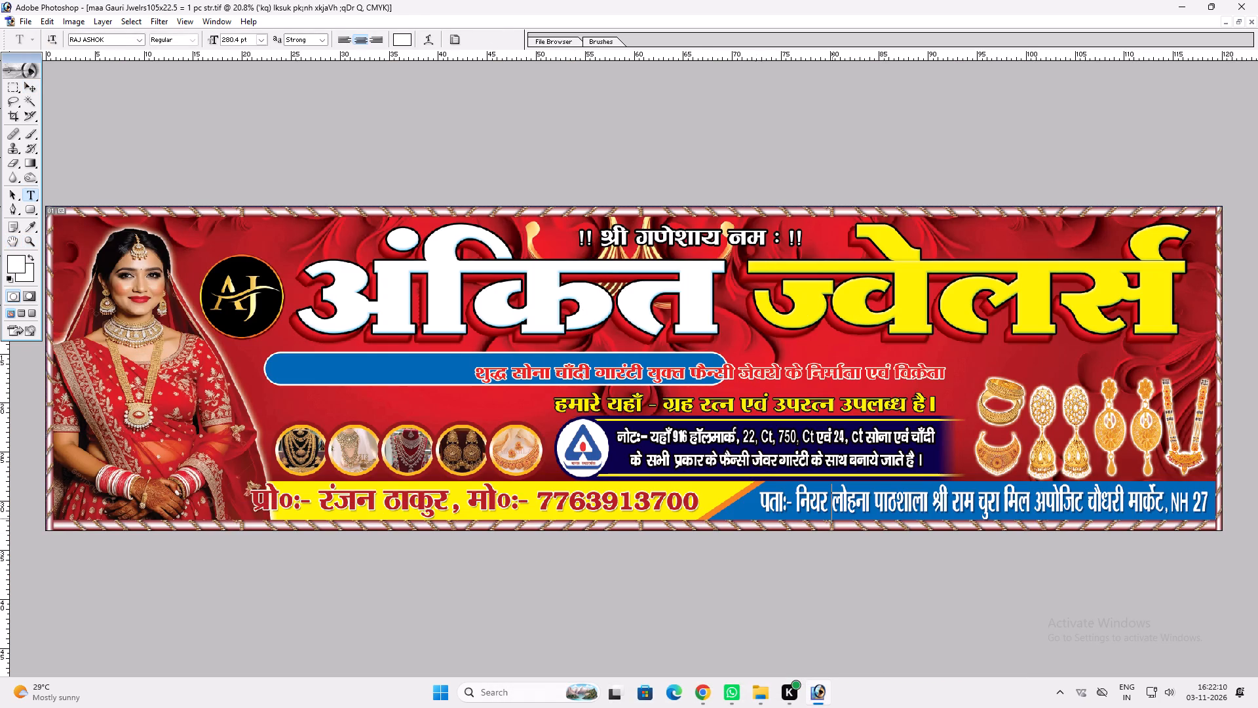
key("alt+l")
key("alt+y")
key("alt+c")
key("v")
key("v")
key("t")
left_click(587, 359)
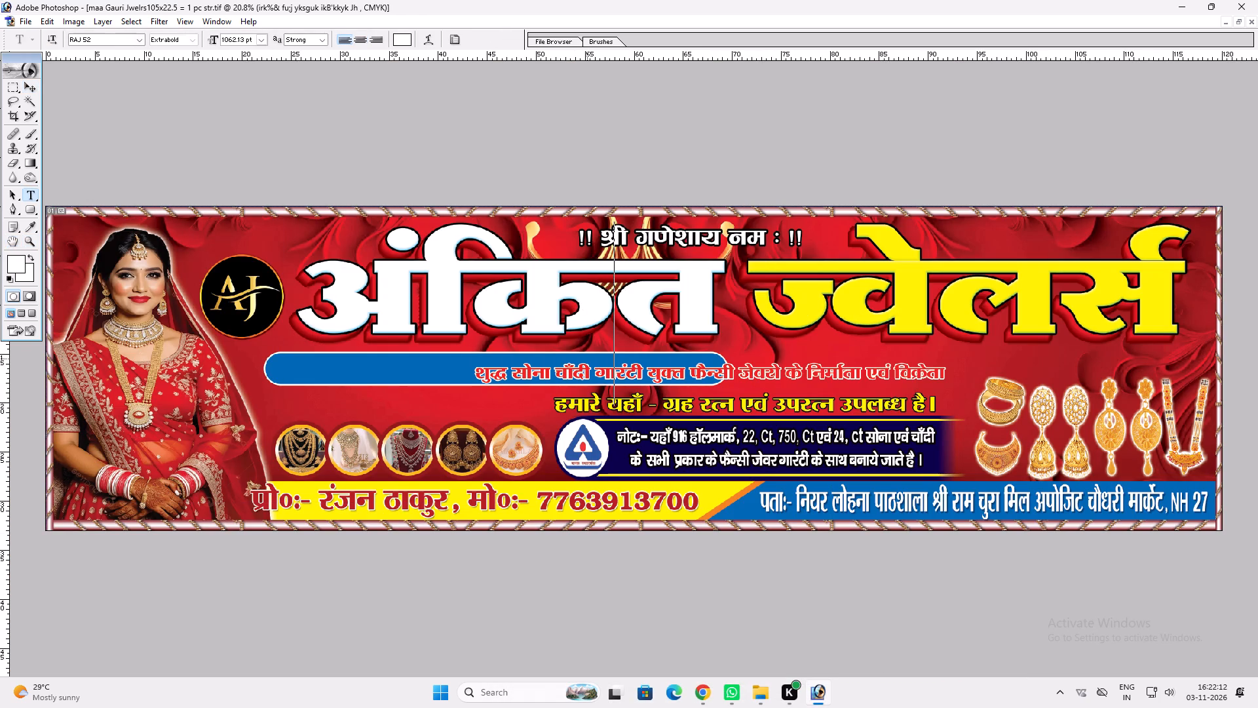
key("Return")
key("v")
right_click(587, 369)
left_click(603, 378)
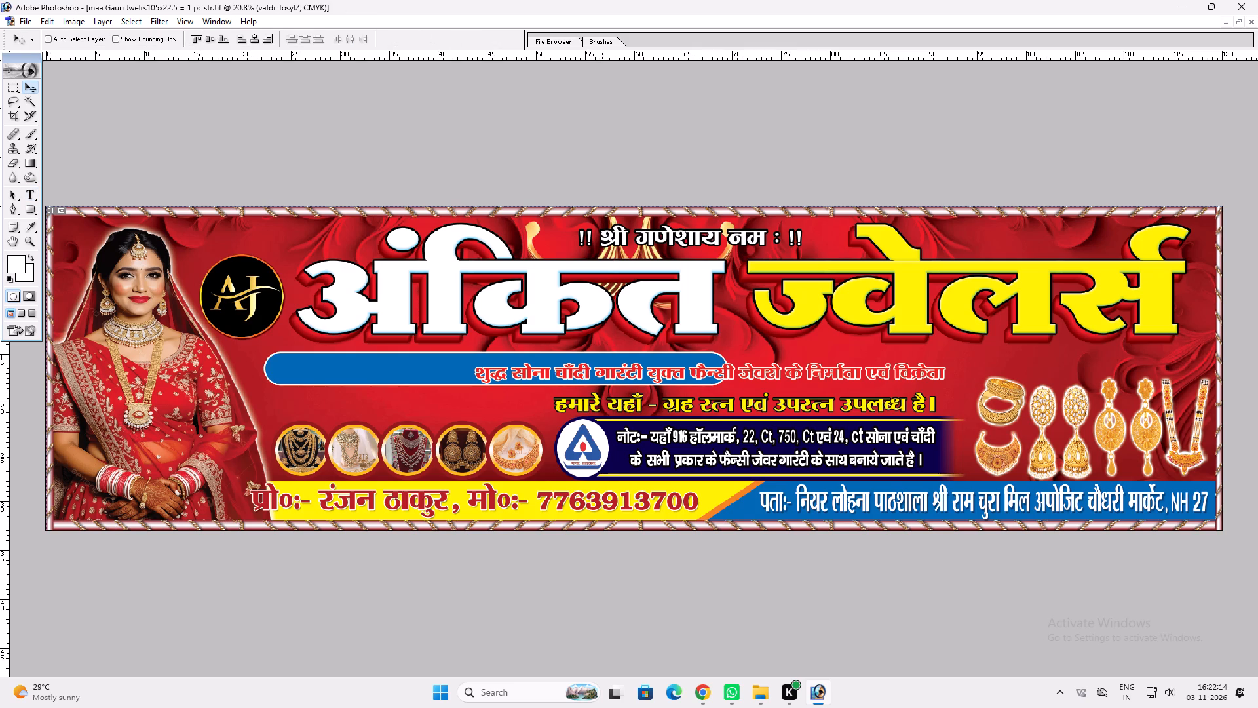
right_click(600, 376)
right_click(600, 376)
left_click(611, 381)
right_click(613, 370)
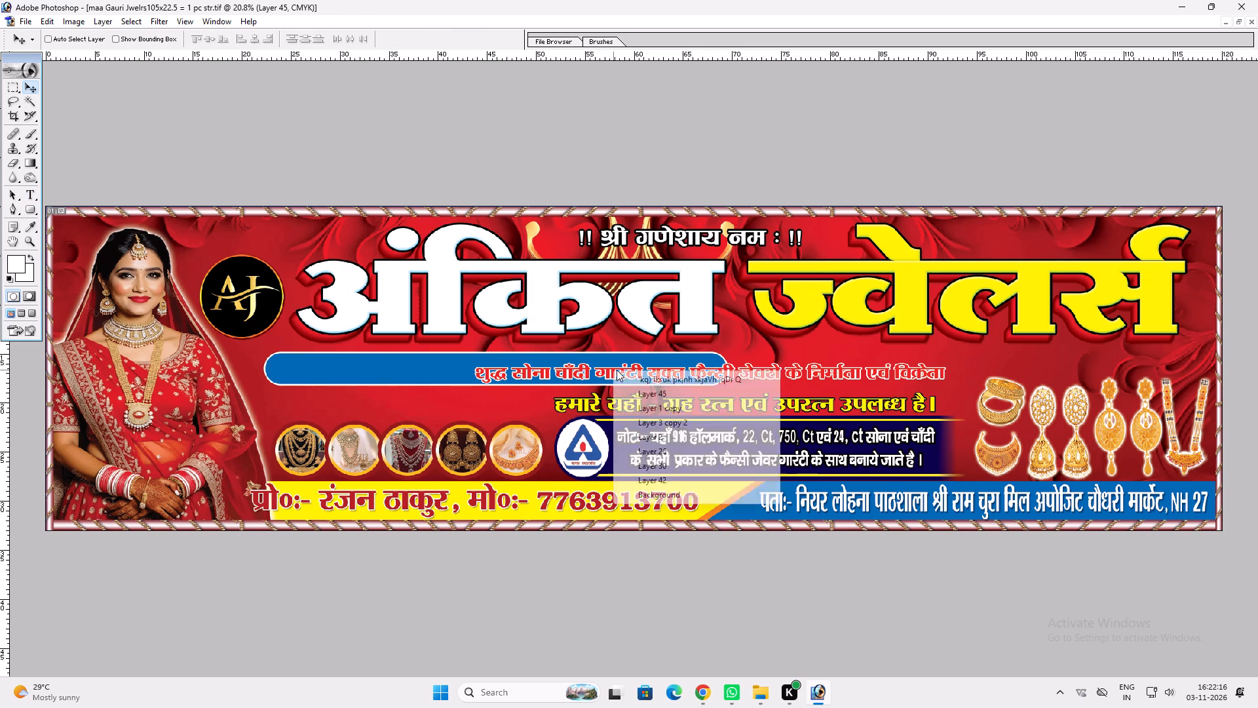
left_click(625, 378)
key("alt+l")
key("alt+y")
type("pvv")
Move the tagline onto the blue strip and narrow it to 90% width with Free Transform.
left_click_drag(668, 356, 471, 355)
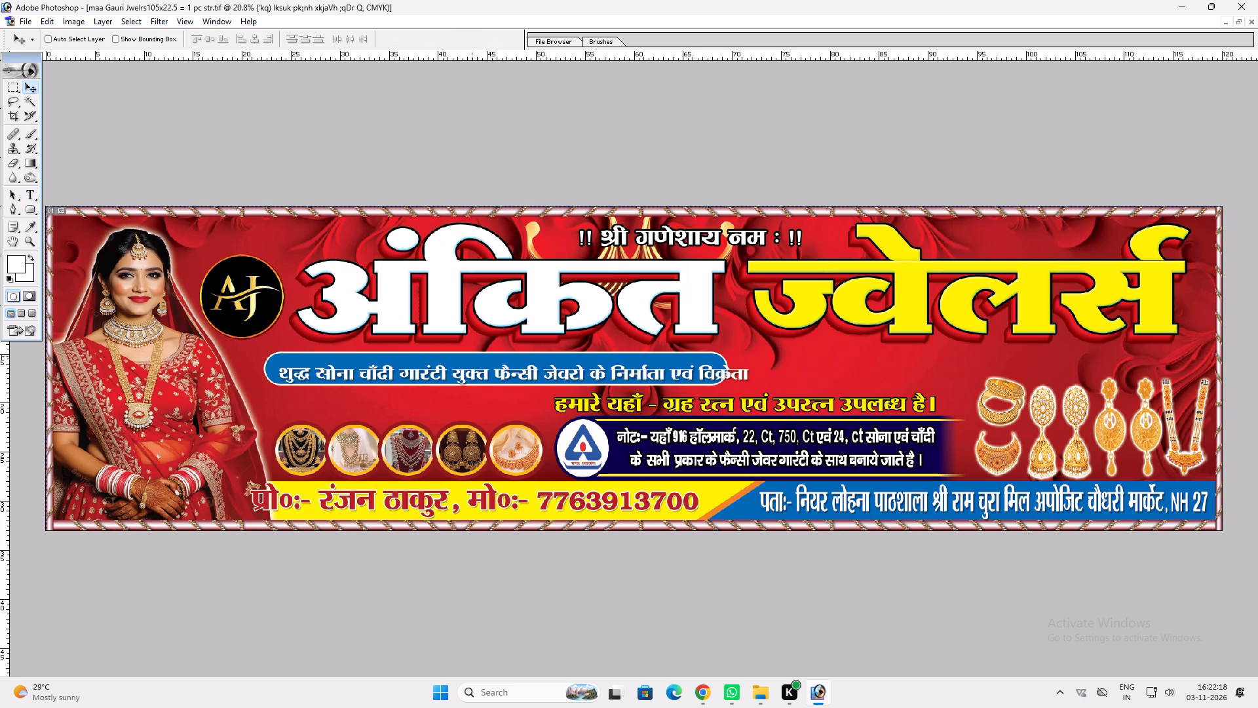
left_click_drag(471, 355, 471, 353)
key("ctrl+t")
left_click_drag(748, 369, 701, 368, "shift")
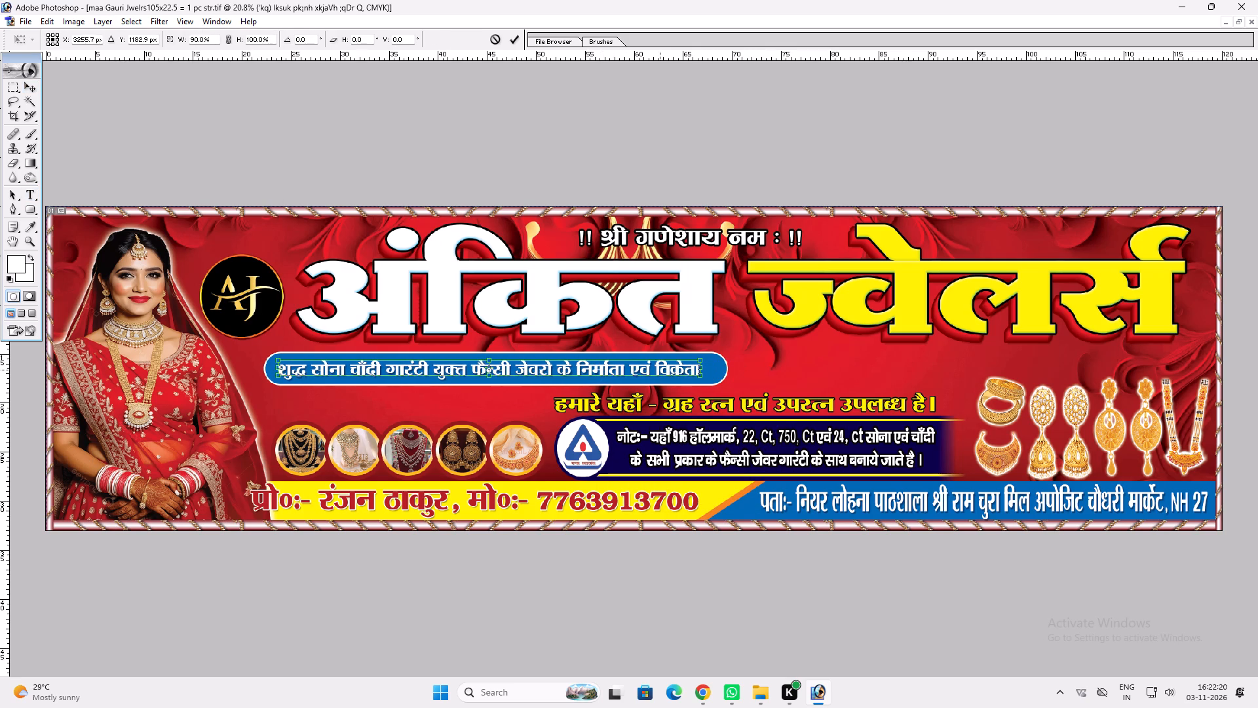
key("shift+Return")
Append a danda "।" at the end of the tagline.
key("t")
left_click(660, 370)
key("End")
key("shift+a")
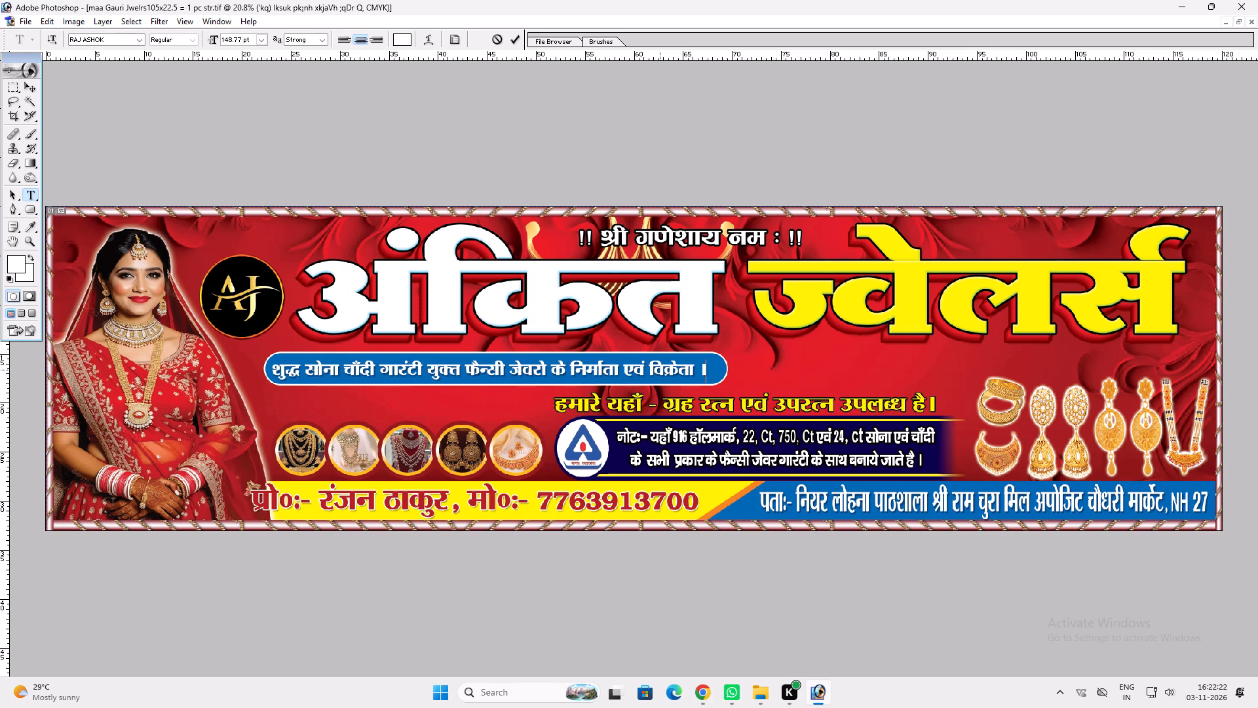
Change the font of the whole tagline text to RAJ 10.
key("ctrl+a")
key("ctrl+t")
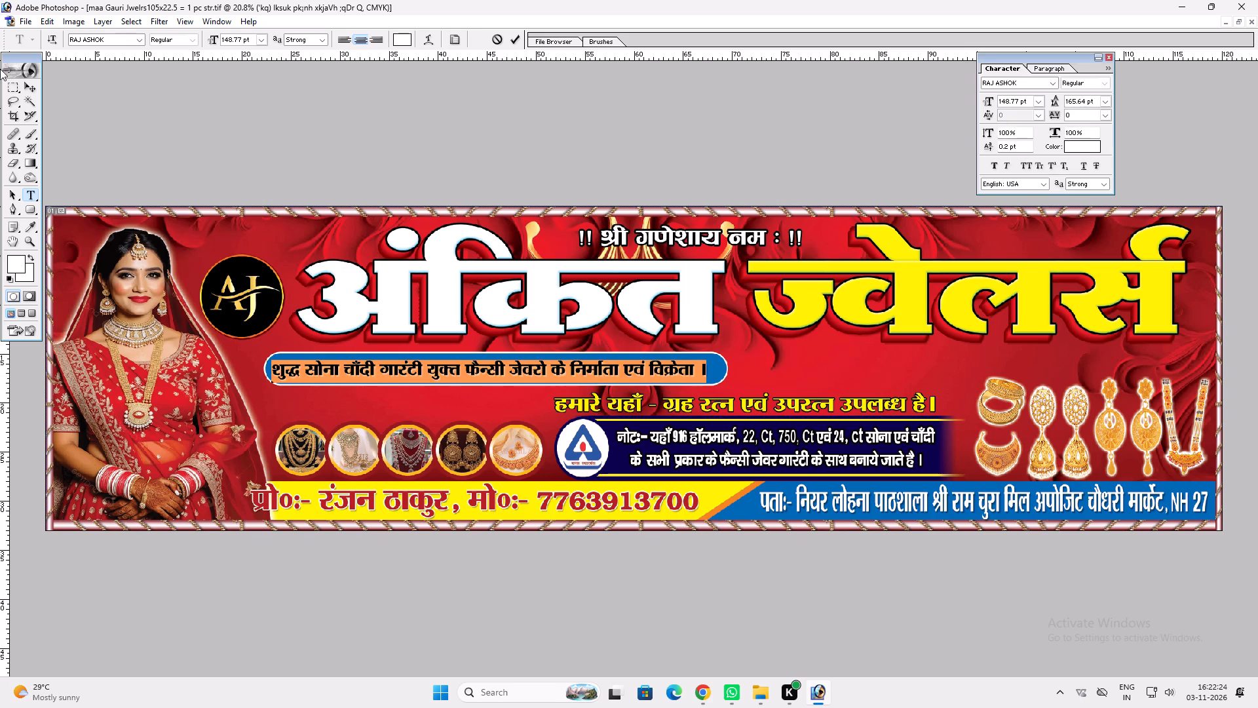
left_click(86, 35)
type("ra")
key("Left")
key("Left")
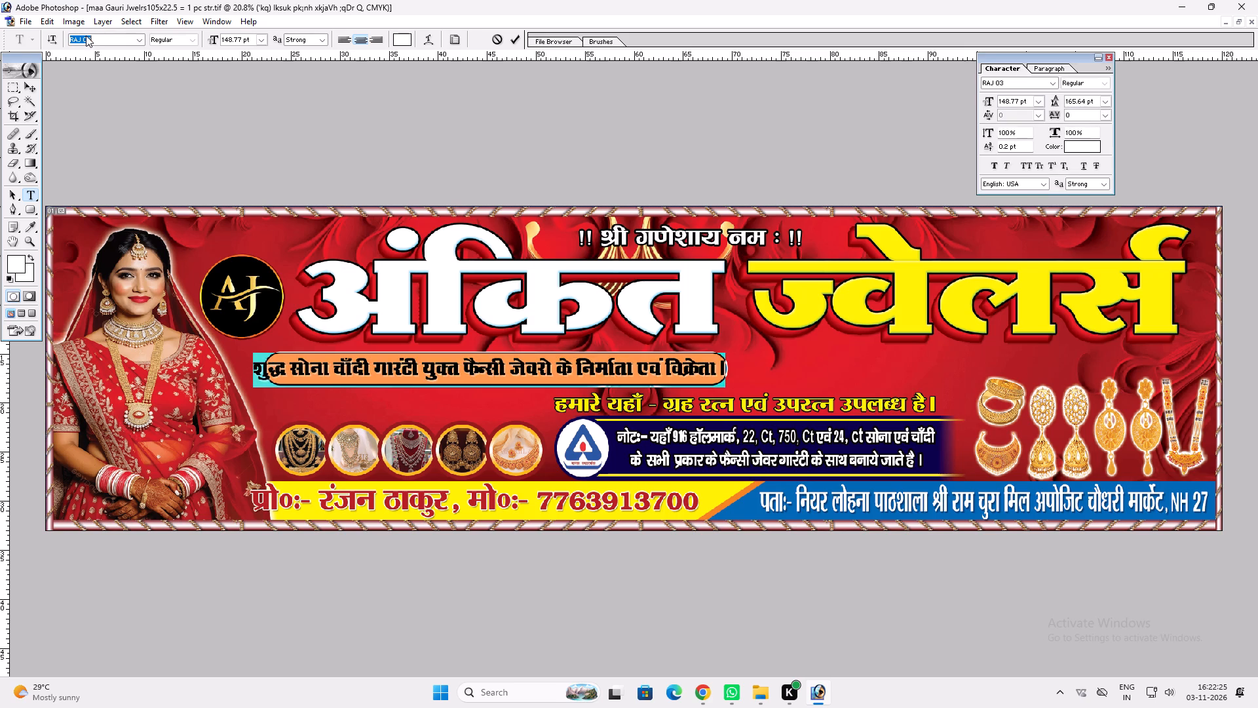
key("Left")
key("Left")
key("Up")
key("Up")
key("Down")
key("Down")
key("Down")
key("Down")
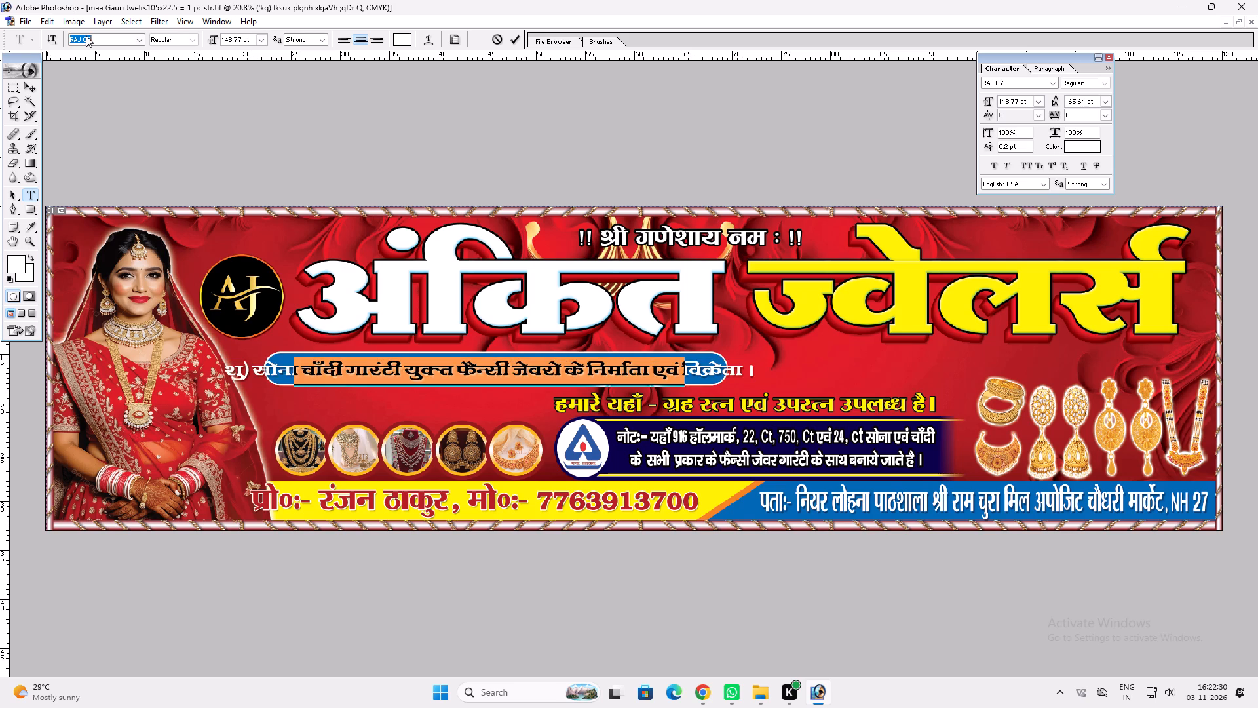
key("Down")
key("Down")
key("Down")
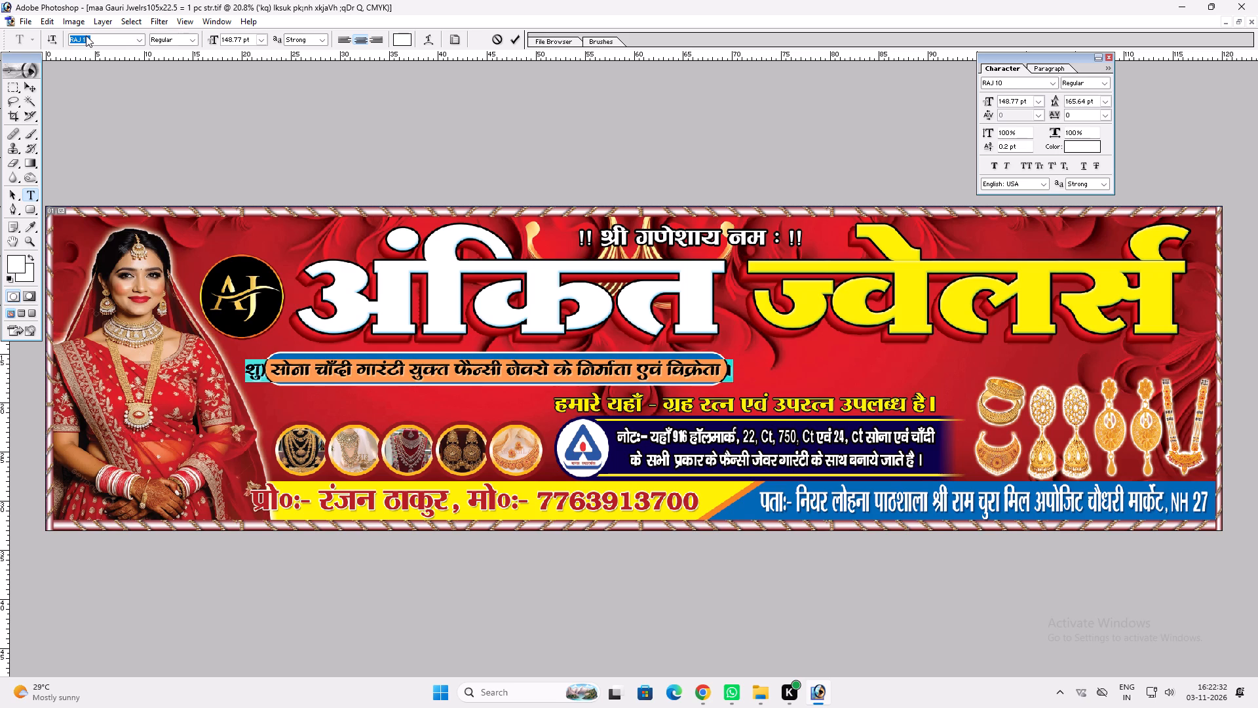
key("Return")
key("Return")
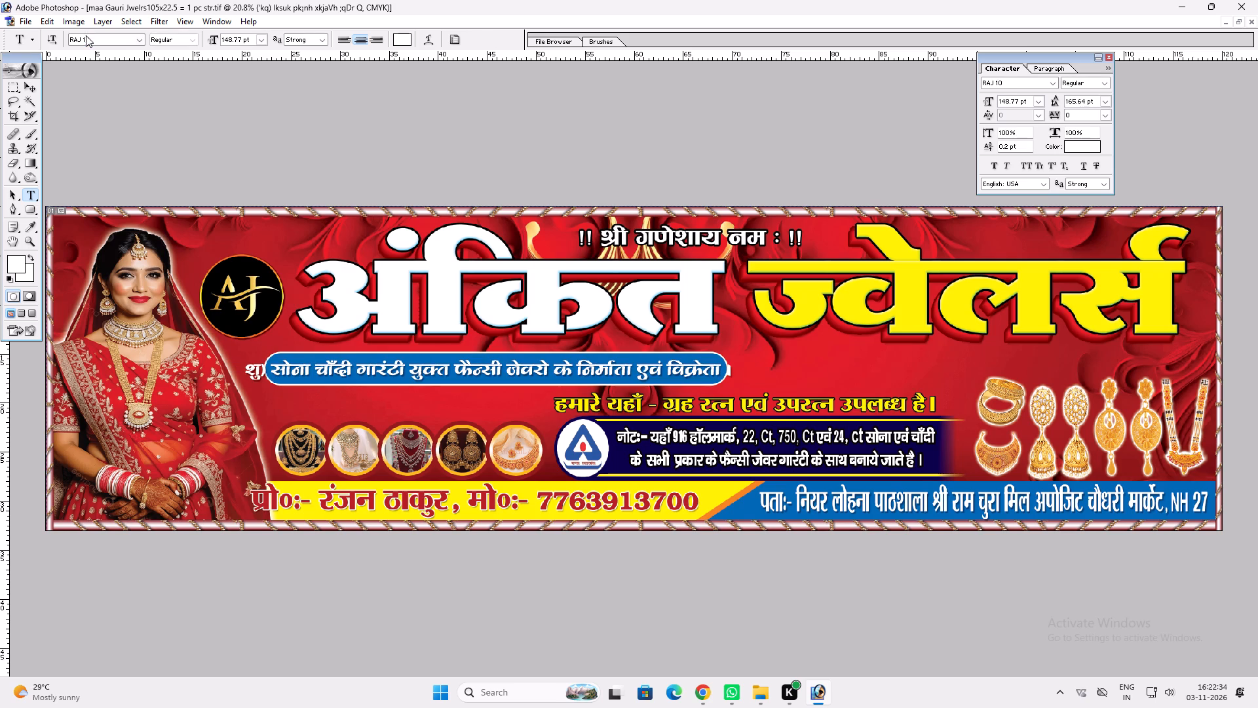
Shift the tagline right and insert the missing "द्ध" so that its first word reads "शुद्ध".
key("v")
key("v")
left_click_drag(426, 379, 465, 378)
key("t")
left_click(303, 375)
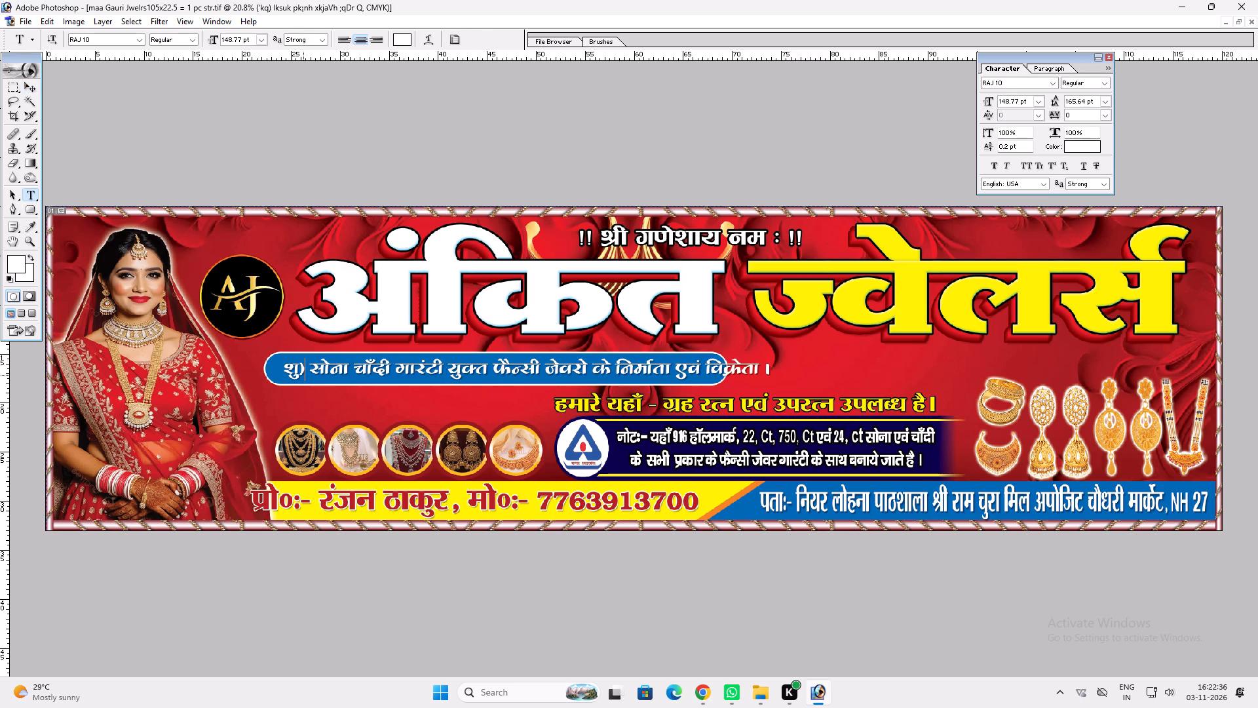
key("alt+0")
key("alt+1")
key("alt+8")
key("alt+8")
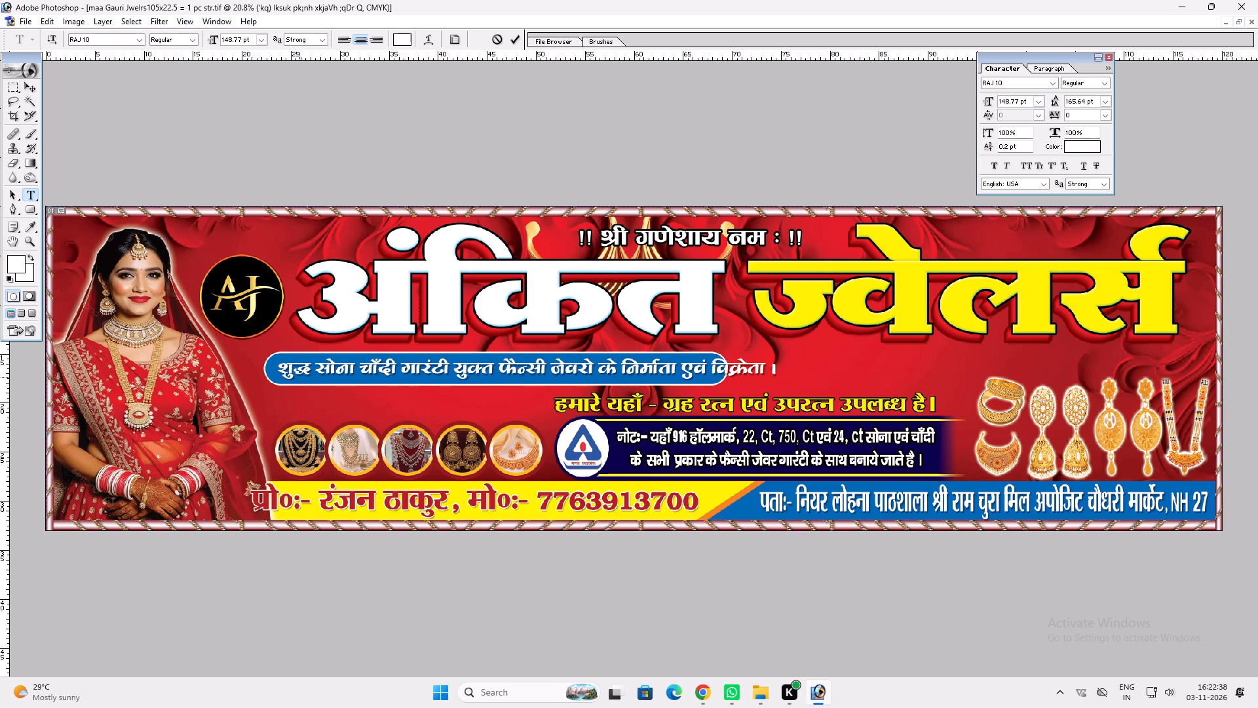
key("Return")
Scale the tagline proportionally to about 90% and fit it inside the blue strip.
key("v")
key("ctrl+t")
left_click_drag(775, 362, 718, 371, "shift")
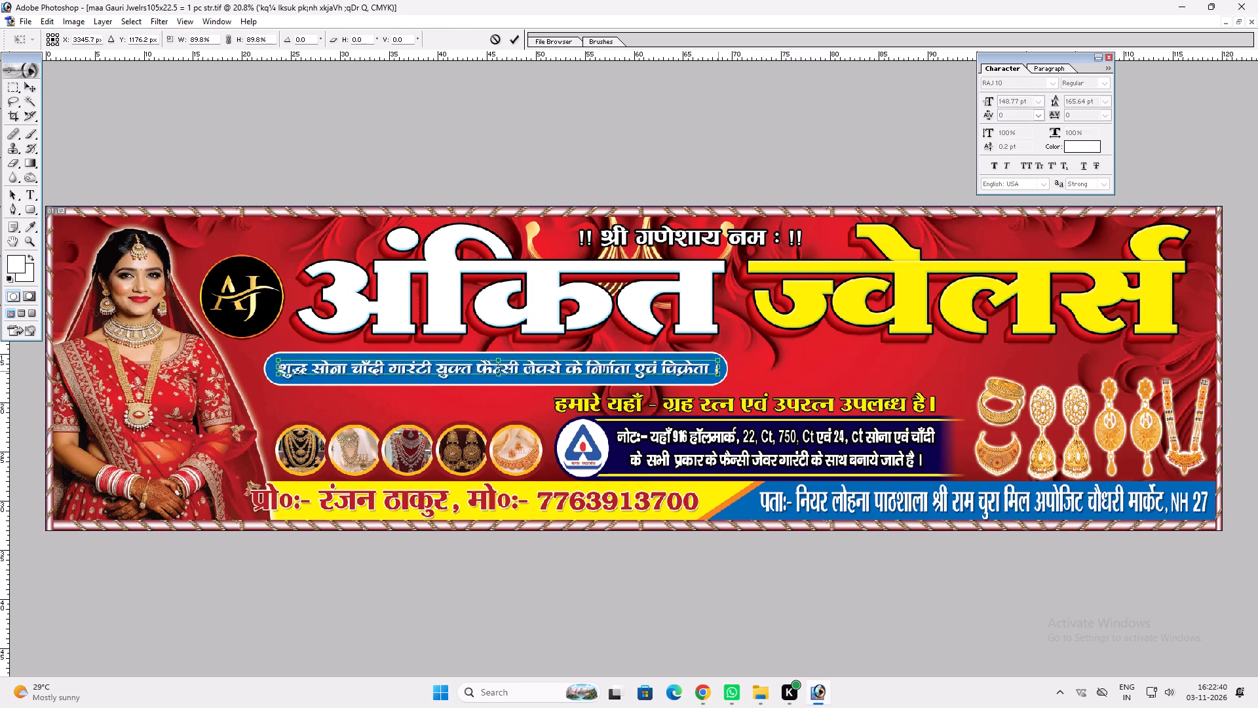
left_click_drag(718, 371, 717, 371, "shift")
left_click_drag(692, 370, 686, 372, "shift")
key("Return")
Reposition the tagline and stretch it slightly wider to fill the blue strip.
key("z")
left_click_drag(197, 324, 742, 415)
key("v")
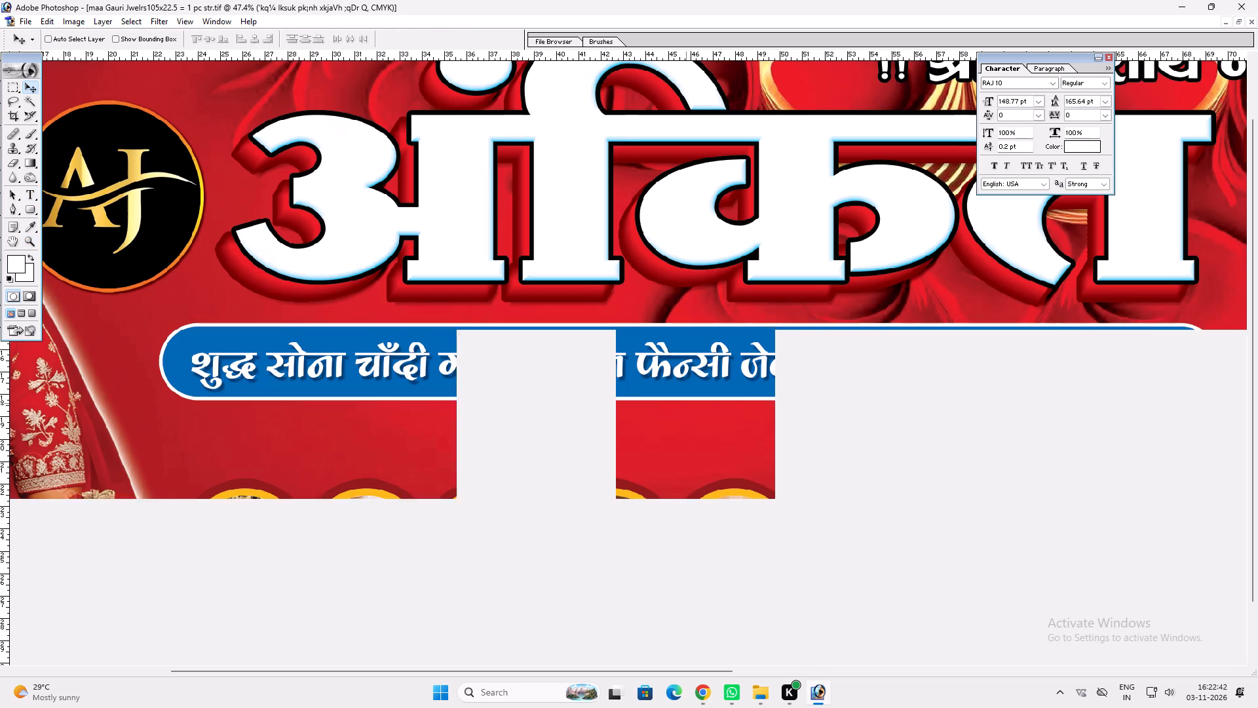
left_click_drag(646, 378, 636, 374)
key("space")
left_click_drag(840, 425, 820, 430)
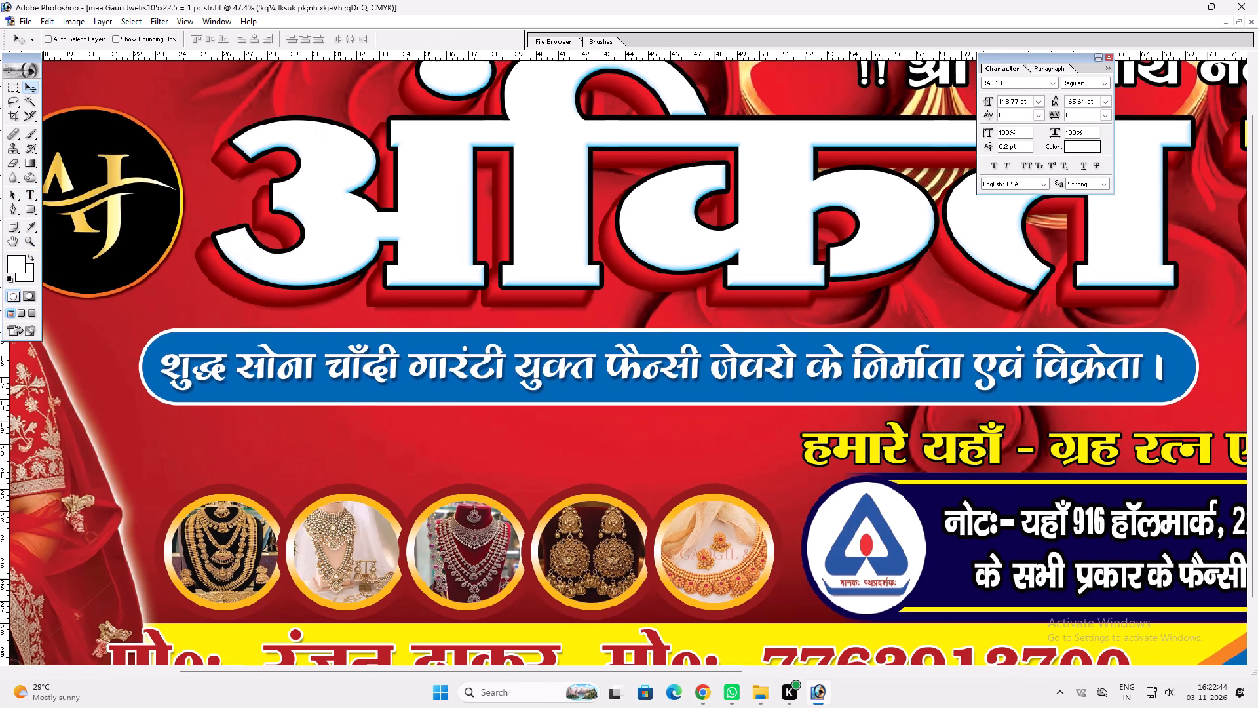
key("ctrl+t")
left_click_drag(1162, 378, 1177, 377, "shift")
left_click_drag(1141, 376, 1132, 378, "shift")
key("Return")
key("v")
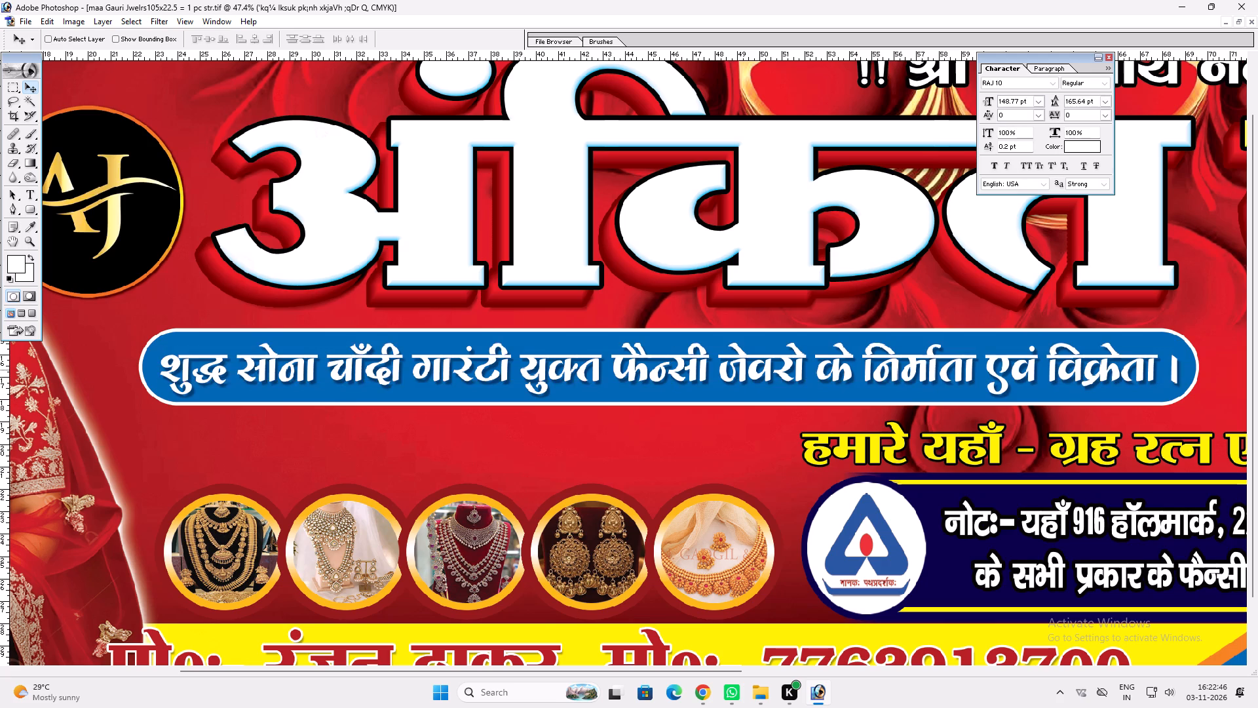
Set the tagline's drop shadow opacity to 100% and adjust the shadow distance.
key("alt+l")
type("yd")
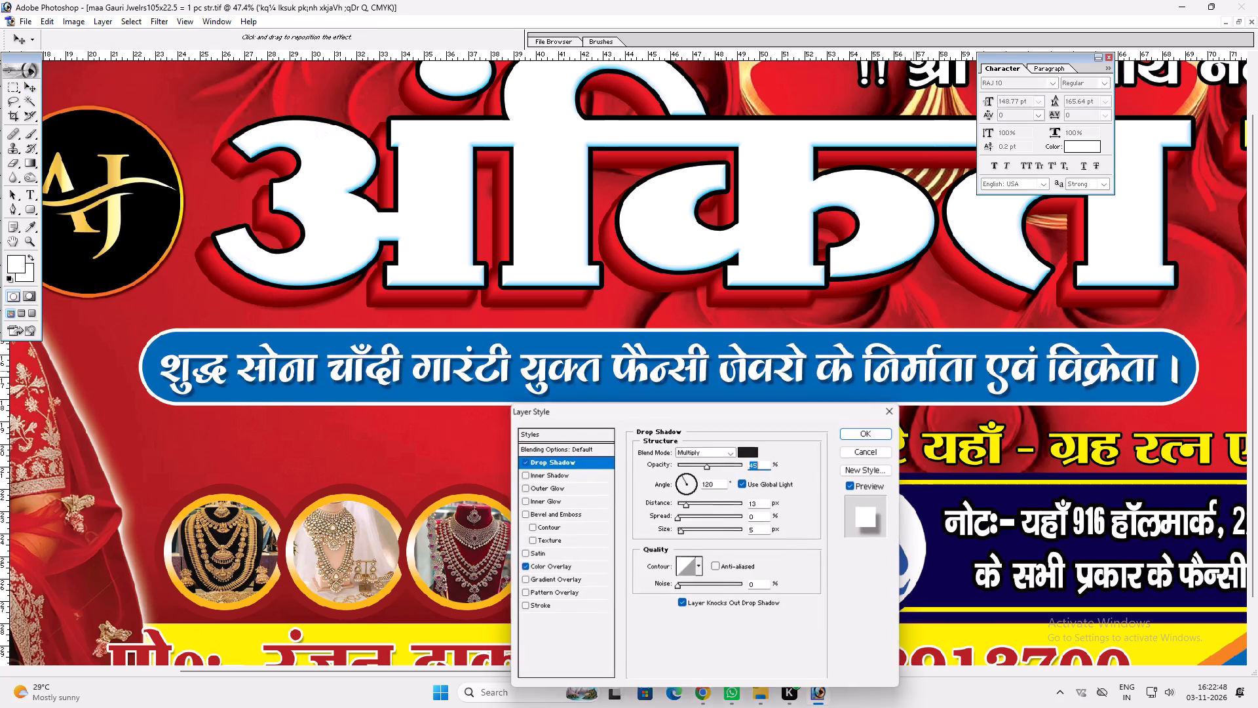
left_click_drag(713, 468, 816, 467)
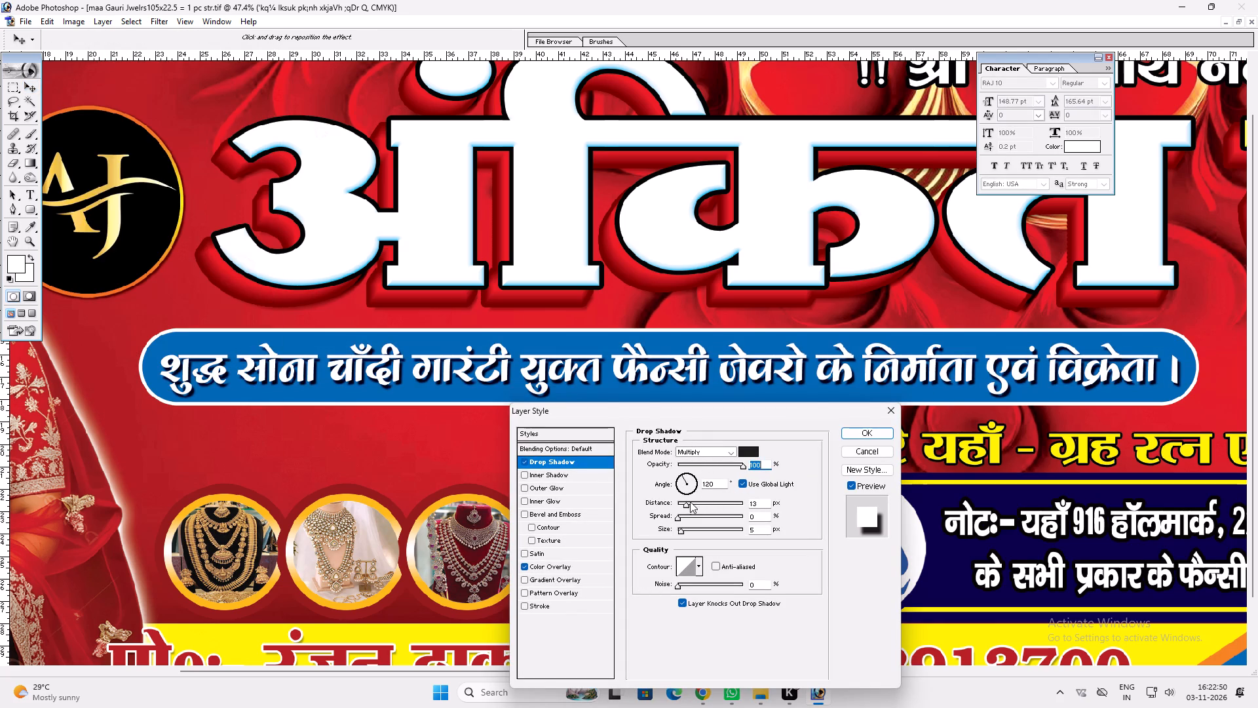
left_click(685, 502)
key("Return")
key("v")
Nudge the tagline slightly with Free Transform to centre it on the blue strip.
left_click(653, 396)
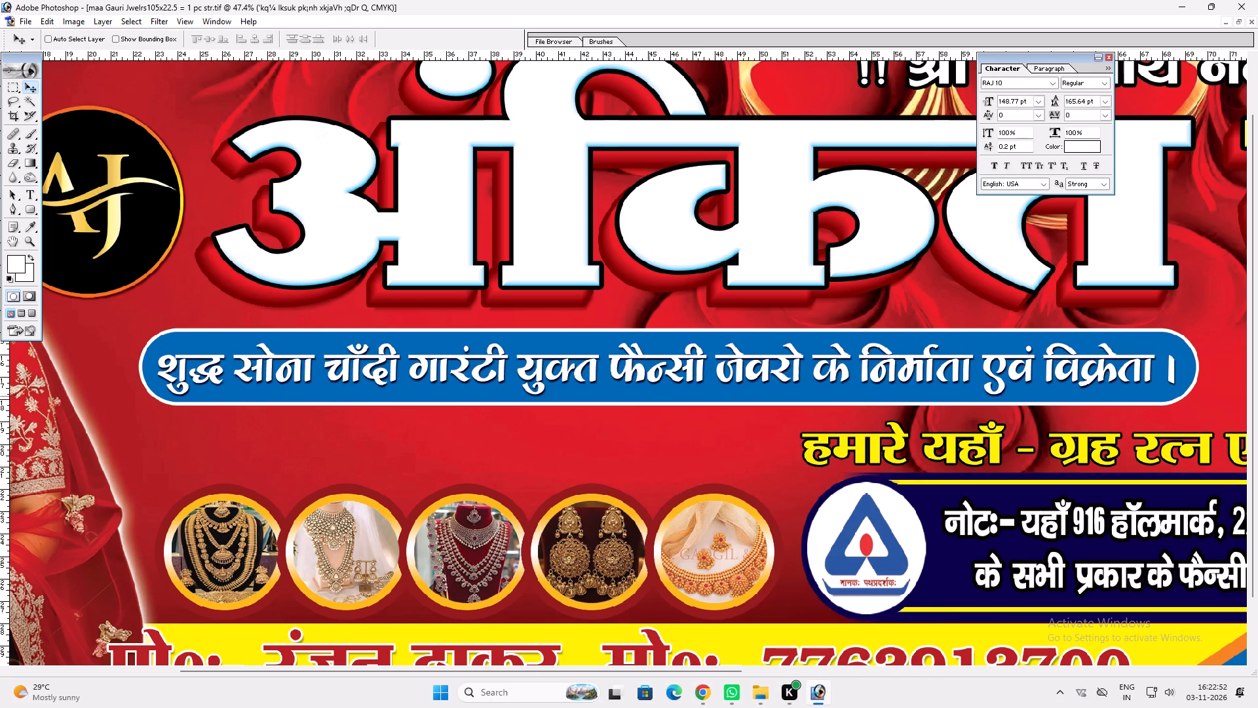
key("ctrl+t")
left_click_drag(861, 372, 853, 376, "shift")
key("shift+Return")
Move the yellow line "हमारे यहाँ - ग्रह रत्न एवं उपरत्न उपलब्ध है।" beside the blue tagline strip, under "ज्वेलर्स".
key("space")
key("space")
key("space")
key("space")
key("space")
key("space")
key("space")
right_click_drag(780, 361, 809, 362)
left_click(827, 366)
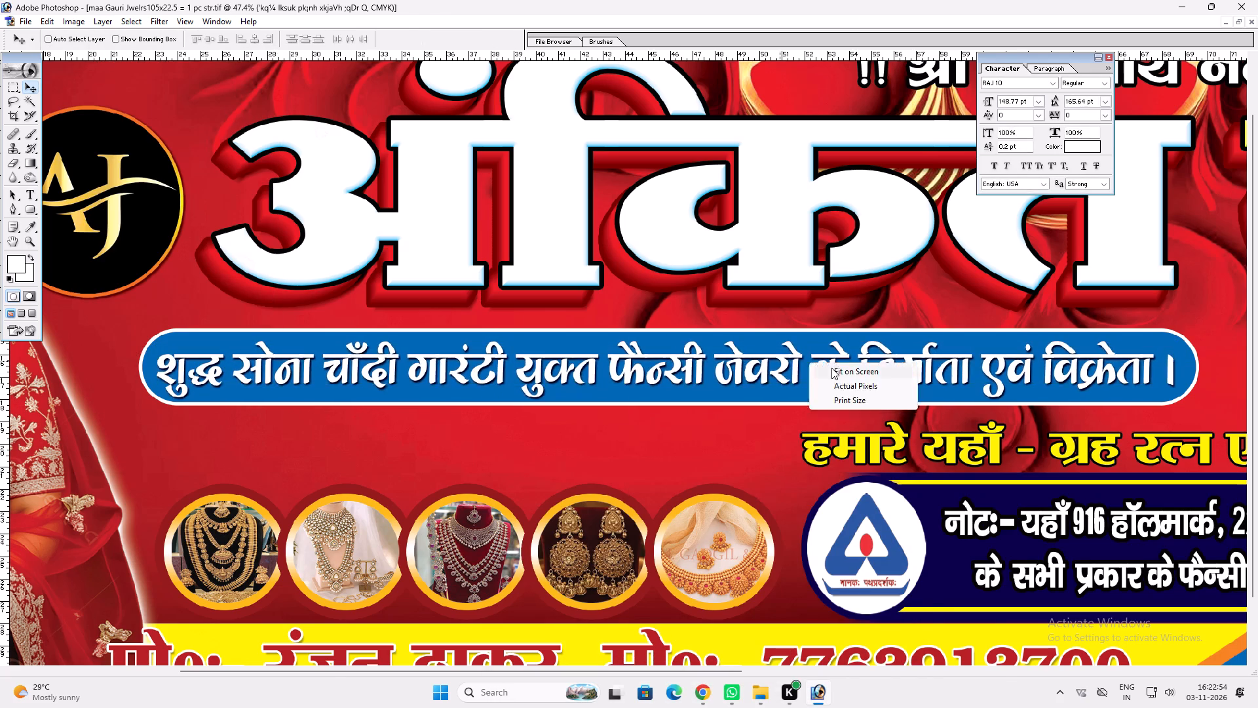
key("v")
left_click(797, 404, "ctrl")
left_click_drag(797, 404, 1039, 362)
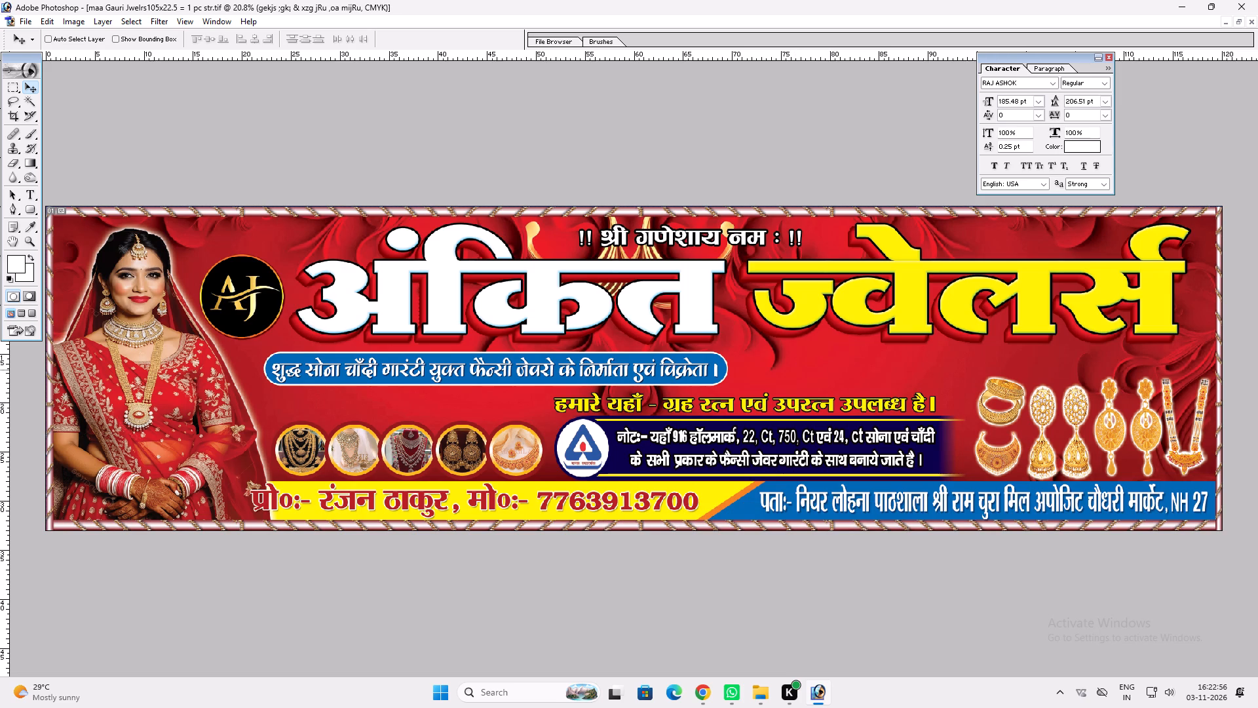
left_click_drag(1039, 362, 1009, 367)
left_click_drag(897, 359, 874, 361)
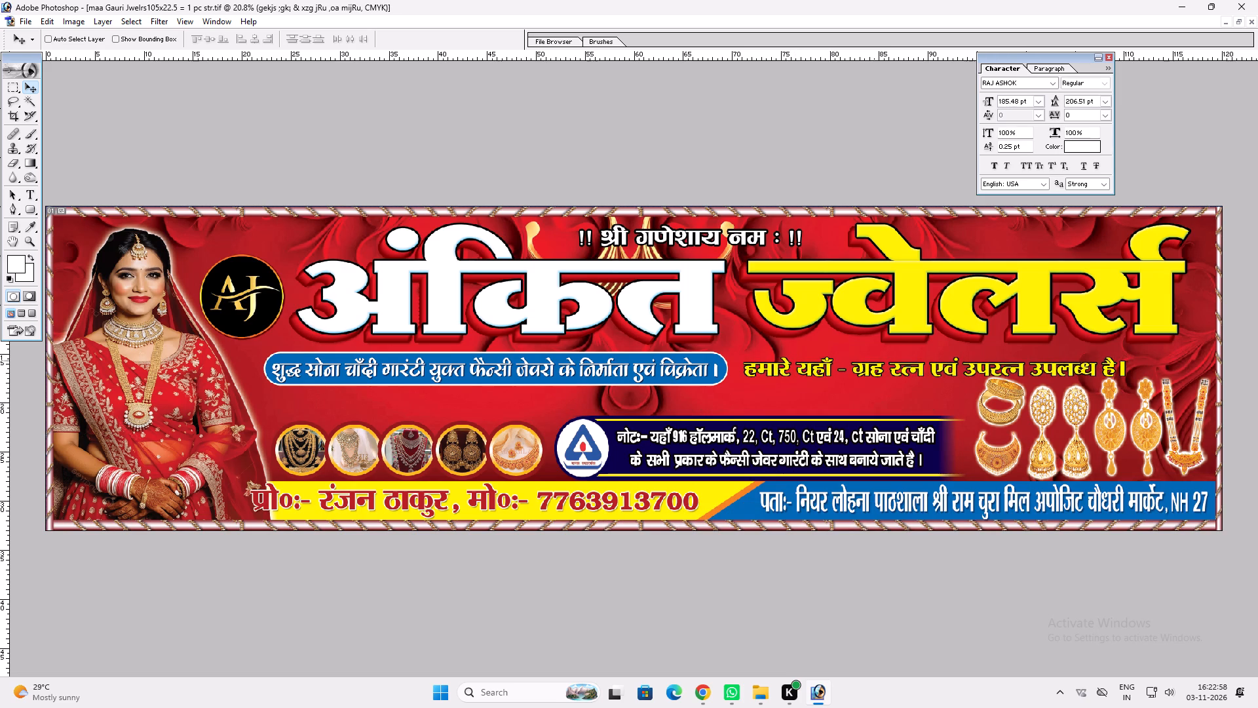
left_click_drag(874, 361, 873, 361)
Check the Stroke settings in the layer style of the yellow "ज्वेलर्स" text.
key("ctrl+plus")
key("space")
key("v")
right_click(822, 267, "ctrl")
left_click(835, 268)
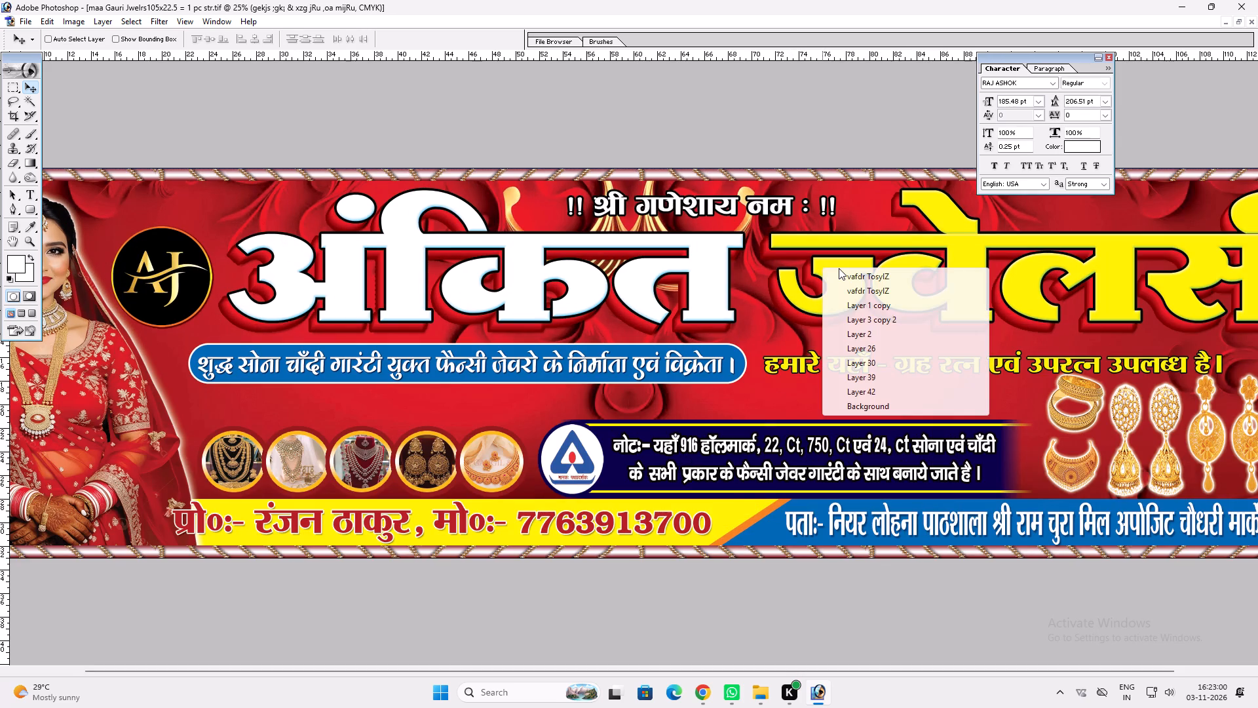
left_click(847, 272)
key("alt+l")
key("alt+y")
key("k")
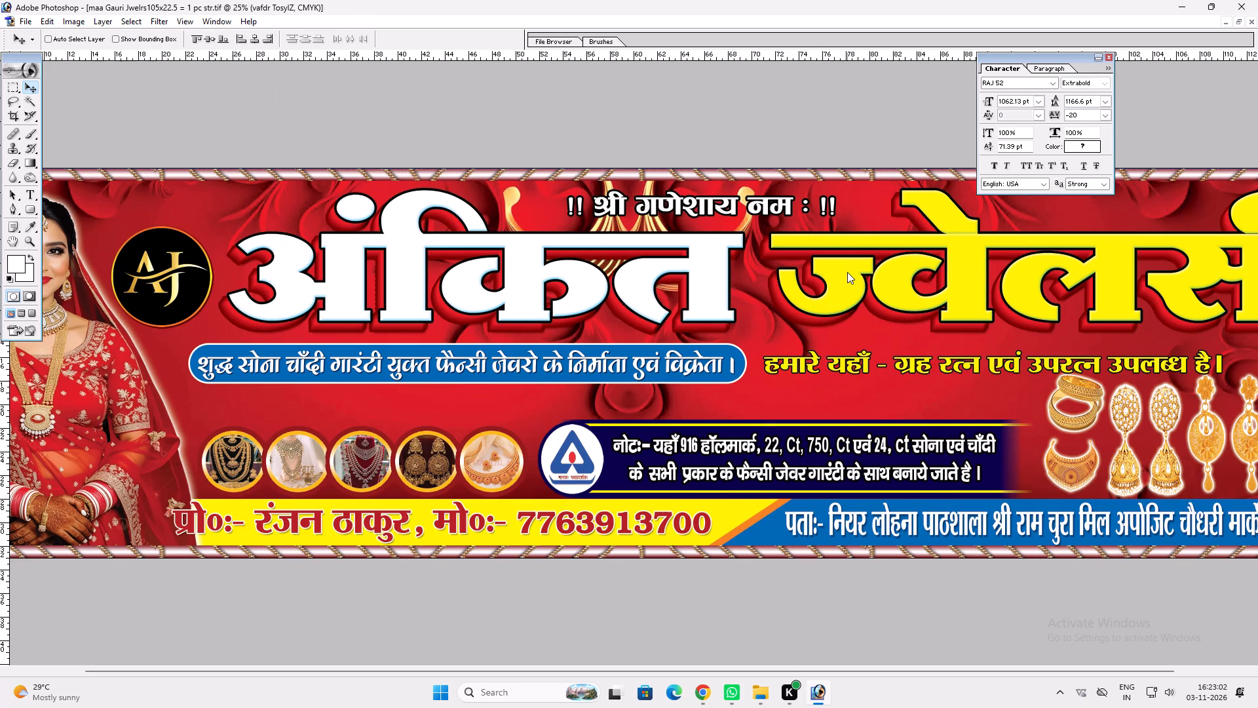
scroll(825, 473, "down", 3)
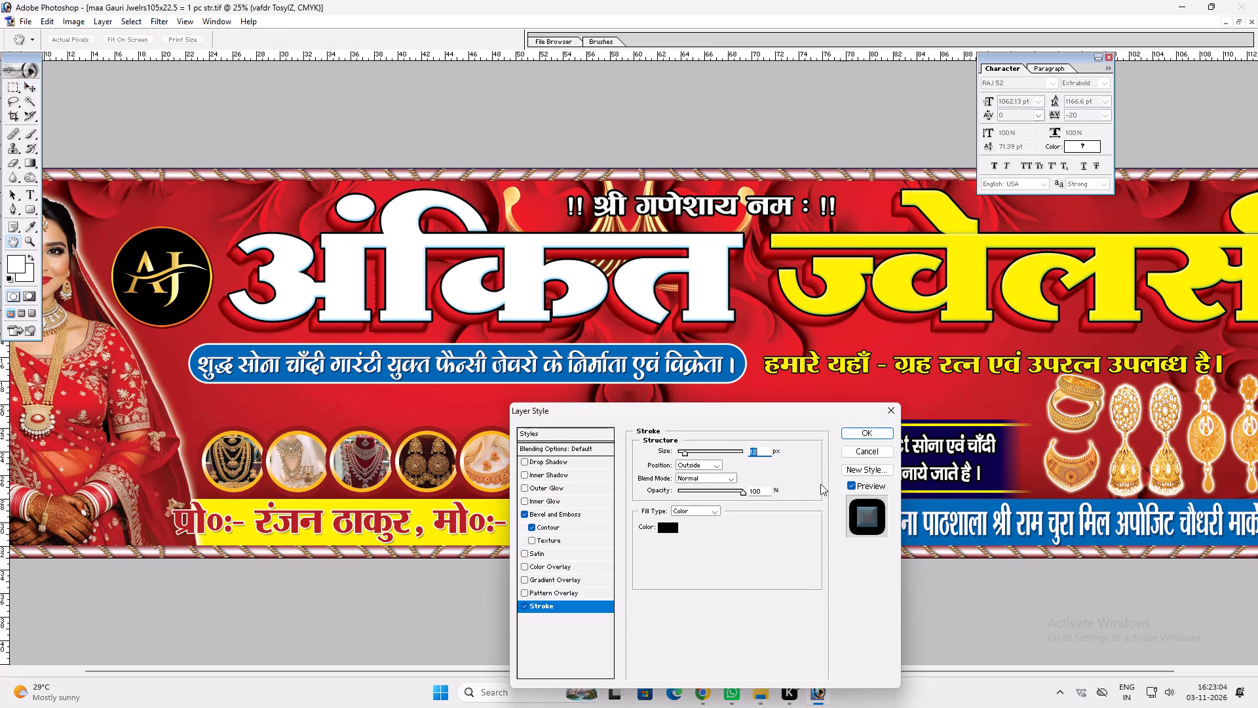
scroll(816, 500, "down", 1)
key("Return")
key("v")
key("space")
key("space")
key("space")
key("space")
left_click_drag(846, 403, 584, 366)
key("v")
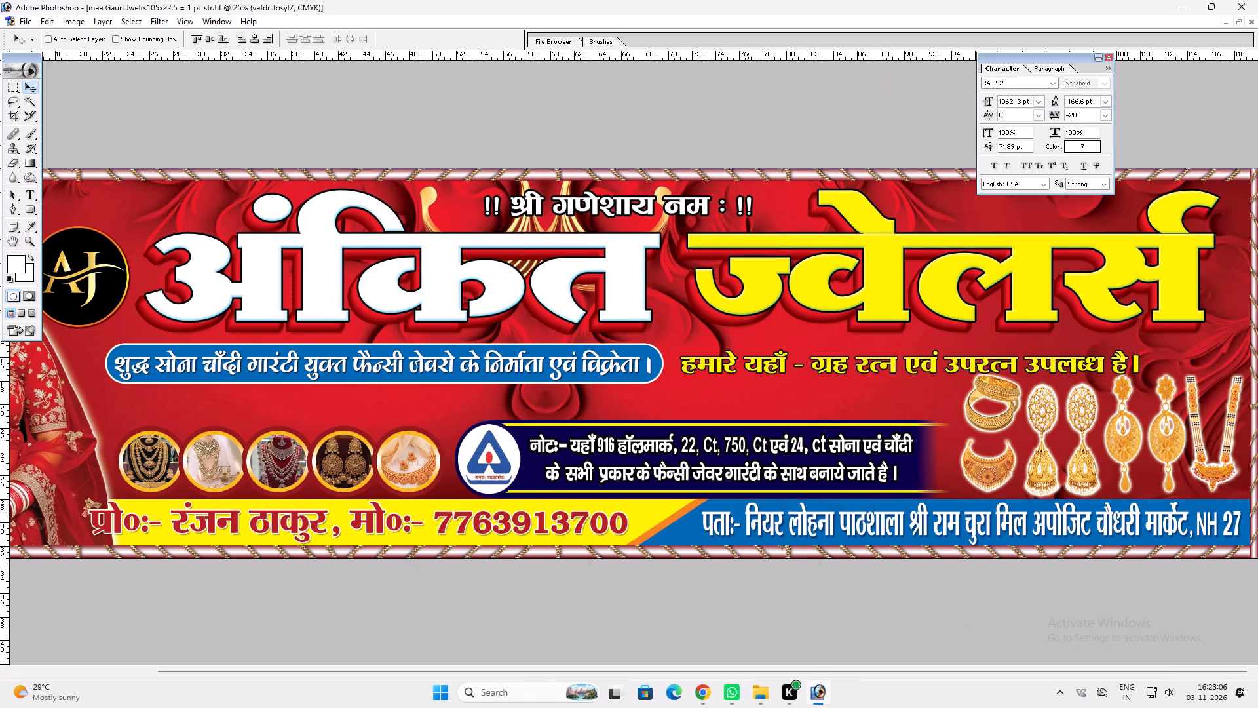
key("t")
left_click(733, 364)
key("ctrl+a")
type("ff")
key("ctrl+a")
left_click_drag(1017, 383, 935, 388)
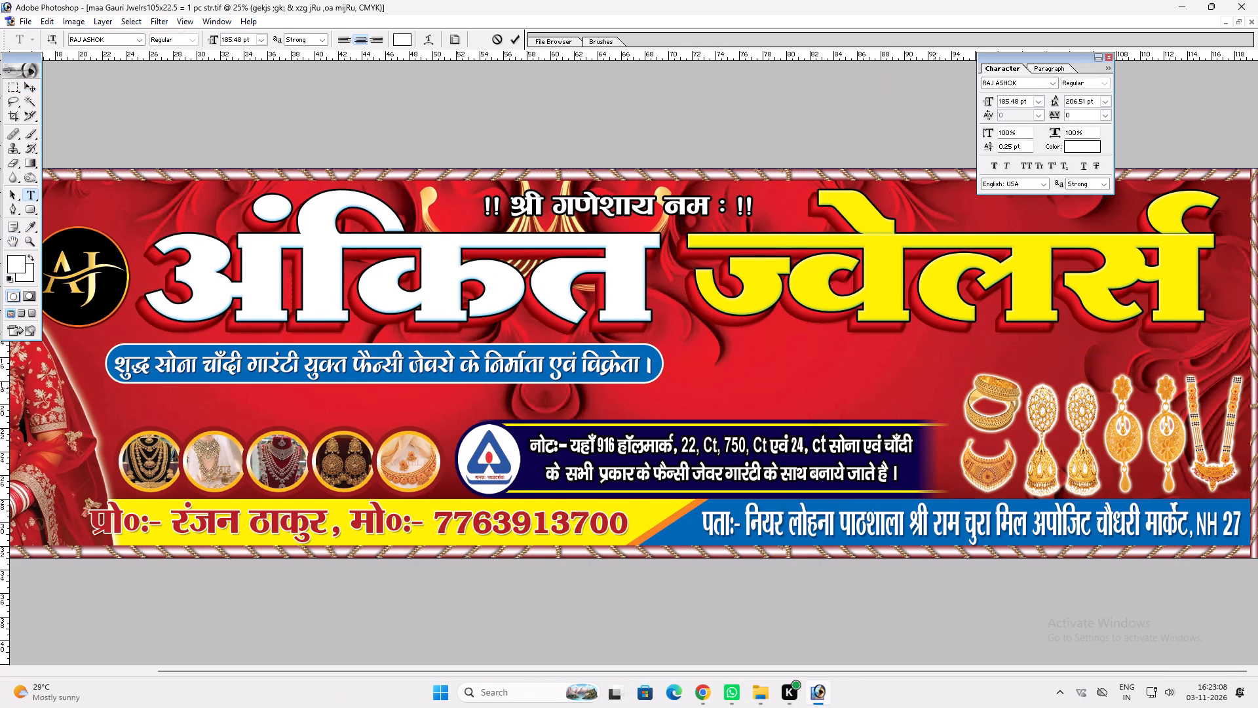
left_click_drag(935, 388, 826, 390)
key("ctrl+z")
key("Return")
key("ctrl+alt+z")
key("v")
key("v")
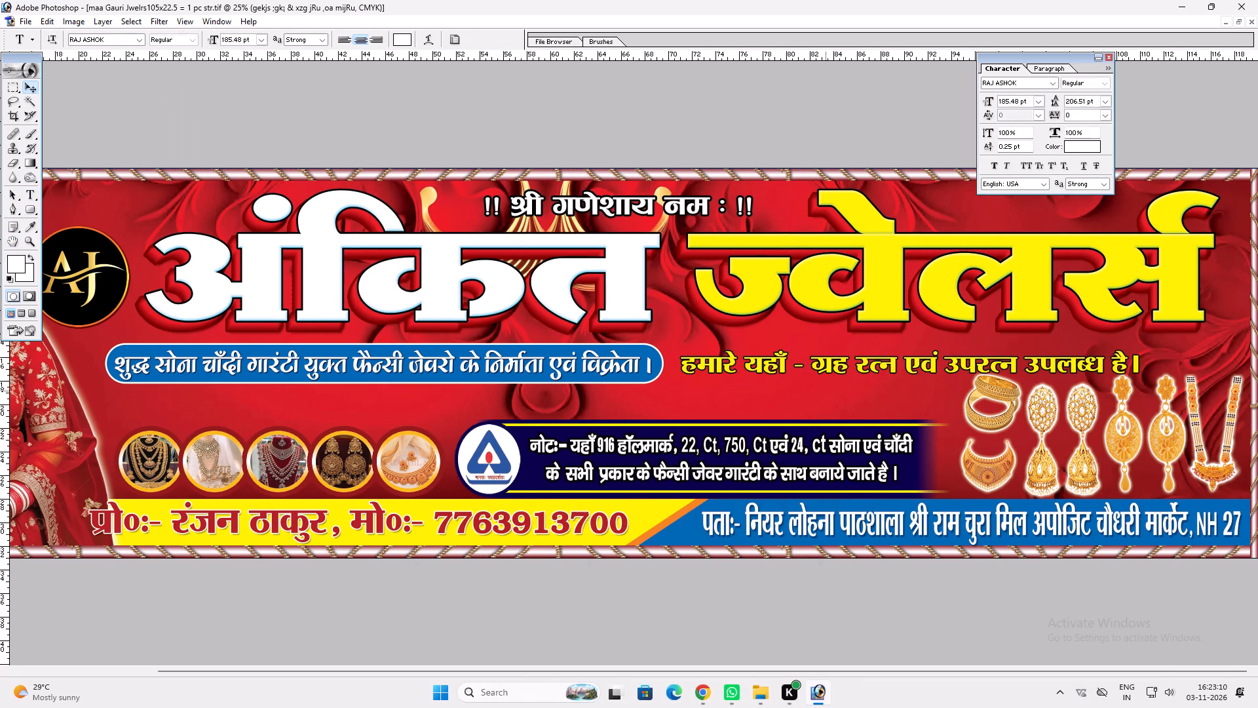
Shift the yellow gemstone line slightly upward beneath "ज्वेलर्स".
left_click(864, 367)
key("v")
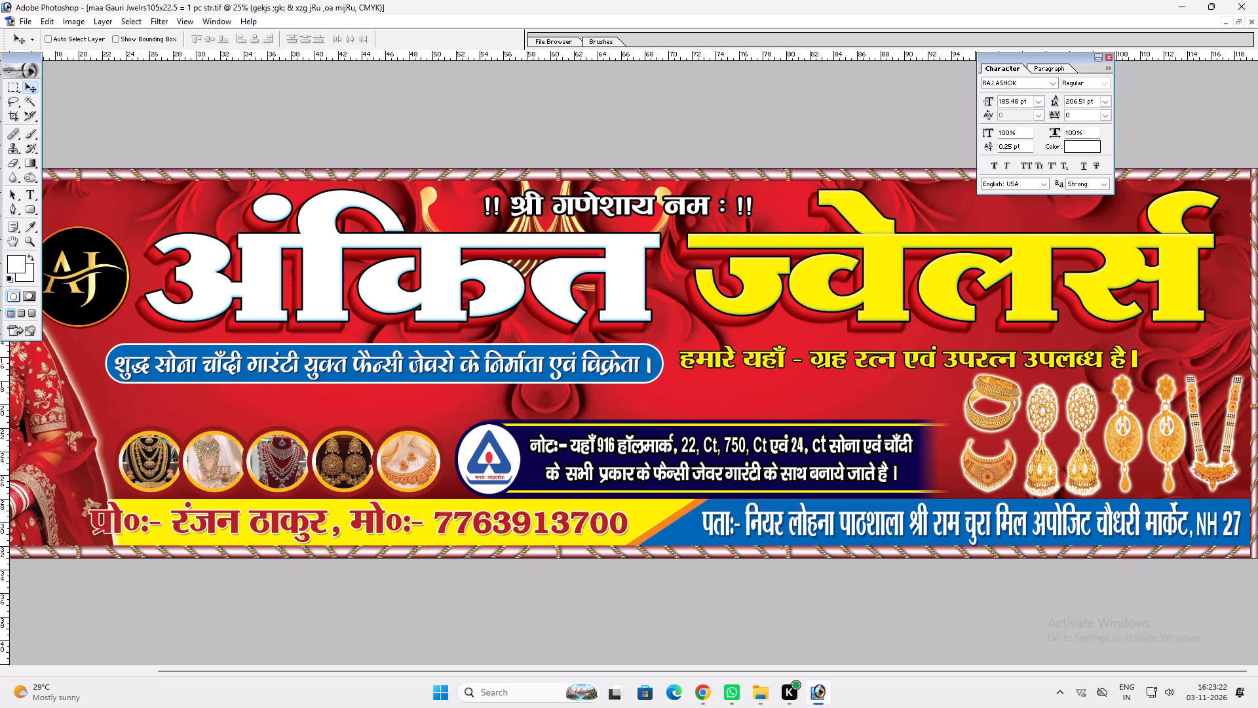
Duplicate the blue rounded tagline strip and place the copy beside it, over the yellow gemstone line.
key("space")
left_click_drag(837, 380, 751, 370)
key("v")
right_click(649, 353)
left_click(669, 358)
left_click_drag(663, 357, 1115, 345, "alt+shift")
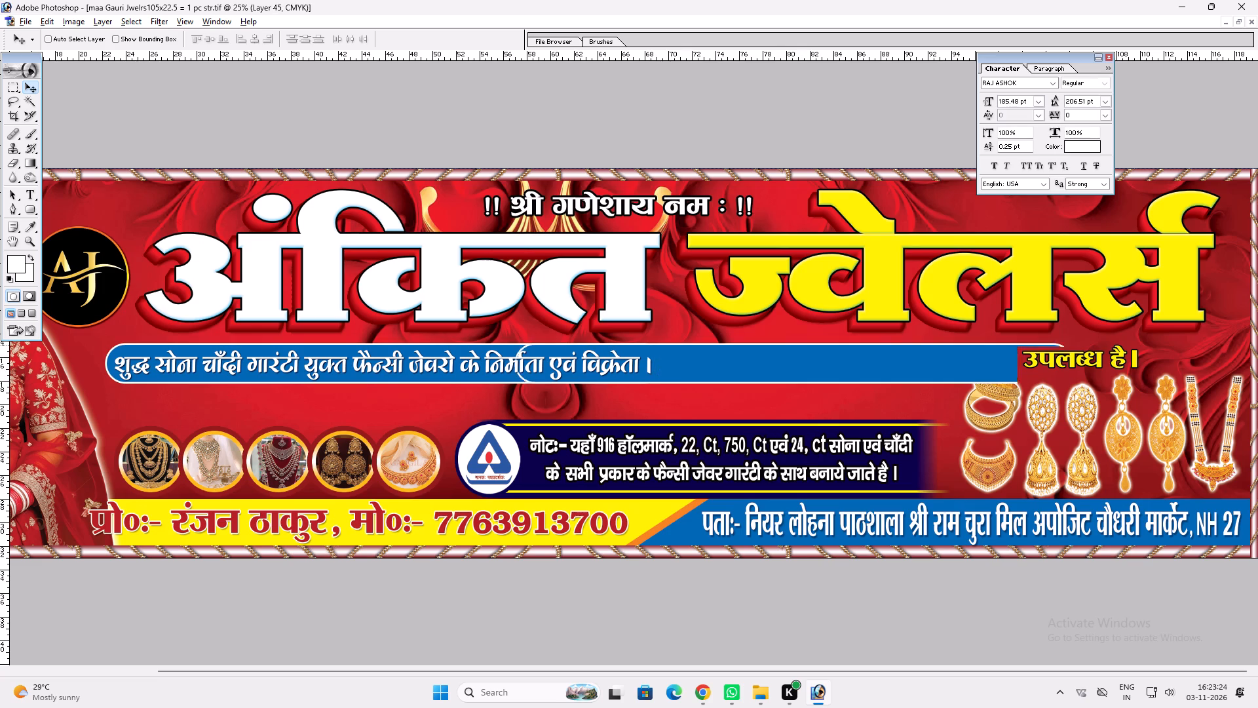
left_click_drag(1115, 345, 1234, 347, "alt+shift")
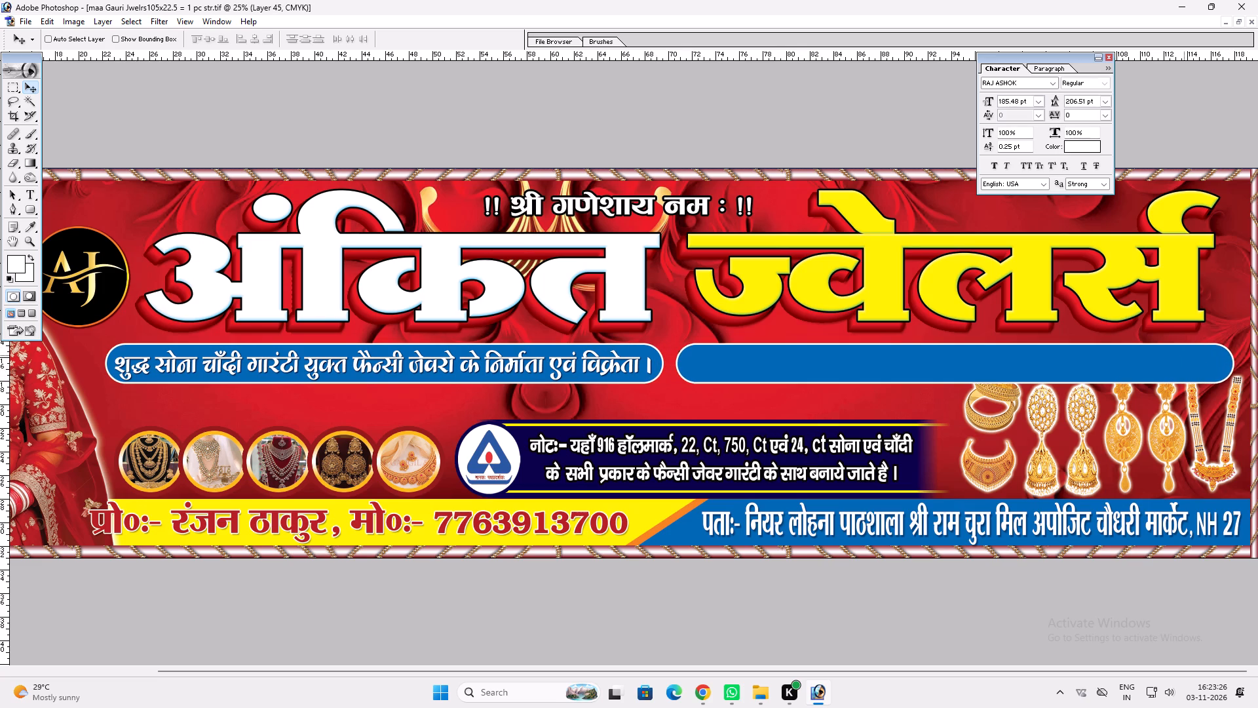
key("alt+l")
key("alt+l")
key("alt+l")
key("v")
key("v")
Switch to Chrome and search Google Images for "God banner Png".
left_click(714, 691)
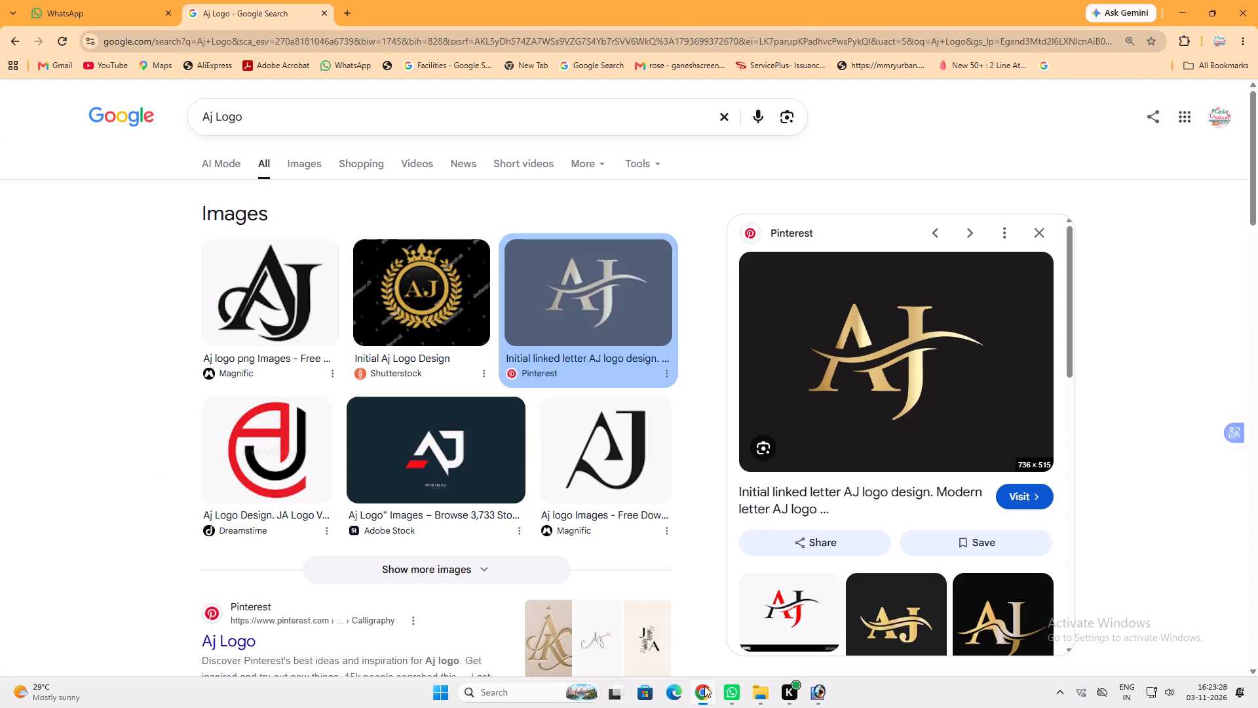
left_click(314, 112)
key("ctrl+a")
type("God a")
key("BackSpace")
type("banner Png")
key("Return")
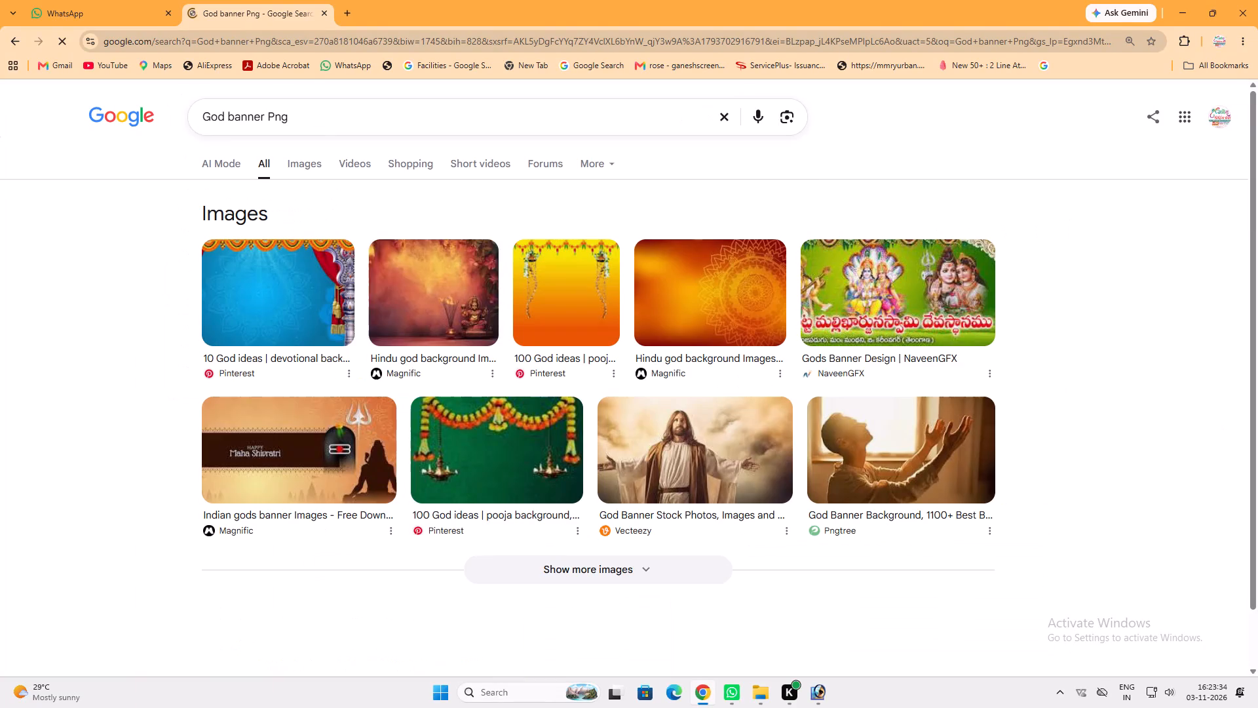
left_click(299, 168)
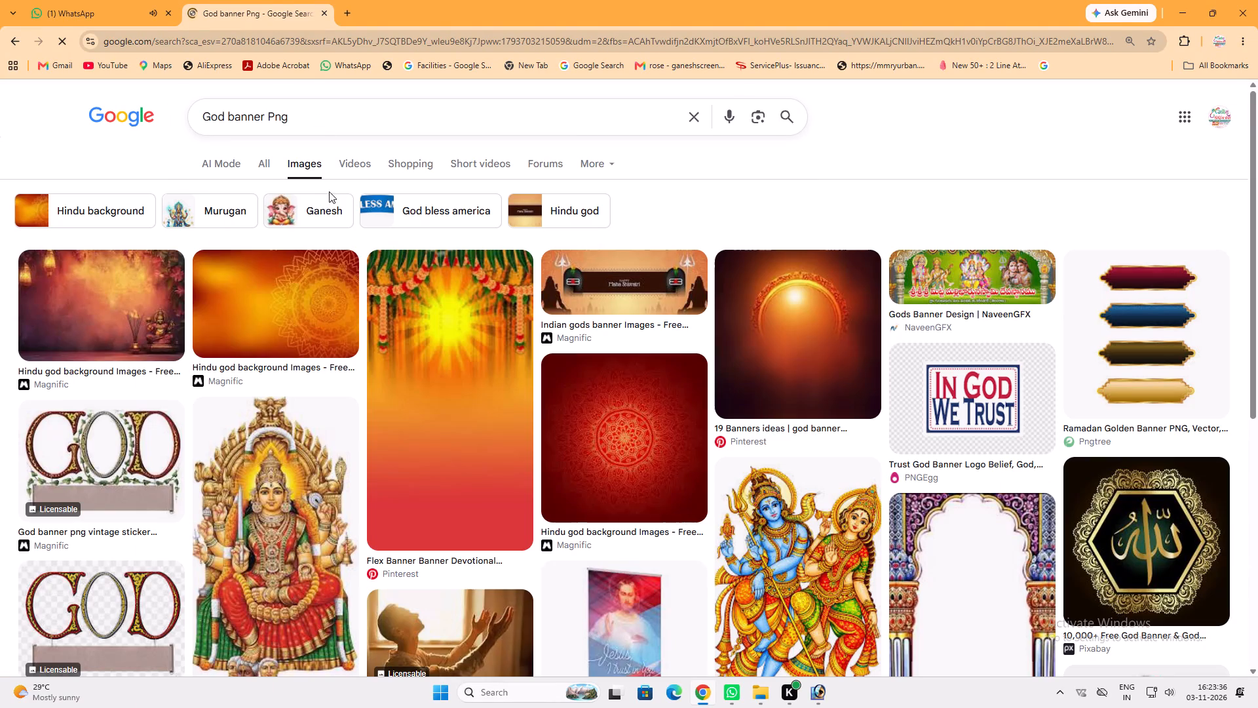
Examine the "God banner Png" image results, including the ornate temple arch preview, for artwork that suits the banner.
scroll(289, 305, "down", 1)
scroll(968, 301, "down", 4)
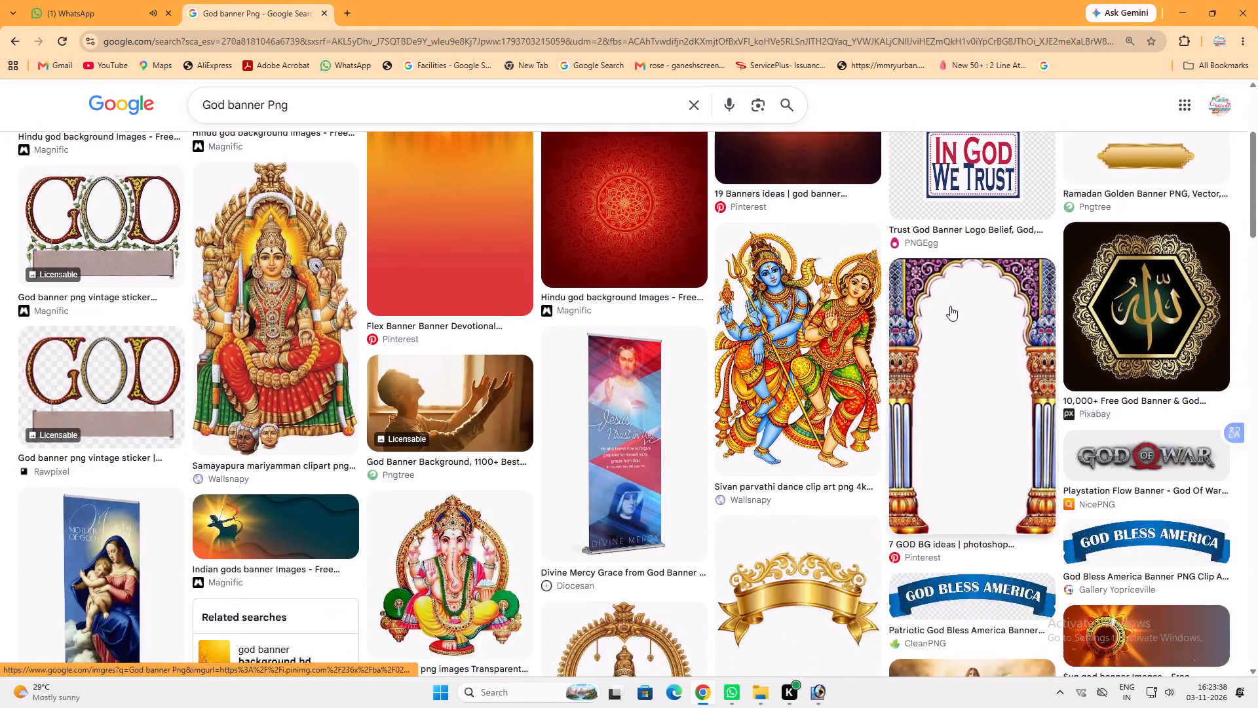
scroll(947, 305, "down", 9)
scroll(932, 403, "up", 8)
left_click(957, 297)
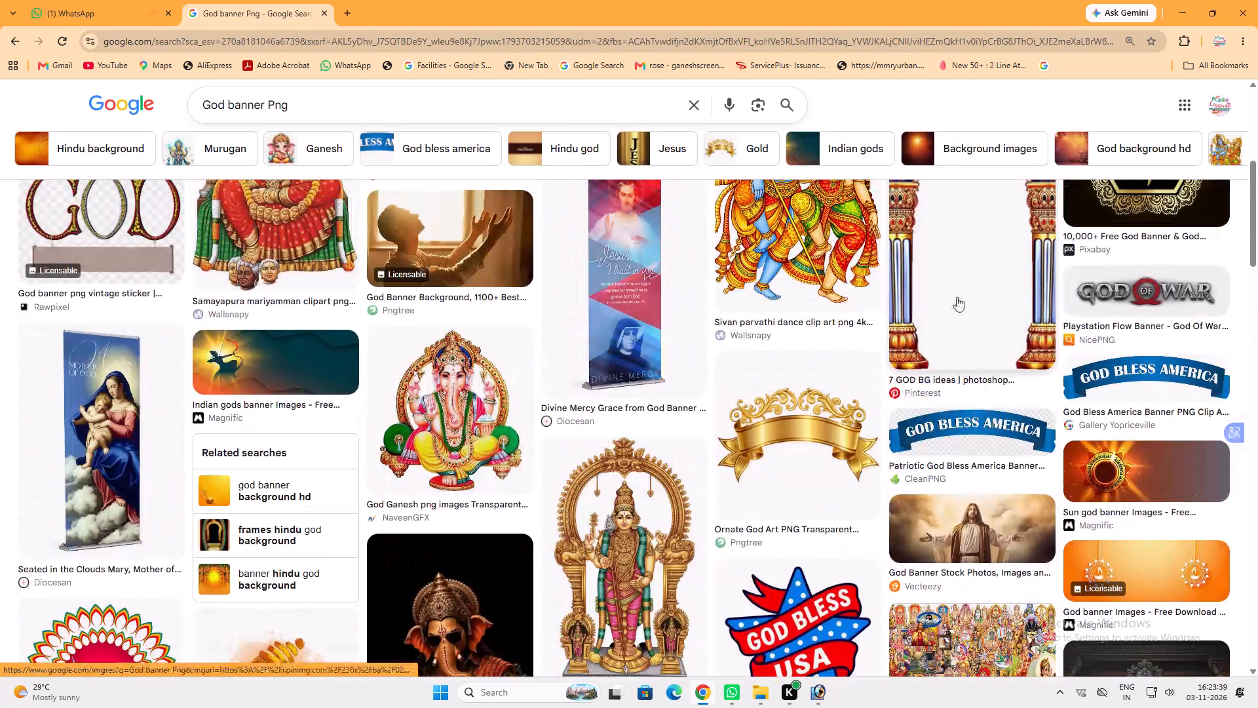
scroll(955, 271, "down", 1)
scroll(955, 271, "up", 2)
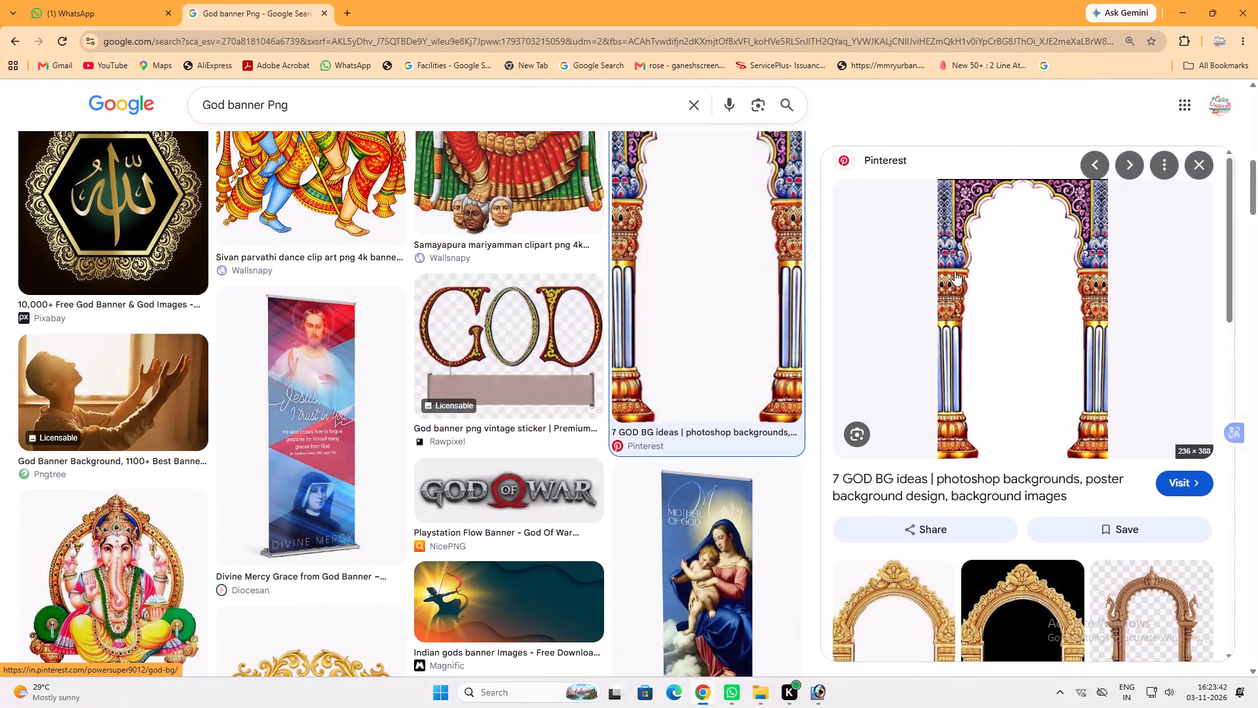
scroll(955, 271, "up", 2)
scroll(955, 271, "down", 12)
scroll(466, 365, "down", 7)
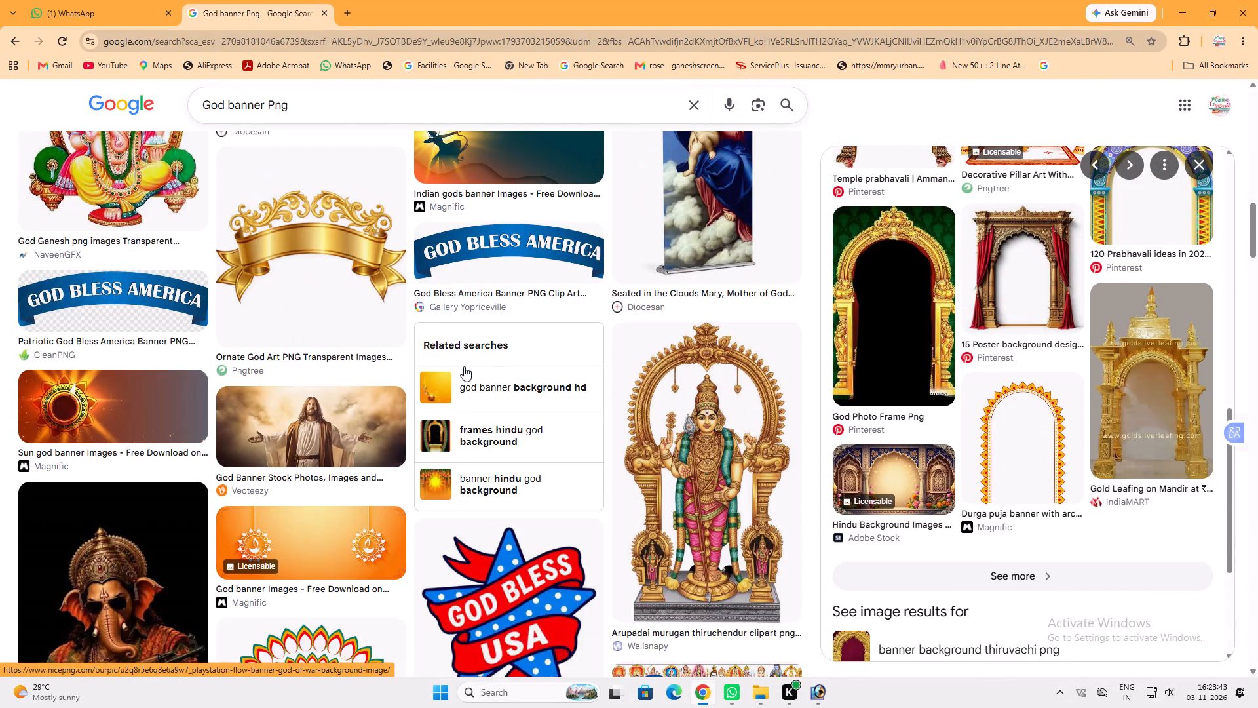
scroll(464, 366, "down", 20)
scroll(495, 335, "down", 7)
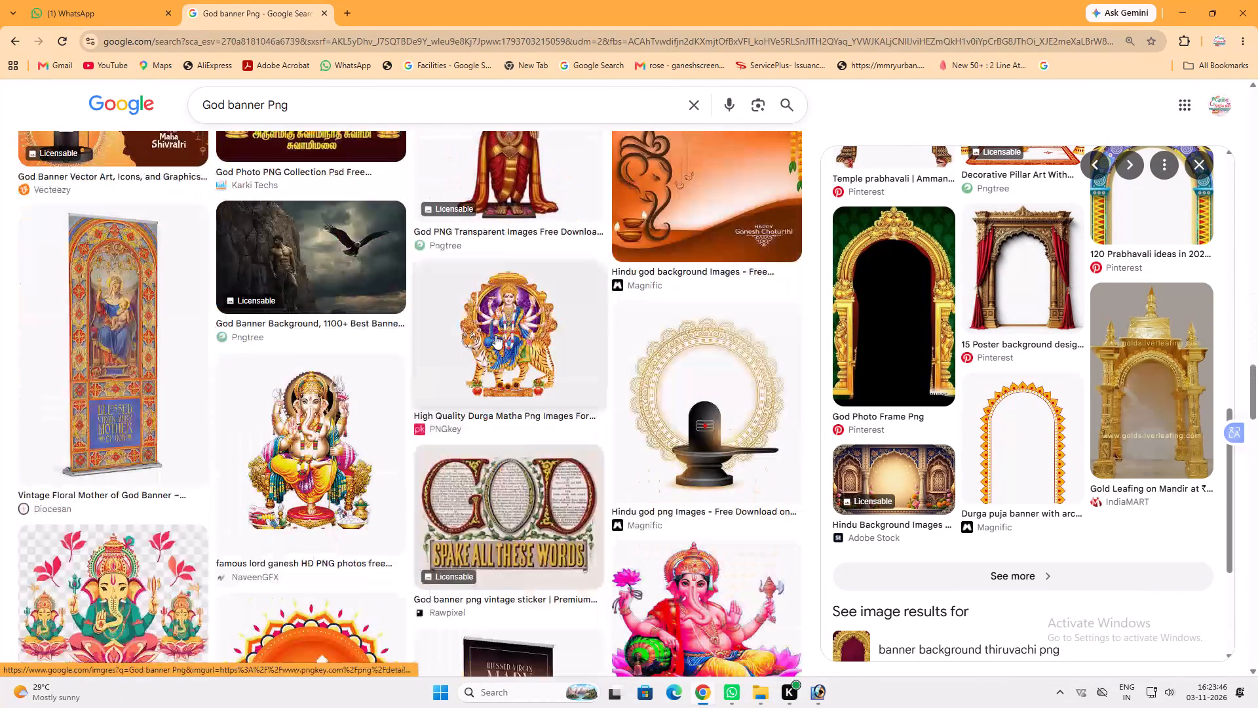
scroll(495, 335, "down", 3)
scroll(406, 317, "down", 18)
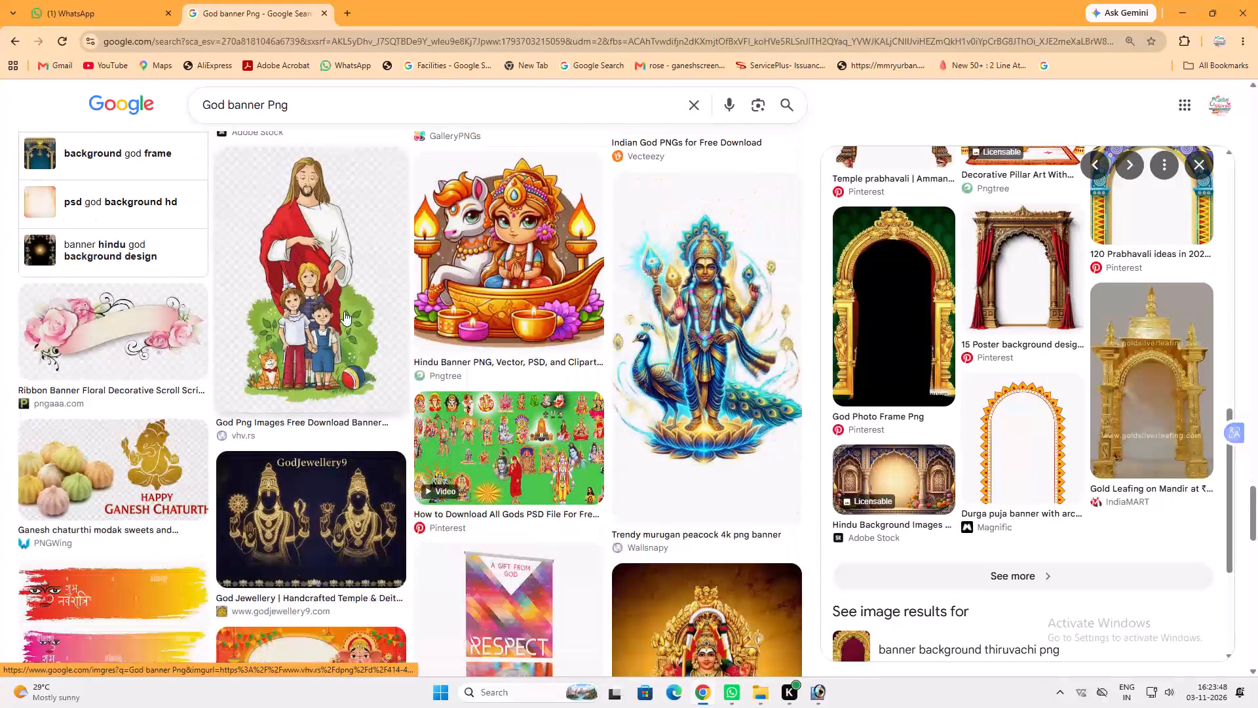
scroll(143, 274, "down", 13)
scroll(143, 274, "up", 9)
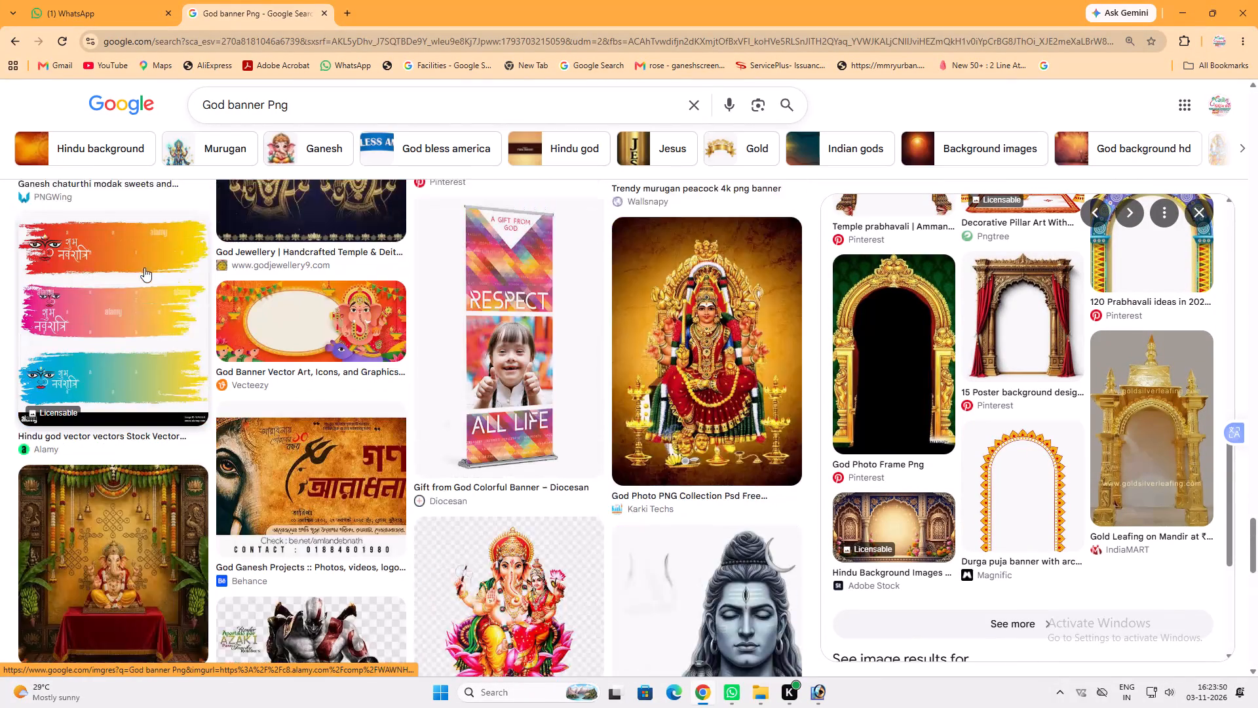
scroll(144, 267, "up", 9)
scroll(145, 267, "down", 3)
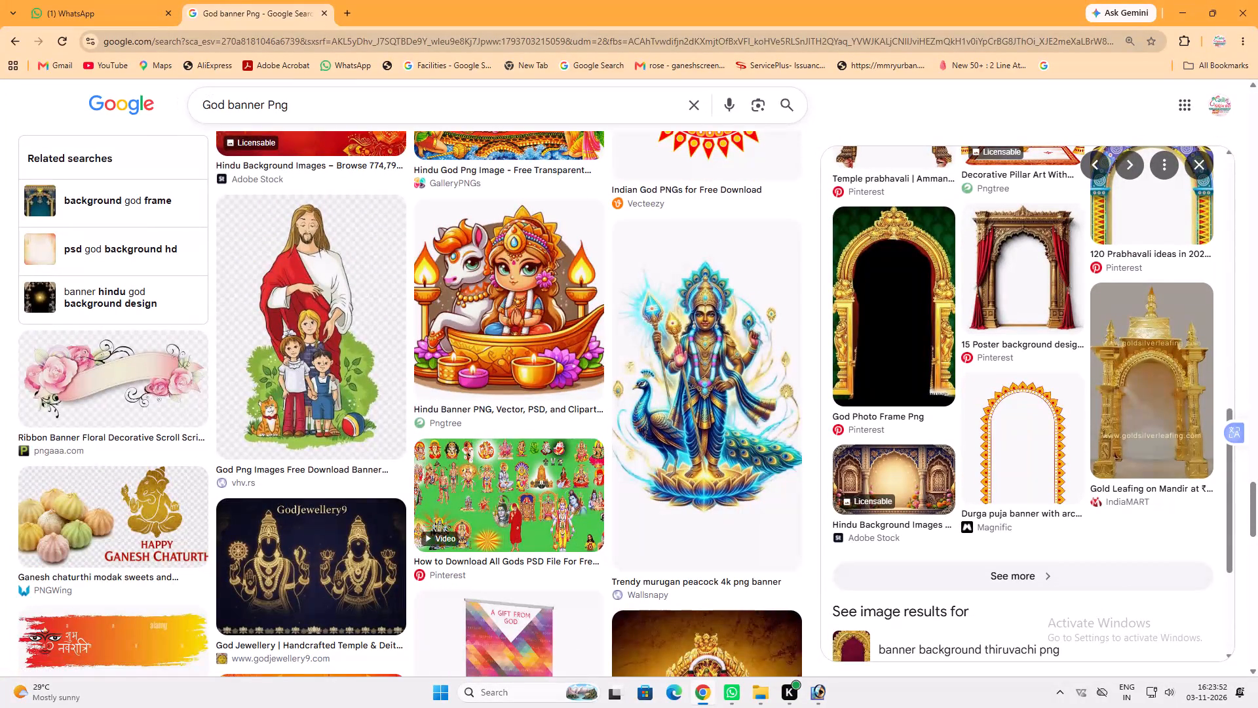
Search Google Images for "latter banner Png".
left_click_drag(226, 106, 124, 111)
type("latter")
key("space")
key("Return")
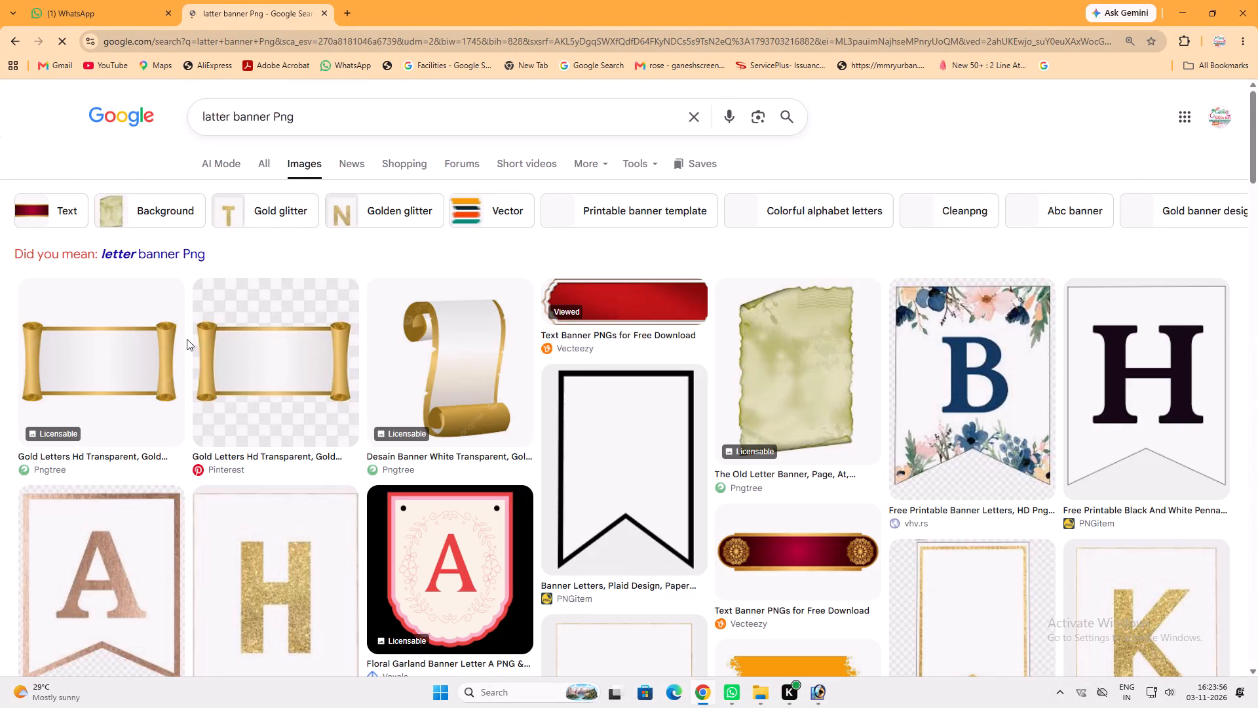
Find the maroon text banner with gold medallion ends from Vecteezy and copy its image.
scroll(187, 339, "down", 11)
scroll(260, 337, "up", 8)
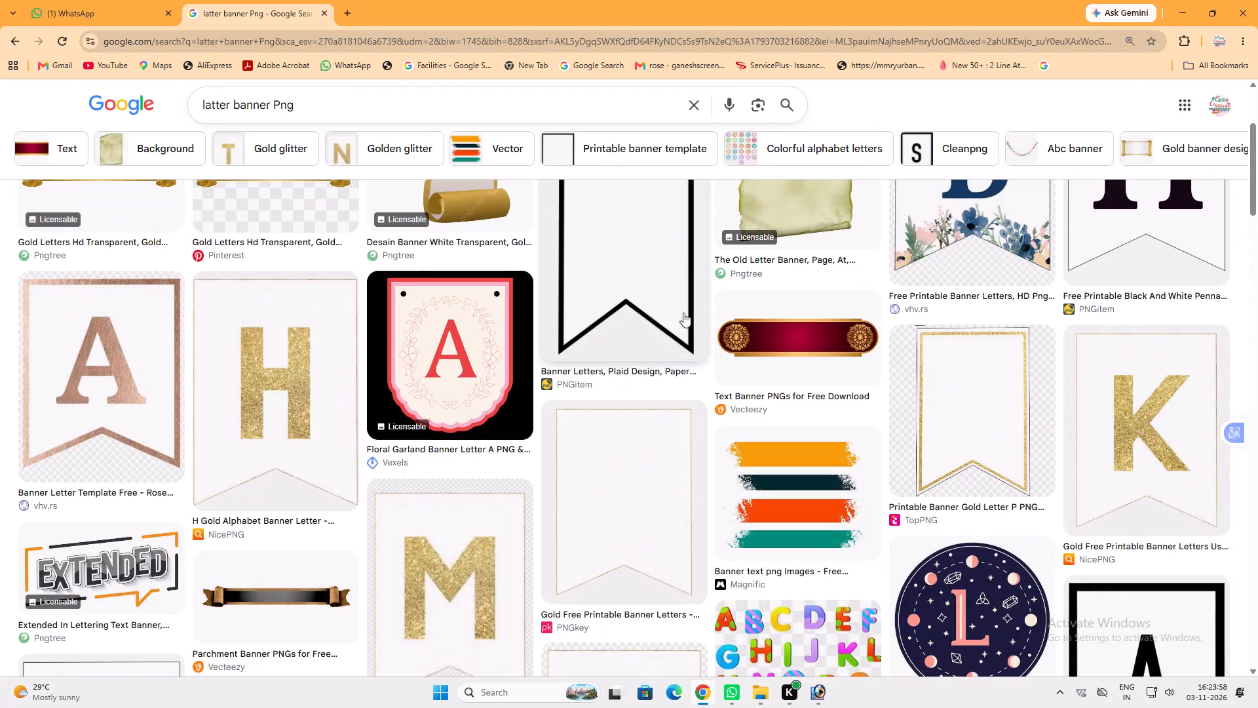
left_click(733, 329)
right_click(1038, 279)
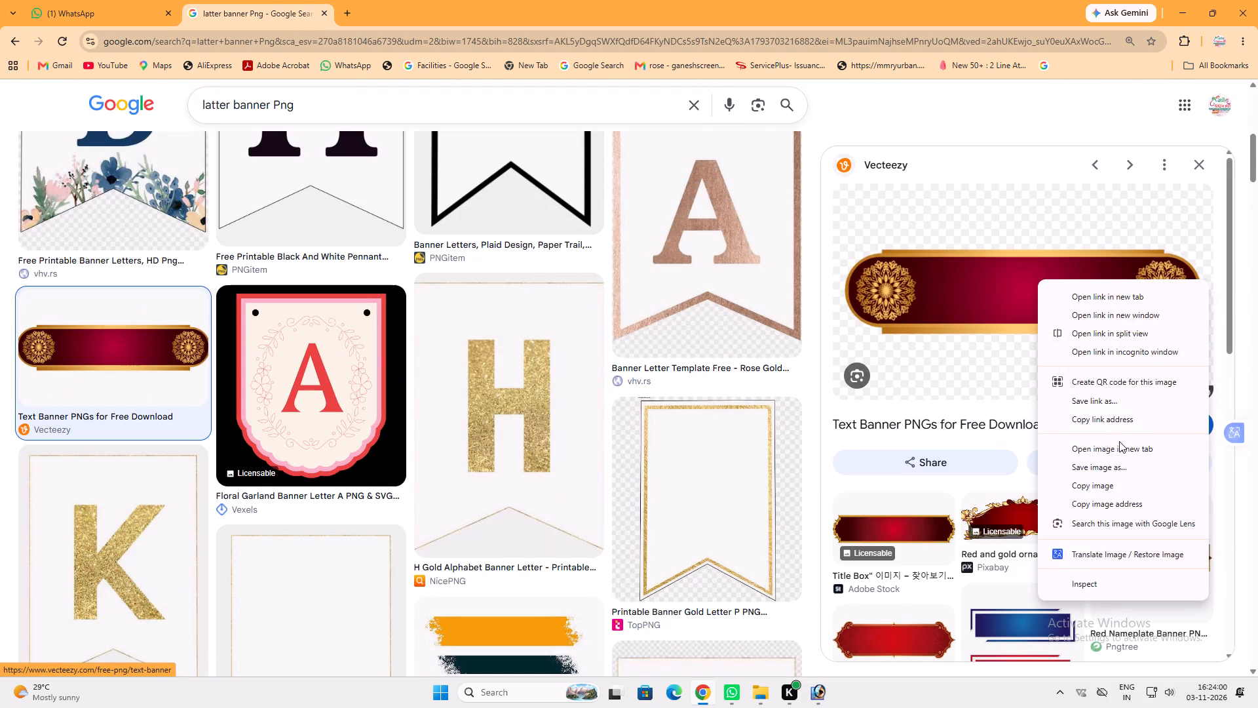
left_click(1108, 486)
Switch to Photoshop, paste the maroon banner image into the document and delete its plain background.
left_click(822, 680)
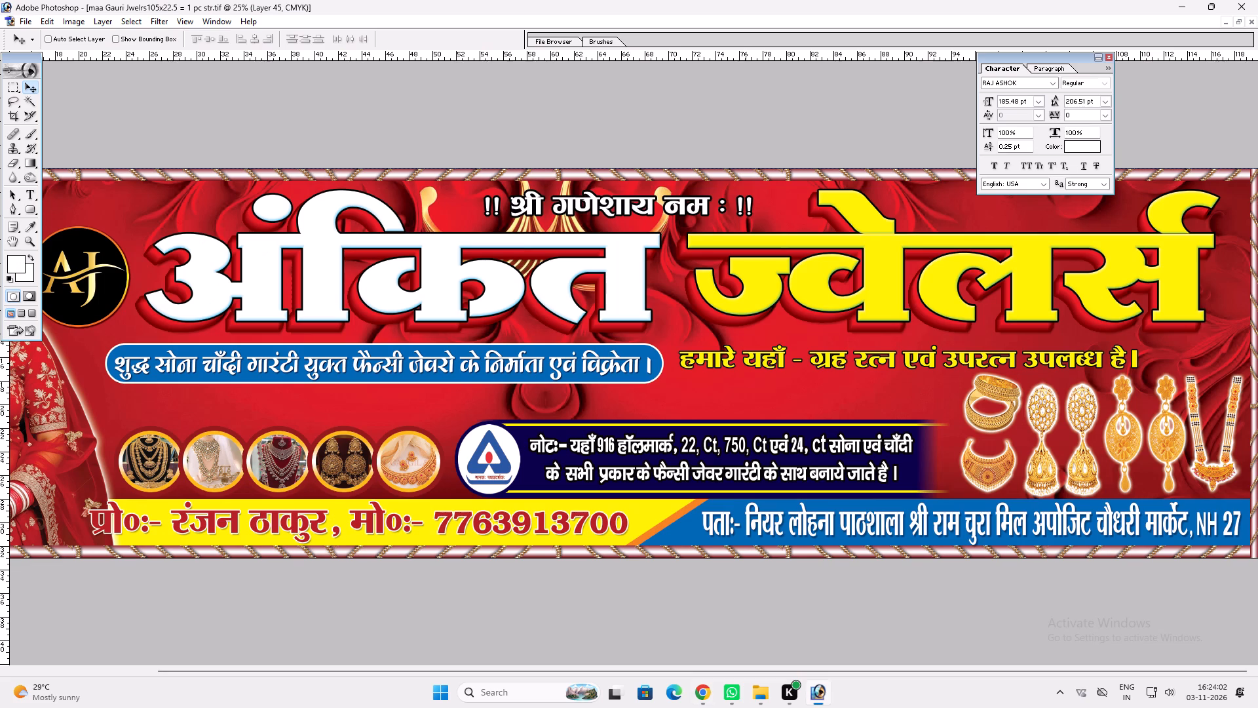
key("ctrl+v")
key("w")
left_click(677, 378)
key("Delete")
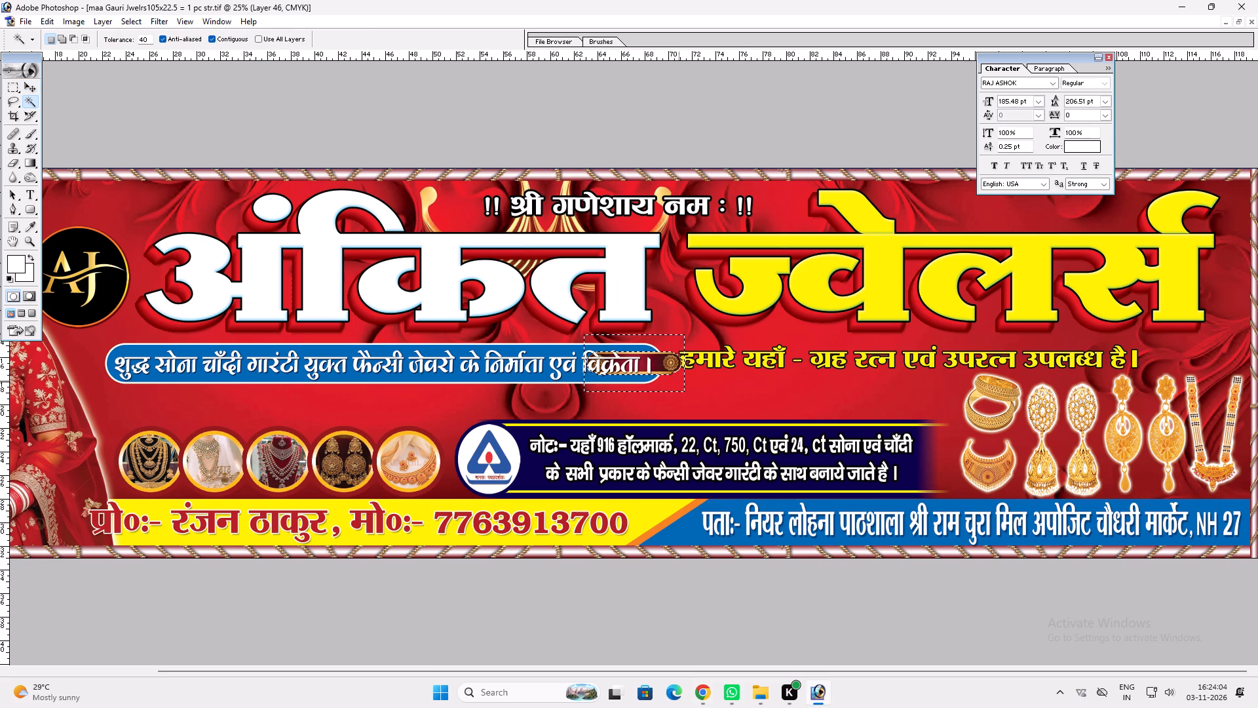
key("ctrl+d")
Place the maroon strip beside the blue tagline strip, over the yellow gemstone line, and enlarge it to the blue strip's height.
key("v")
left_click_drag(664, 380, 748, 374)
key("ctrl+plus")
key("space")
key("ctrl+t")
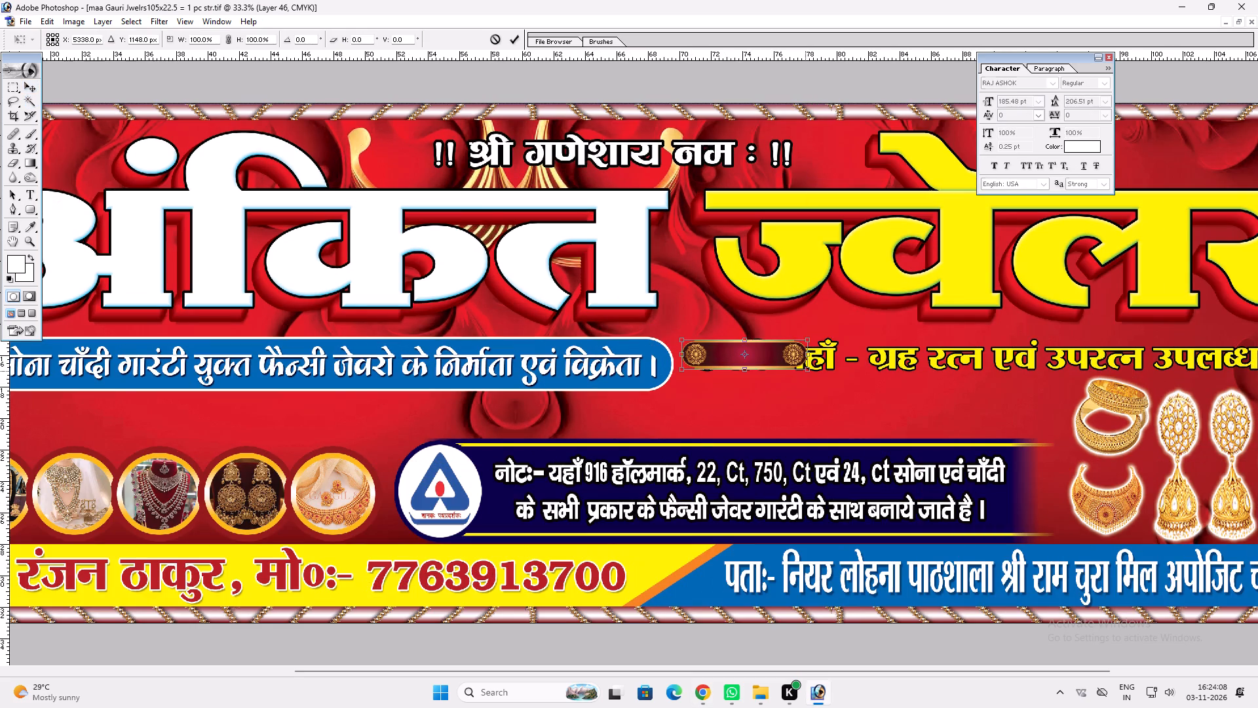
left_click_drag(804, 371, 928, 372, "shift")
key("shift+Return")
key("v")
left_click(894, 376)
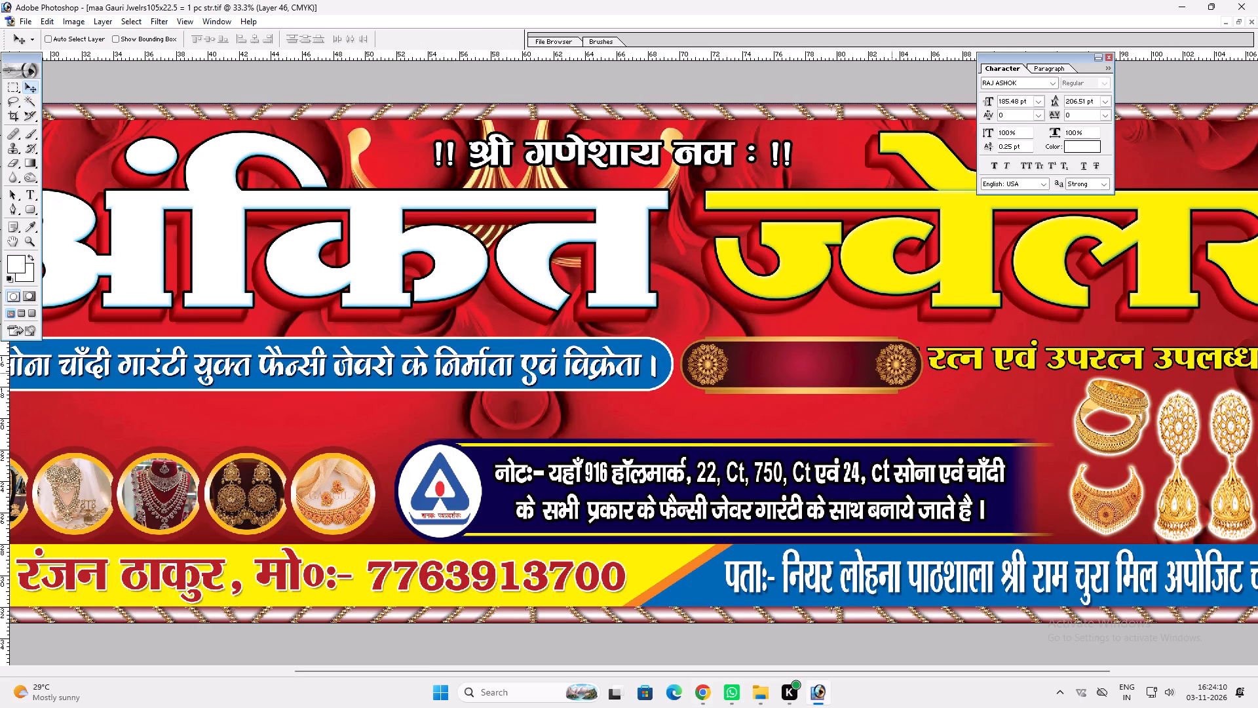
Cut the maroon strip's right half free and move it outward past the end of the yellow gemstone line.
key("m")
left_click_drag(790, 328, 951, 403)
key("v")
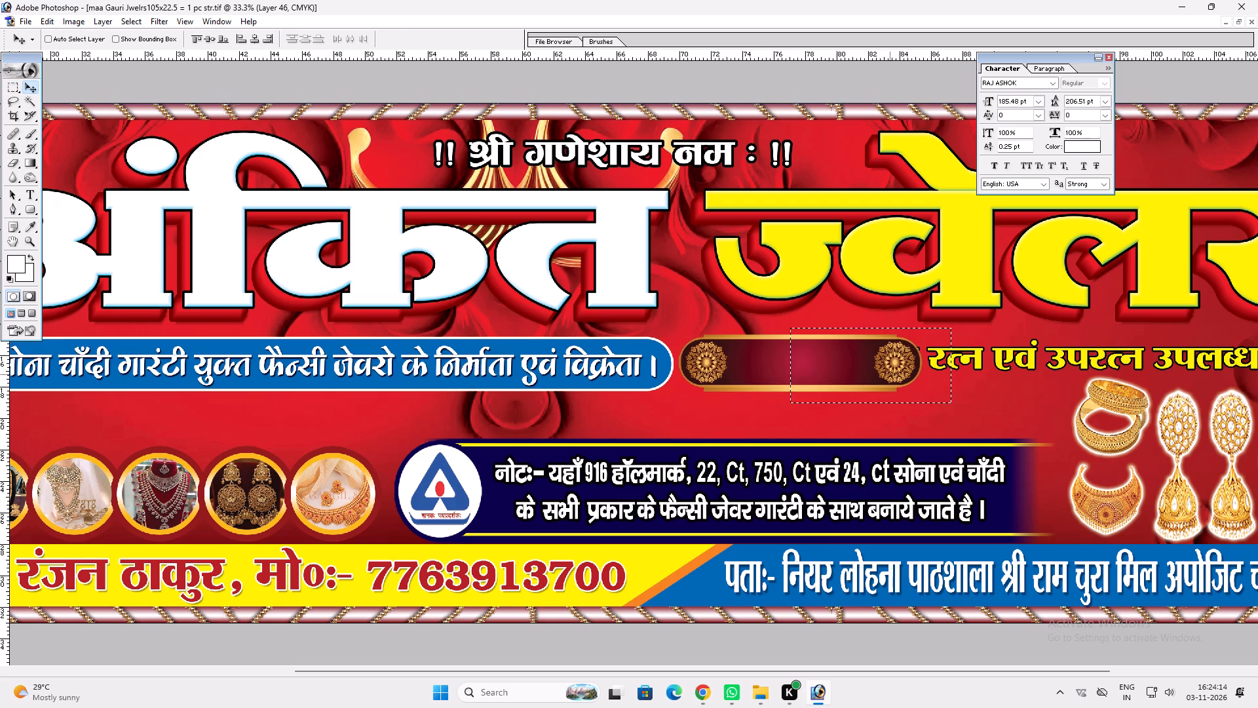
left_click_drag(839, 354, 1002, 367, "shift")
key("shift+space")
key("shift+space")
key("shift+space")
key("shift+space")
key("shift+space")
key("shift+space")
key("shift+space")
key("shift+space")
key("shift+space")
key("shift+space")
key("shift+space")
key("shift+space")
left_click_drag(1028, 385, 550, 366)
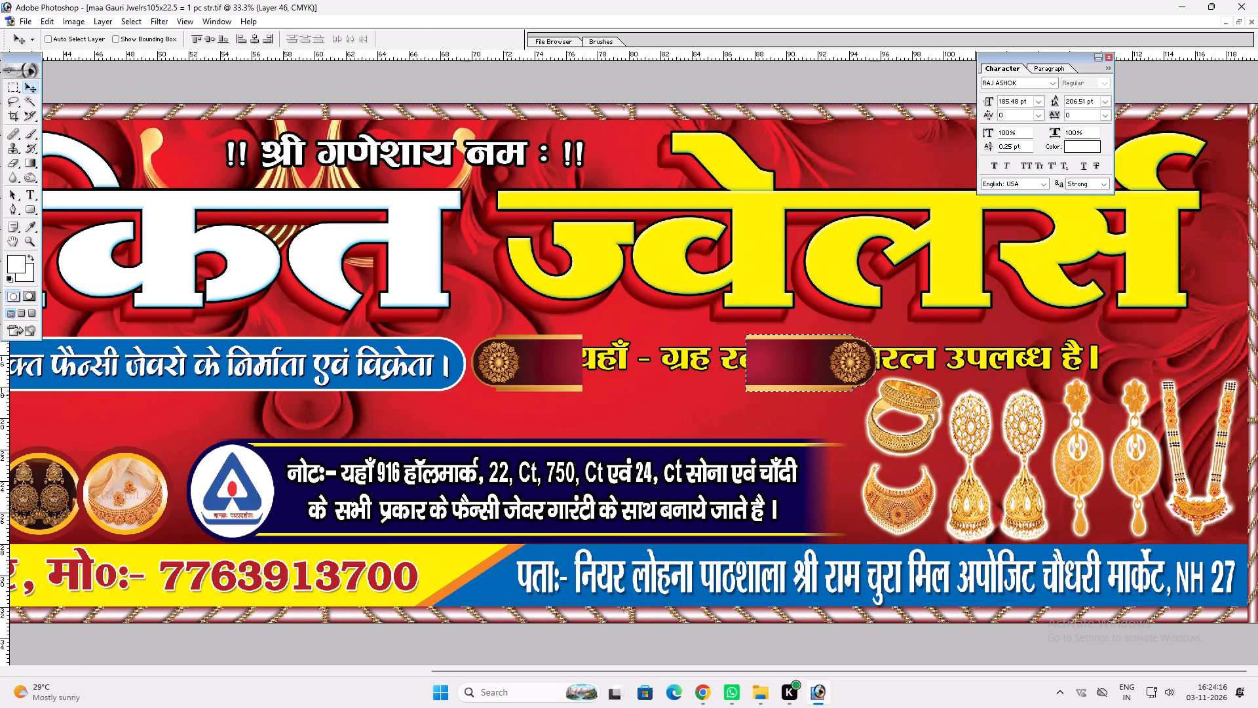
left_click_drag(902, 395, 875, 387)
left_click_drag(814, 367, 1139, 379, "shift")
key("ctrl+d")
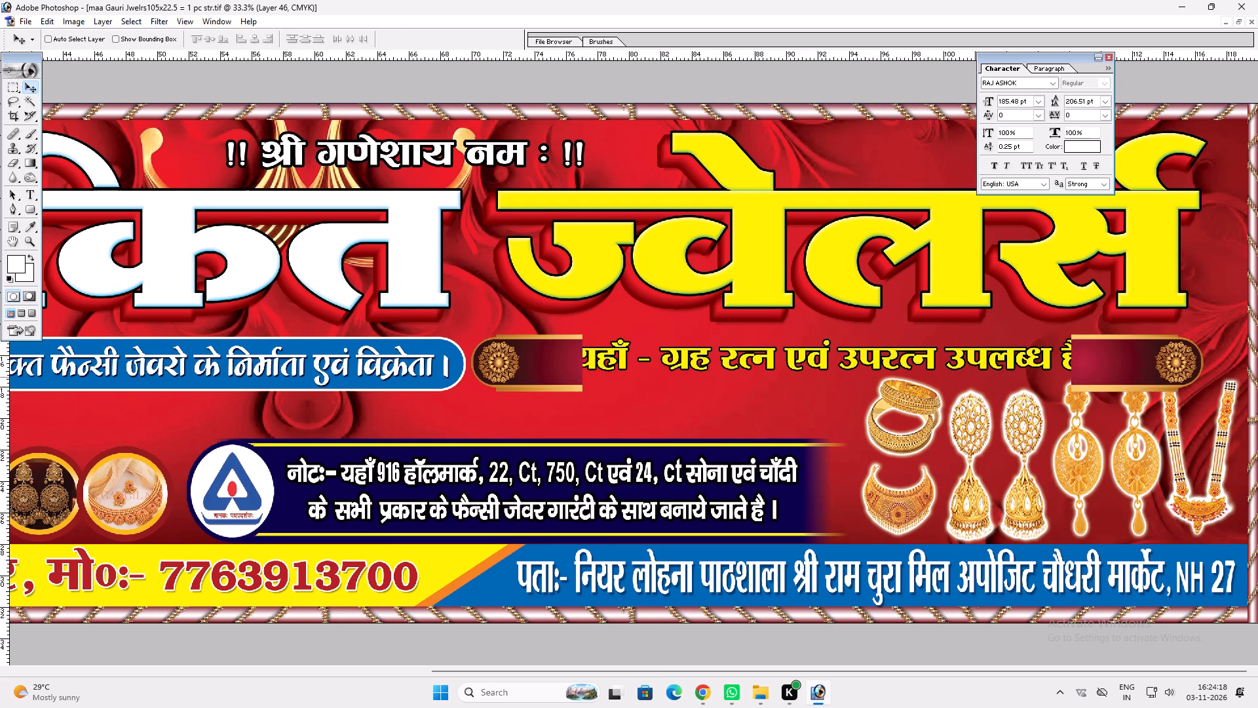
Stretch narrow slices of the maroon strip's inner edges to fill the gap between its two medallion ends.
key("m")
left_click_drag(1077, 332, 1086, 396)
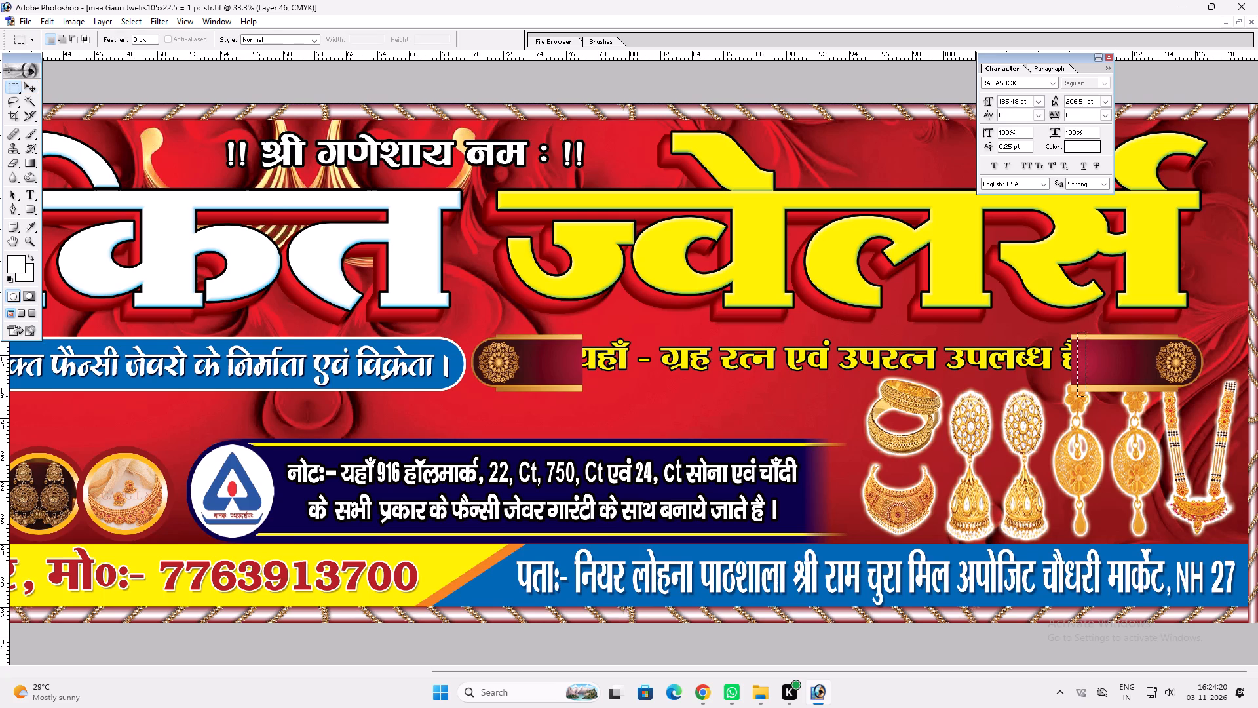
key("ctrl+t")
left_click_drag(1077, 376, 681, 373)
key("ctrl+Return")
key("ctrl+d")
left_click_drag(570, 330, 576, 417)
key("ctrl+t")
left_click_drag(577, 376, 689, 373)
key("ctrl+Return")
key("ctrl+d")
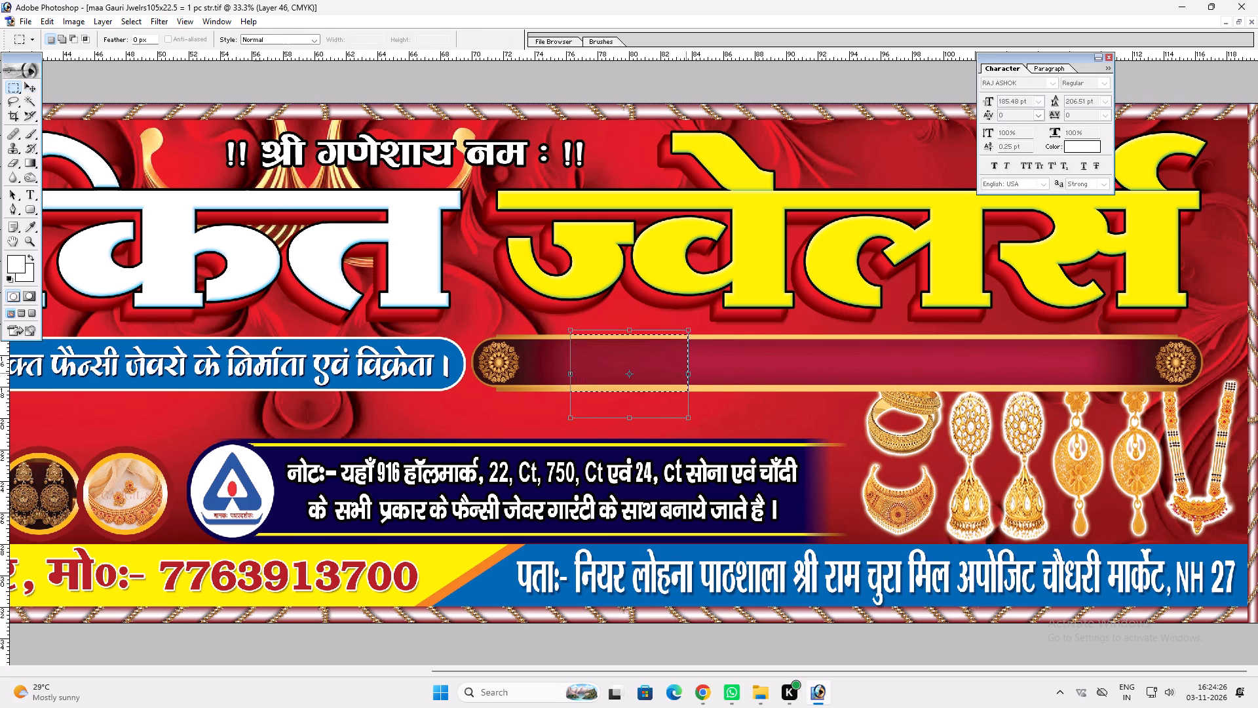
Rearrange the layer order so the maroon strip sits above the red background but behind the yellow gemstone text.
key("v")
key("v")
key("ctrl+shift+bracketleft")
key("ctrl+bracketright")
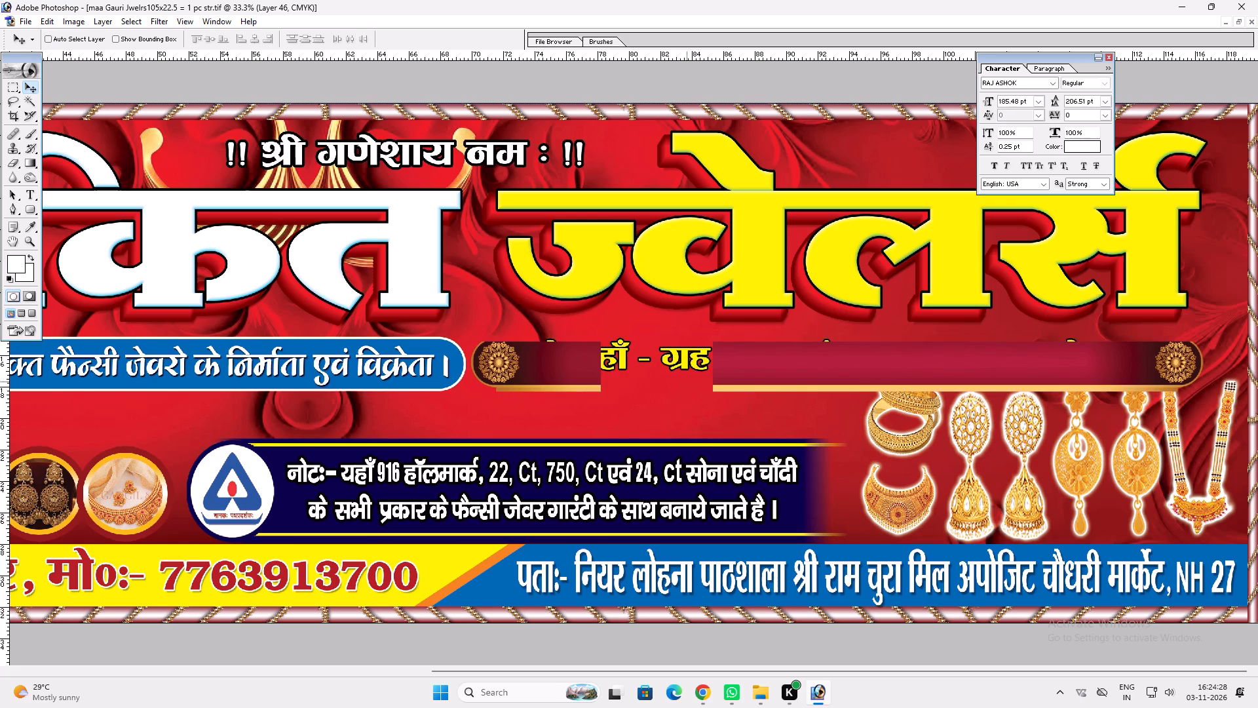
key("ctrl+bracketright")
key("ctrl+bracketright")
key("ctrl+bracketright")
key("ctrl+bracketright")
key("ctrl+bracketright")
key("ctrl+bracketright")
key("ctrl+bracketright")
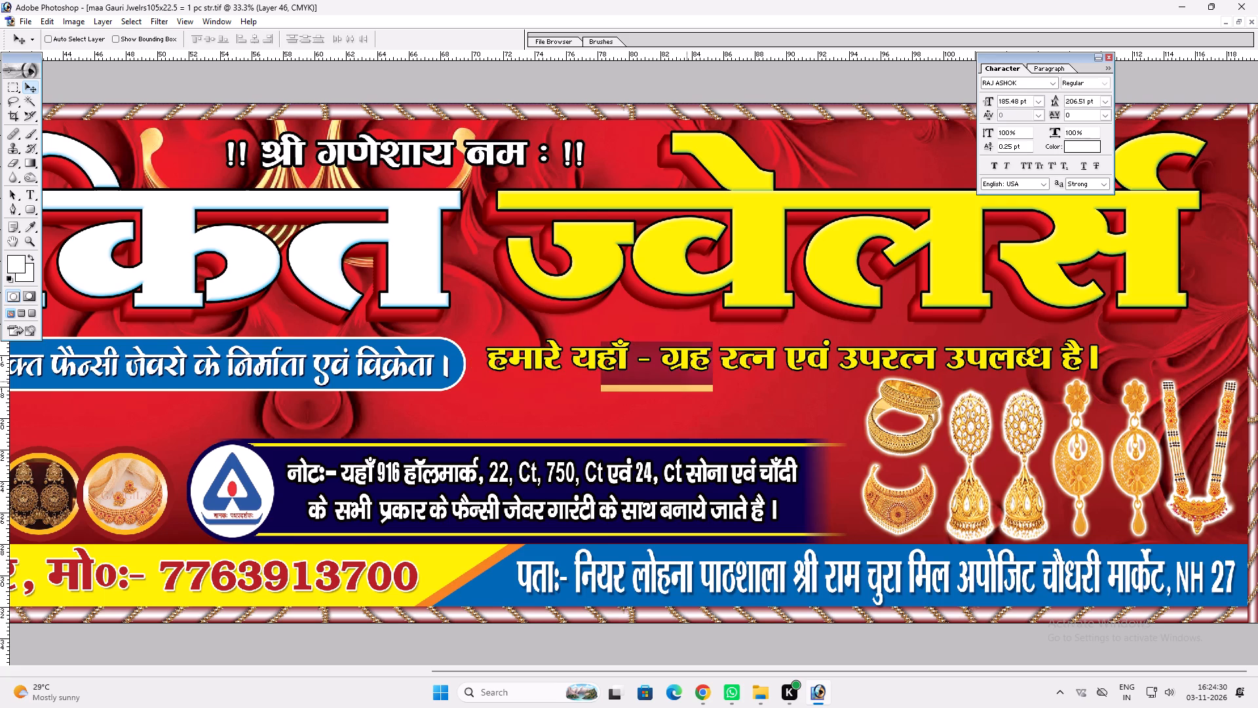
key("ctrl+bracketright")
key("v")
key("ctrl+t")
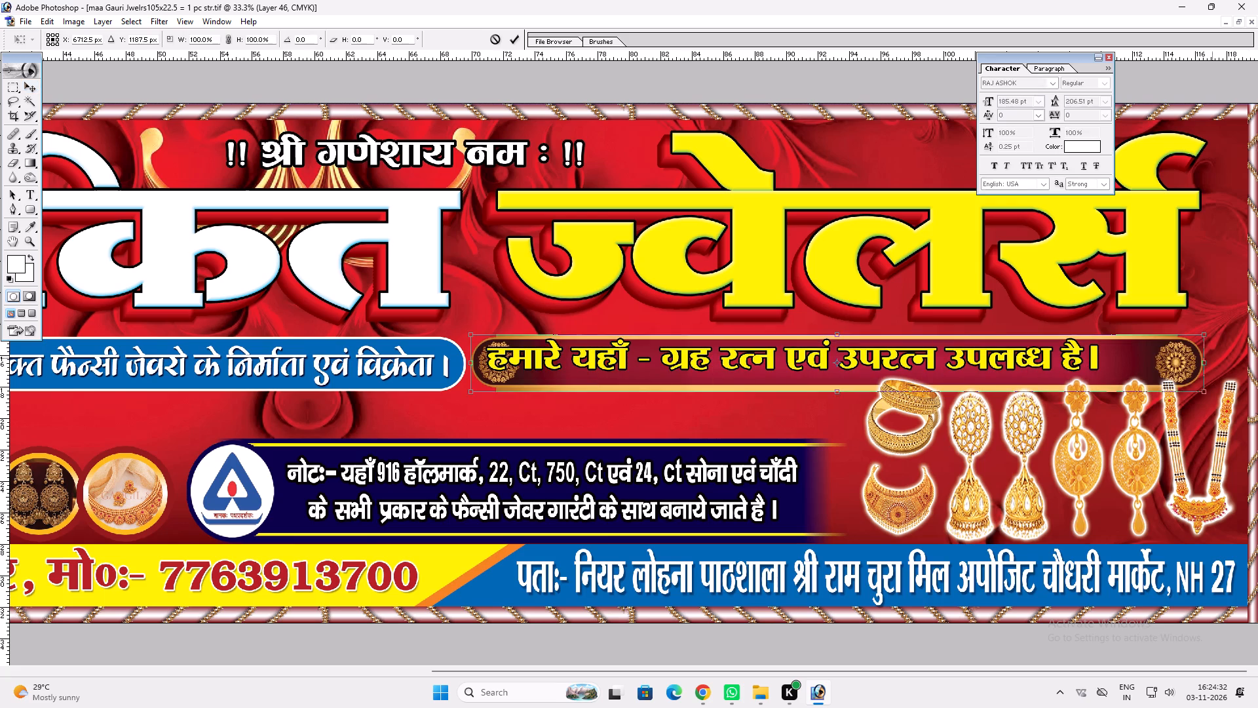
key("Return")
key("v")
Resize and reposition the yellow gemstone text so it fits between the two medallions of the maroon strip.
double_click(1090, 350, "ctrl")
key("ctrl+t")
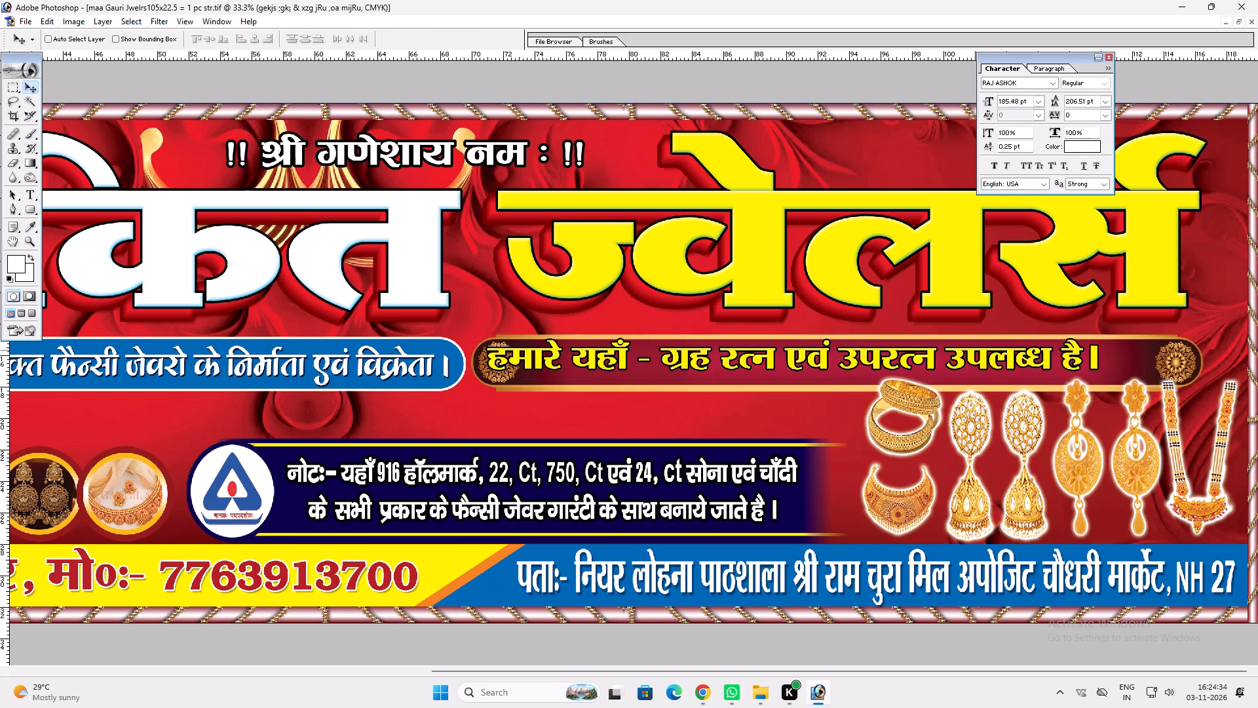
left_click_drag(1095, 351, 1133, 347, "shift")
key("shift+Return")
key("v")
left_click_drag(1075, 364, 1082, 370)
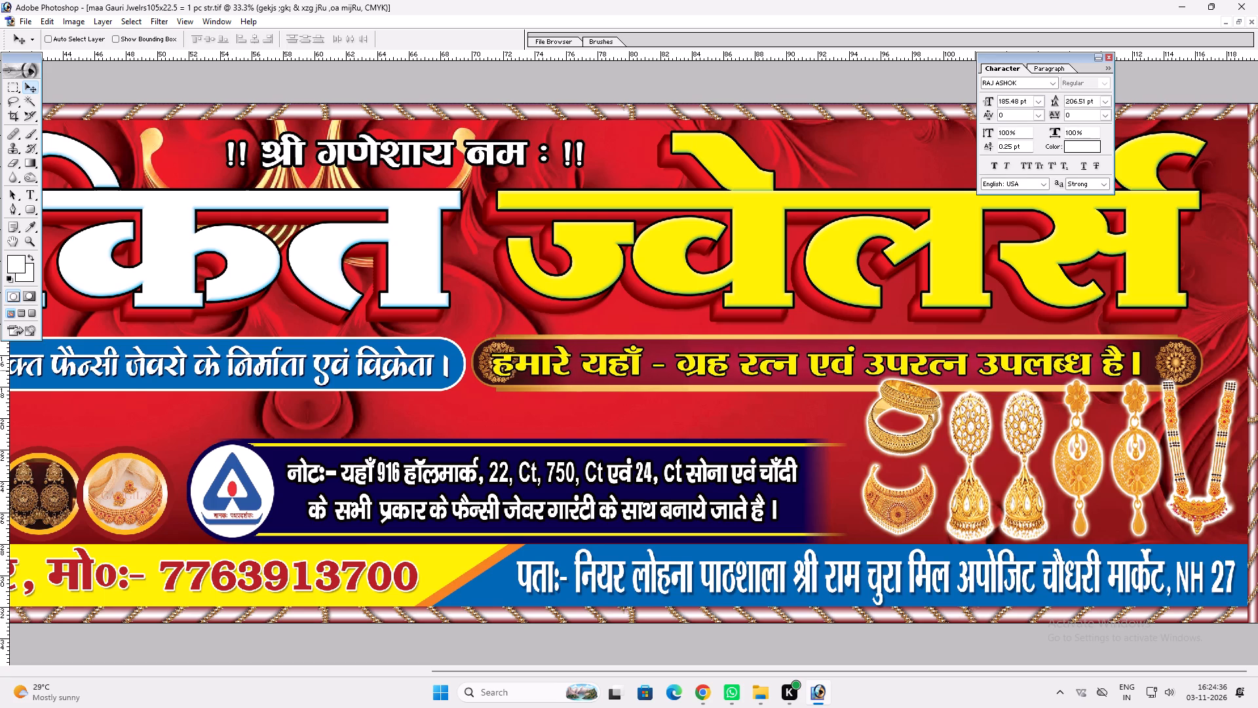
left_click_drag(1082, 370, 1086, 370)
key("ctrl+t")
left_click_drag(502, 363, 554, 363, "shift")
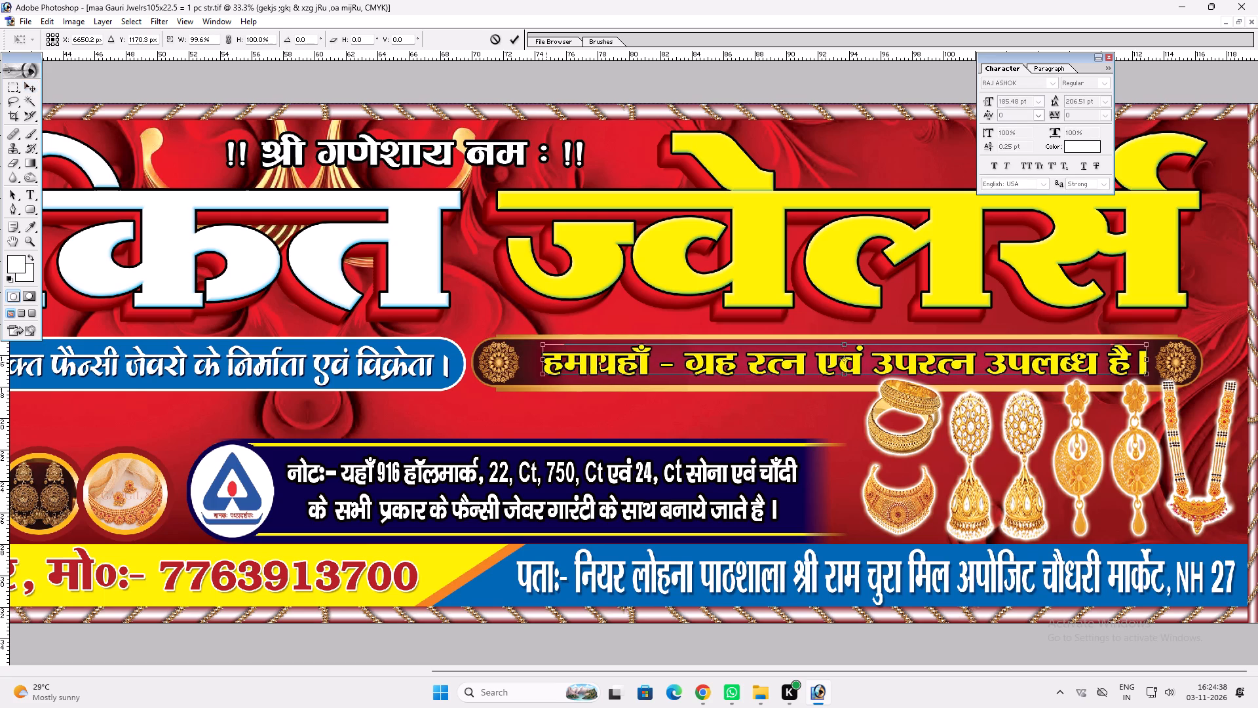
left_click_drag(554, 363, 542, 364, "shift")
key("Return")
key("v")
Give the yellow gemstone text a drop shadow with increased opacity and a slight distance.
key("alt+l")
type("yd")
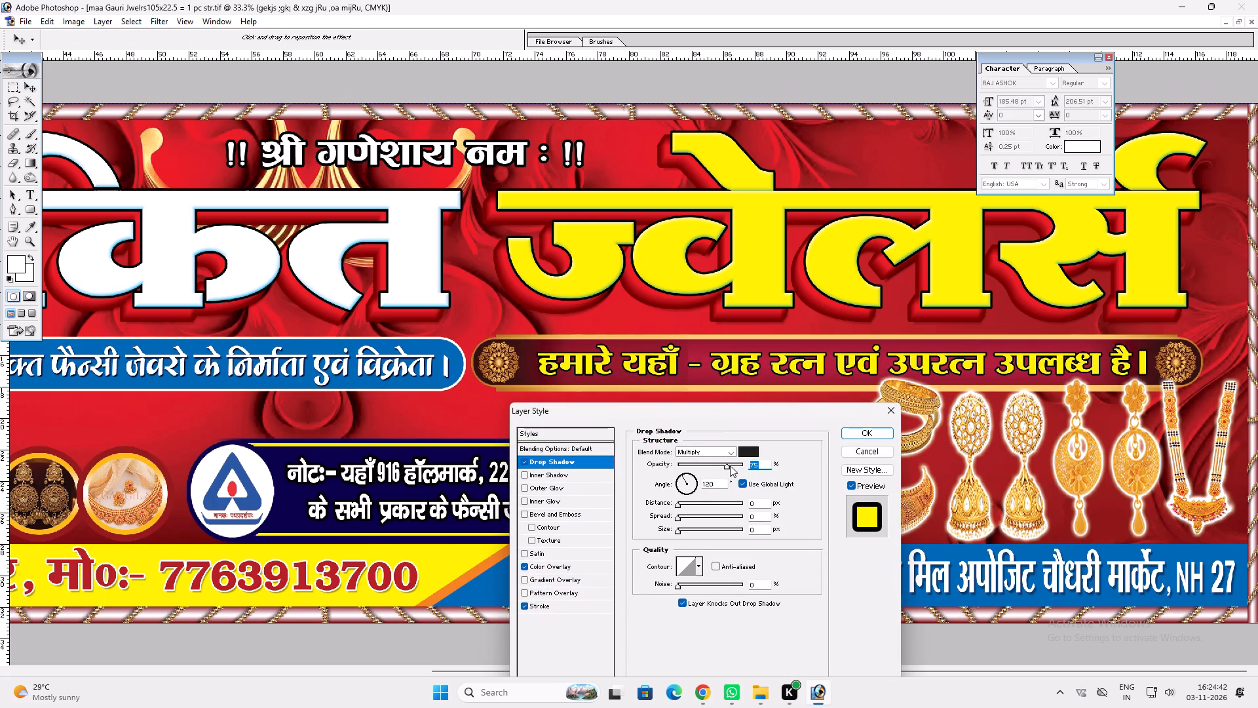
left_click_drag(730, 465, 811, 466)
left_click(683, 508)
key("Return")
key("v")
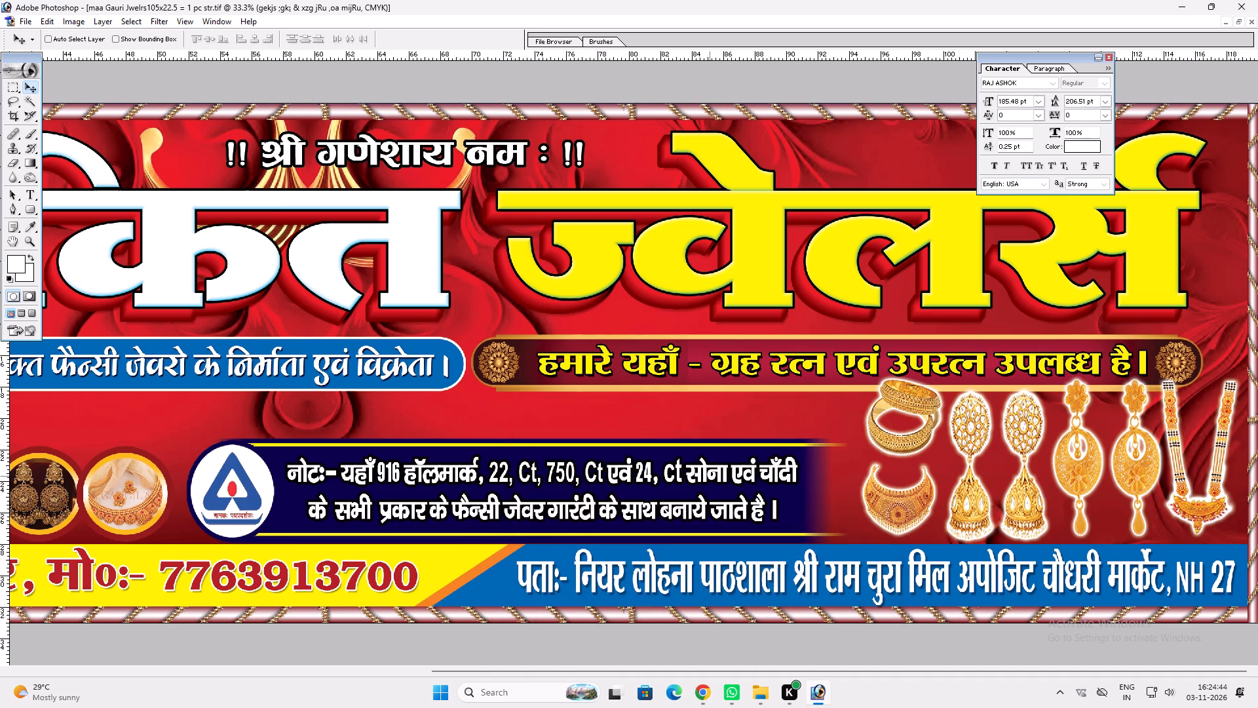
Delete the navy strip behind the white "नोटः" note text, keeping its yellow border lines.
left_click(730, 353)
key("space")
left_click_drag(499, 478, 770, 409)
key("v")
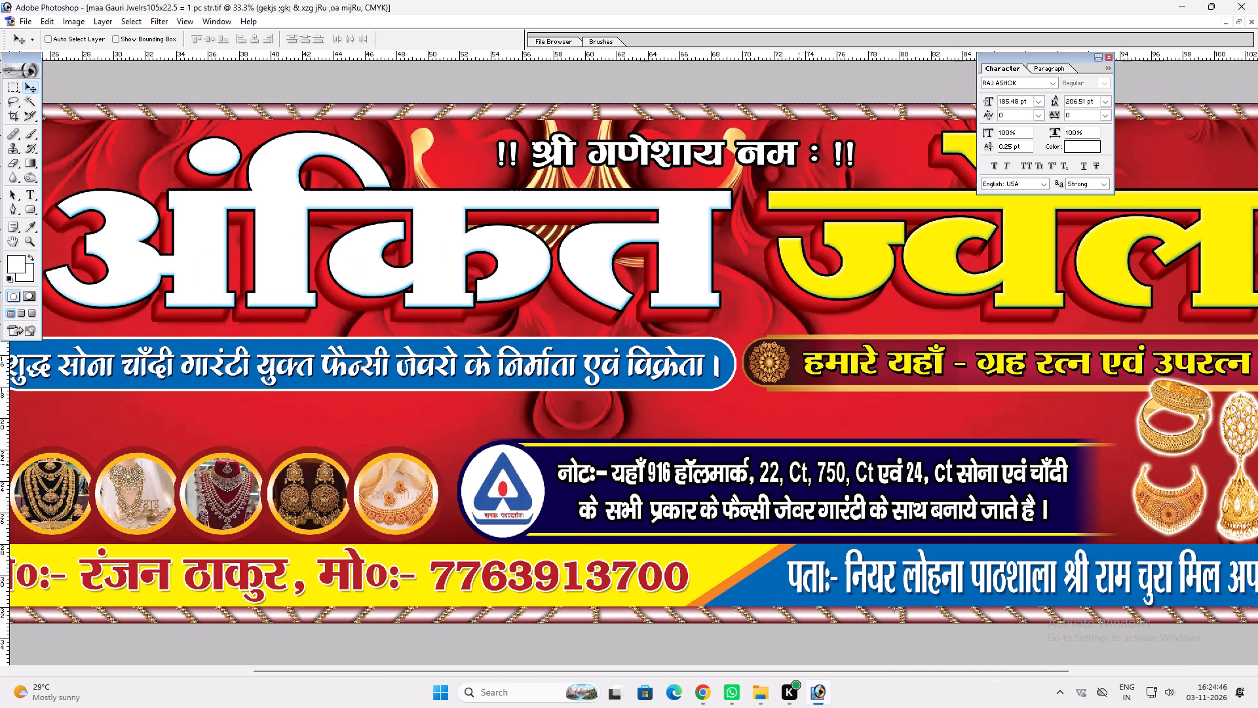
left_click(554, 460, "ctrl")
key("alt+l")
key("alt+l")
key("alt+l")
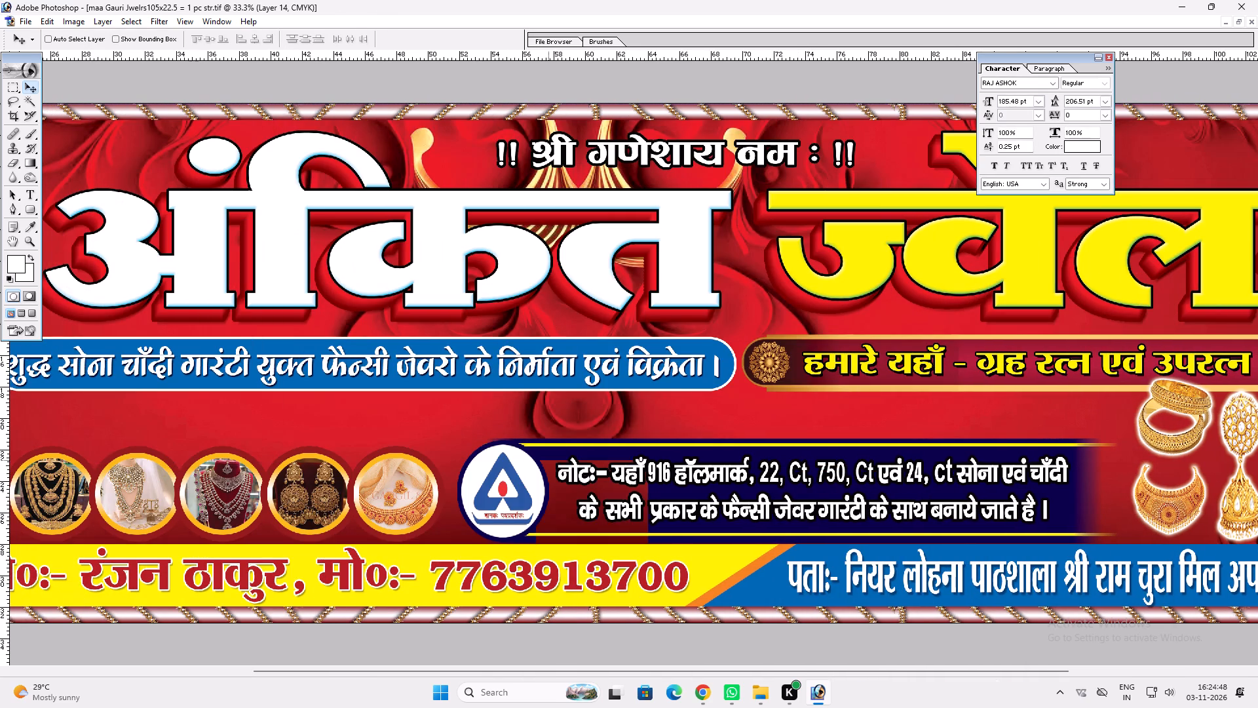
key("v")
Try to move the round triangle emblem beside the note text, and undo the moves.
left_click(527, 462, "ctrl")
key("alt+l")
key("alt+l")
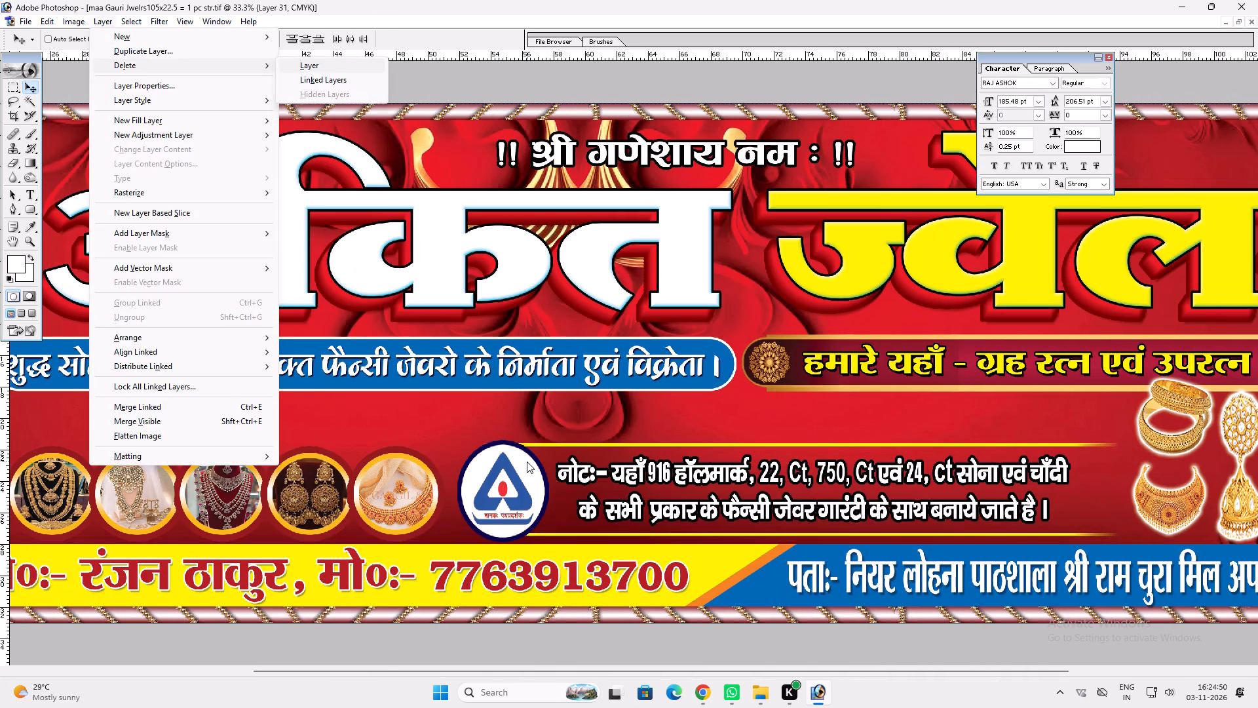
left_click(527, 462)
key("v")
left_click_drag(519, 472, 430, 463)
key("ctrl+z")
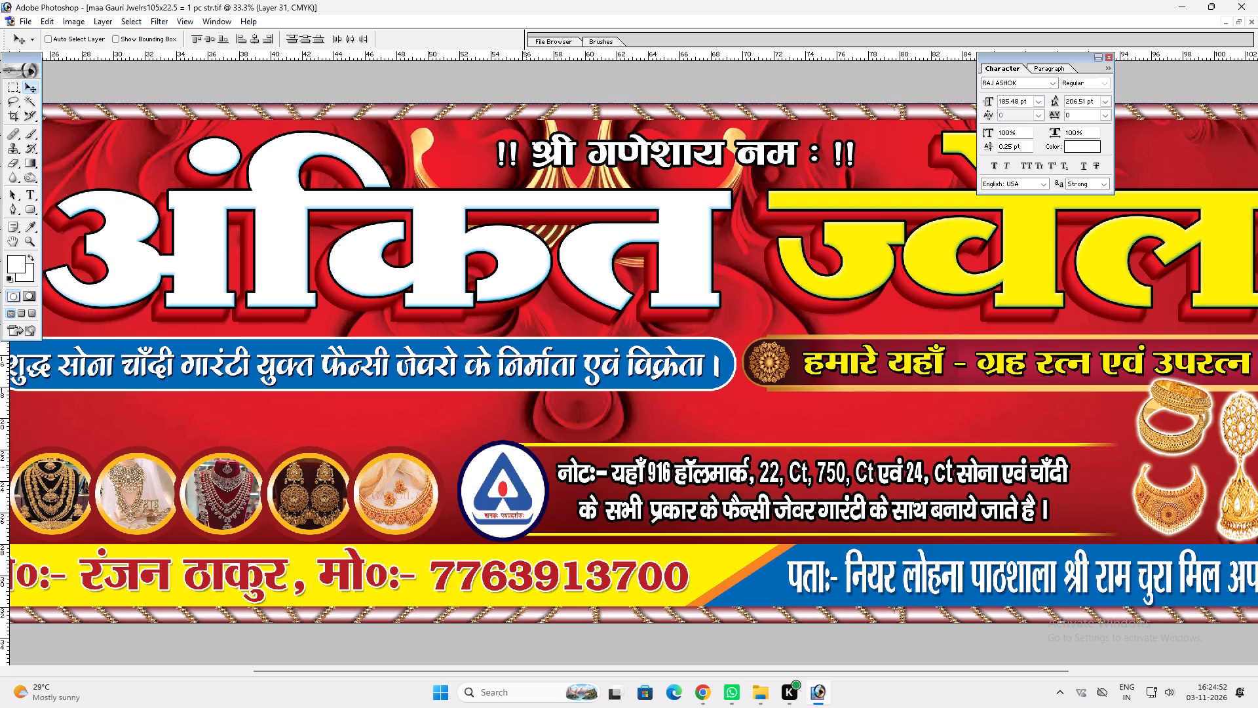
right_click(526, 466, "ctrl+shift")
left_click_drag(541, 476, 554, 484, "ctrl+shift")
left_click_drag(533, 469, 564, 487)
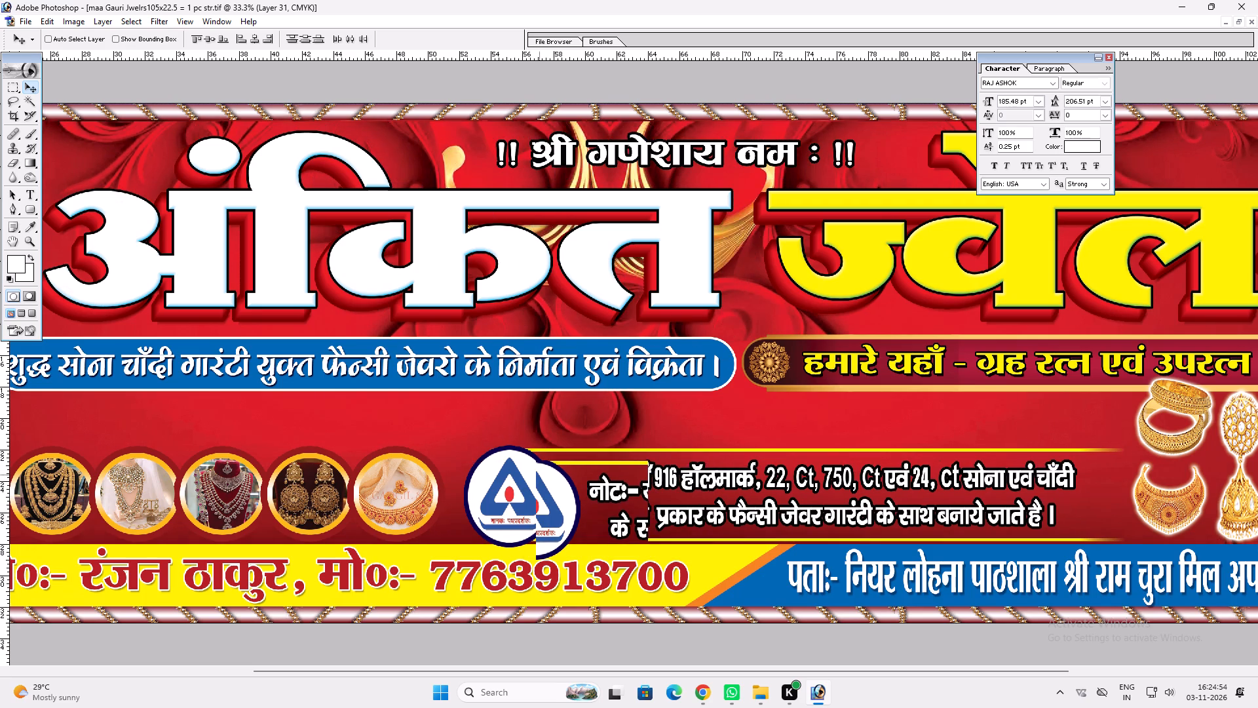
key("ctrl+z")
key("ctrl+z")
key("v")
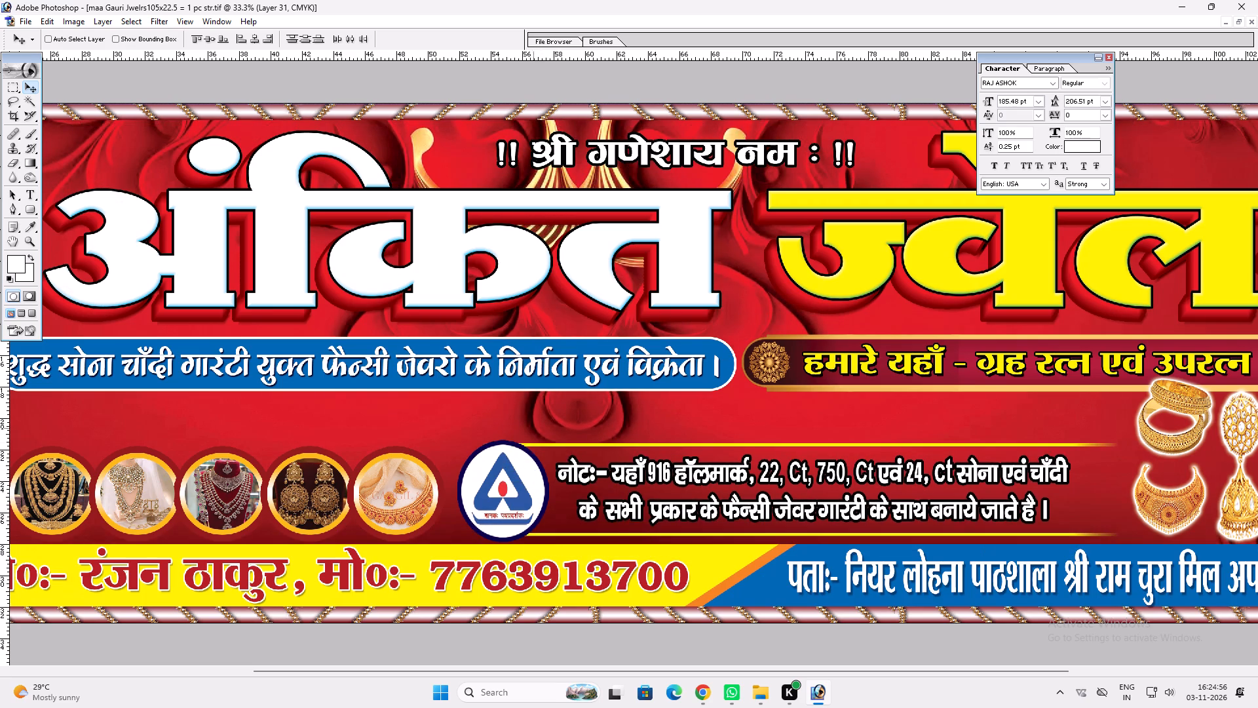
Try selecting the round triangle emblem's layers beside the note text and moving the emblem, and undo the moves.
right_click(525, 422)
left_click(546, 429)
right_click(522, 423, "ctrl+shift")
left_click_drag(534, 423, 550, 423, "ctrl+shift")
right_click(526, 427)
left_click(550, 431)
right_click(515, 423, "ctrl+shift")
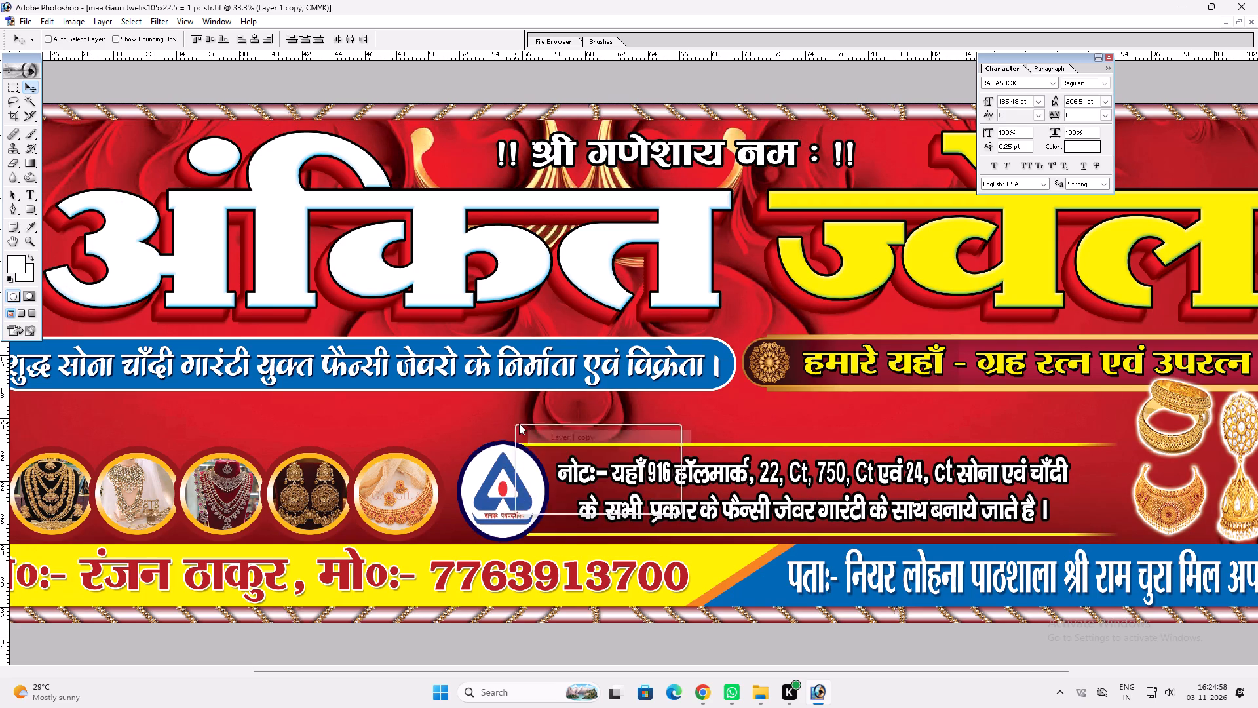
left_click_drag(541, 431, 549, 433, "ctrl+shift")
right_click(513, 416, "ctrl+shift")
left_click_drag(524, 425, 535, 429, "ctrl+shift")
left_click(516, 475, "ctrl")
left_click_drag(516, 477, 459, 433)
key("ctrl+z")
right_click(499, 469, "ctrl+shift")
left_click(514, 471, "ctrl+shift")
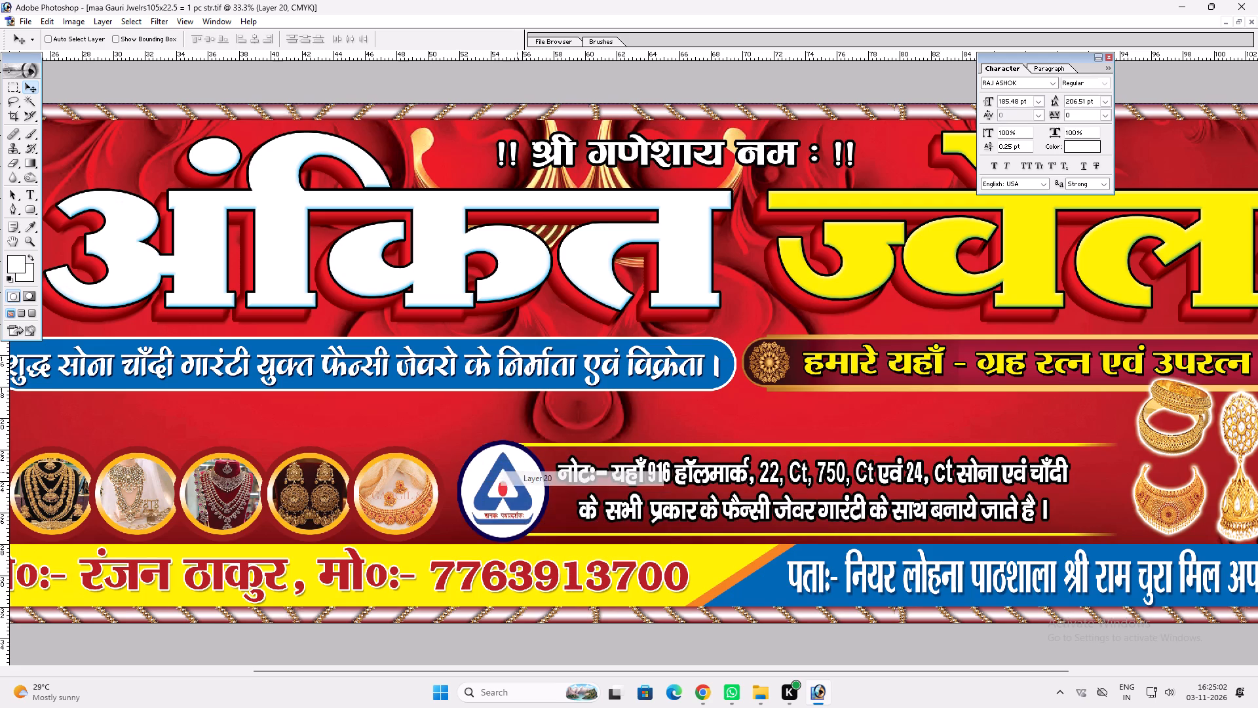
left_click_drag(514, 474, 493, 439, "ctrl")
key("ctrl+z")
Move the round triangle emblem away from the note text onto the row of round jewellery pictures.
left_click(522, 476, "ctrl+shift")
left_click_drag(524, 475, 315, 471)
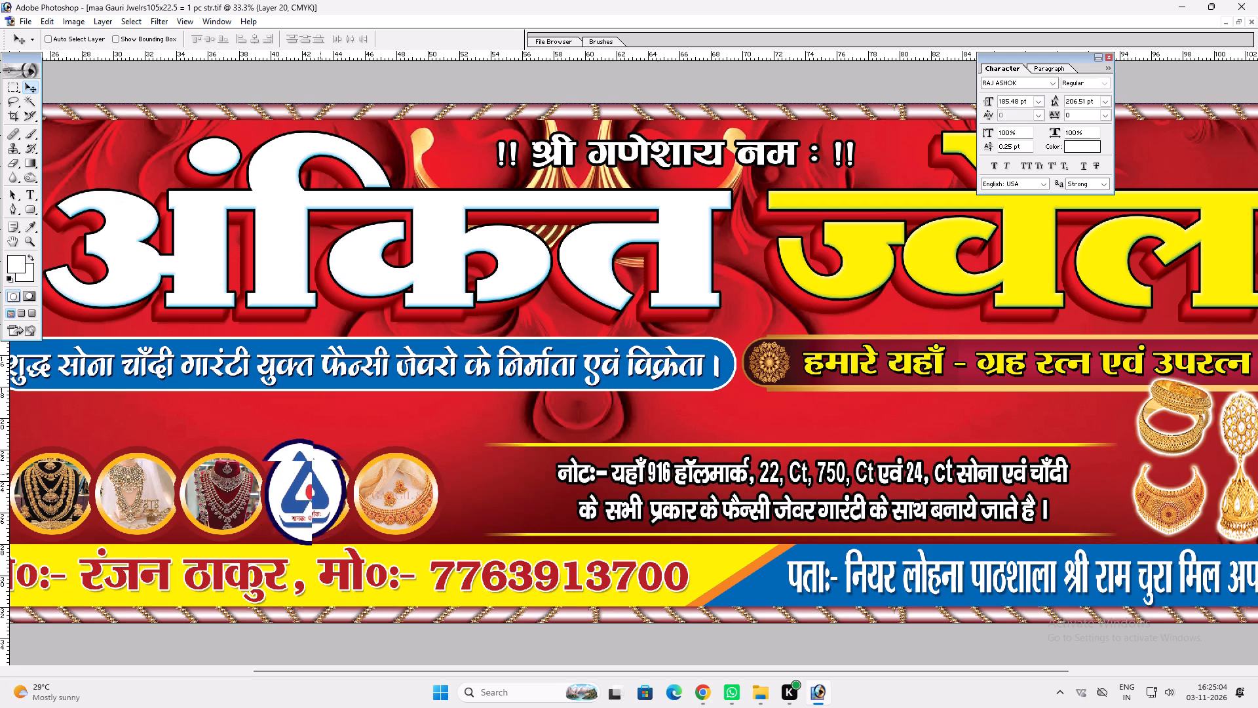
left_click_drag(315, 471, 267, 462)
key("space")
key("v")
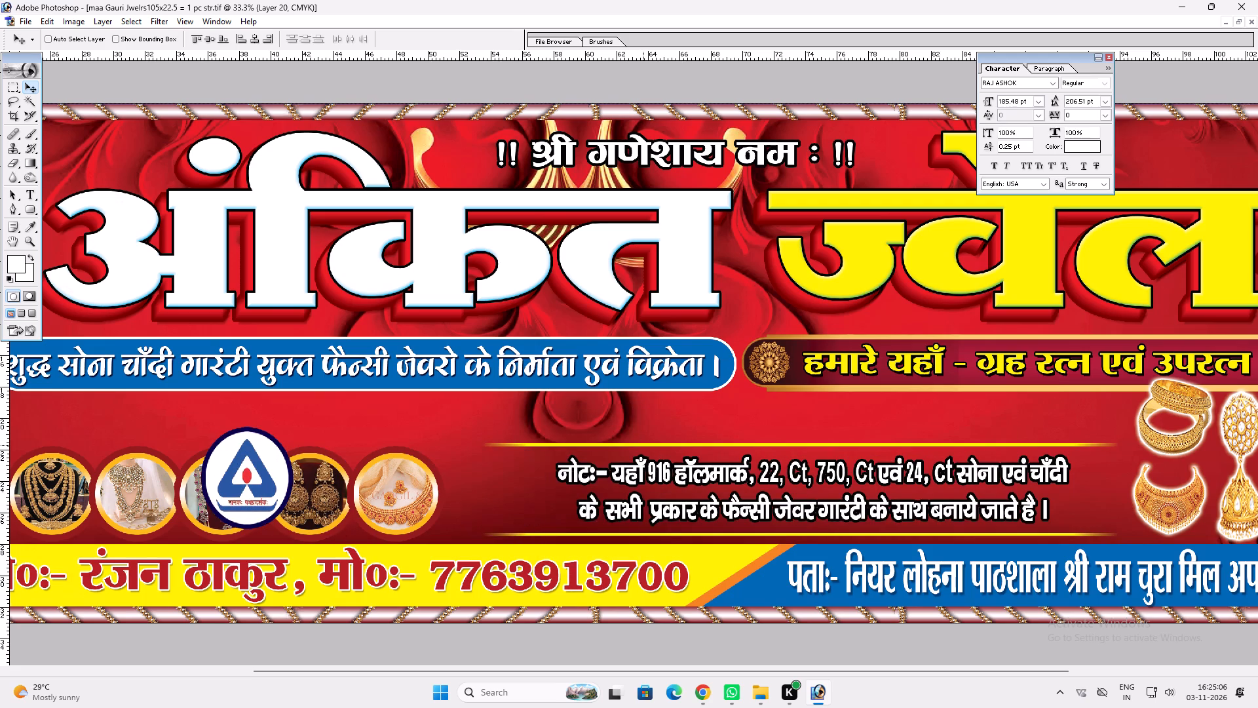
Shift the white note text up toward the emblem and delete the yellow border lines above and below it.
left_click(641, 443, "ctrl")
left_click_drag(639, 444, 554, 415)
key("alt+l")
key("alt+l")
key("alt+l")
key("v")
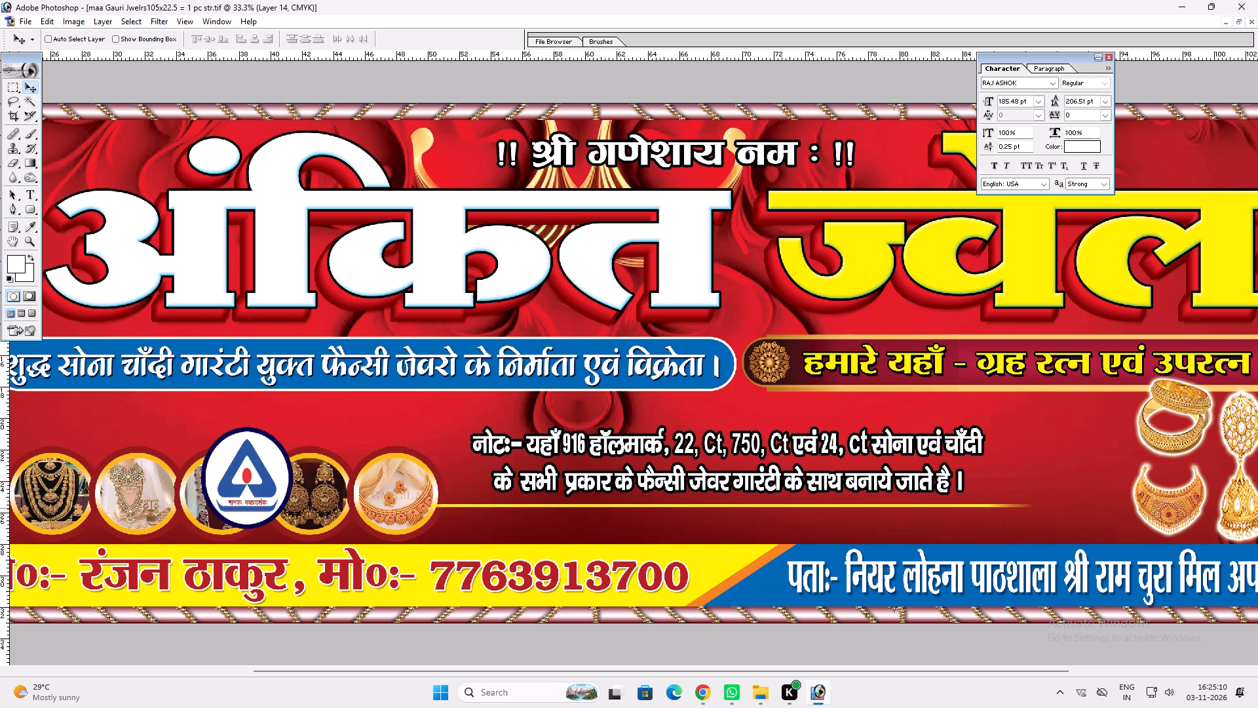
left_click(622, 505, "ctrl")
key("alt+l")
key("alt+l")
key("alt+l")
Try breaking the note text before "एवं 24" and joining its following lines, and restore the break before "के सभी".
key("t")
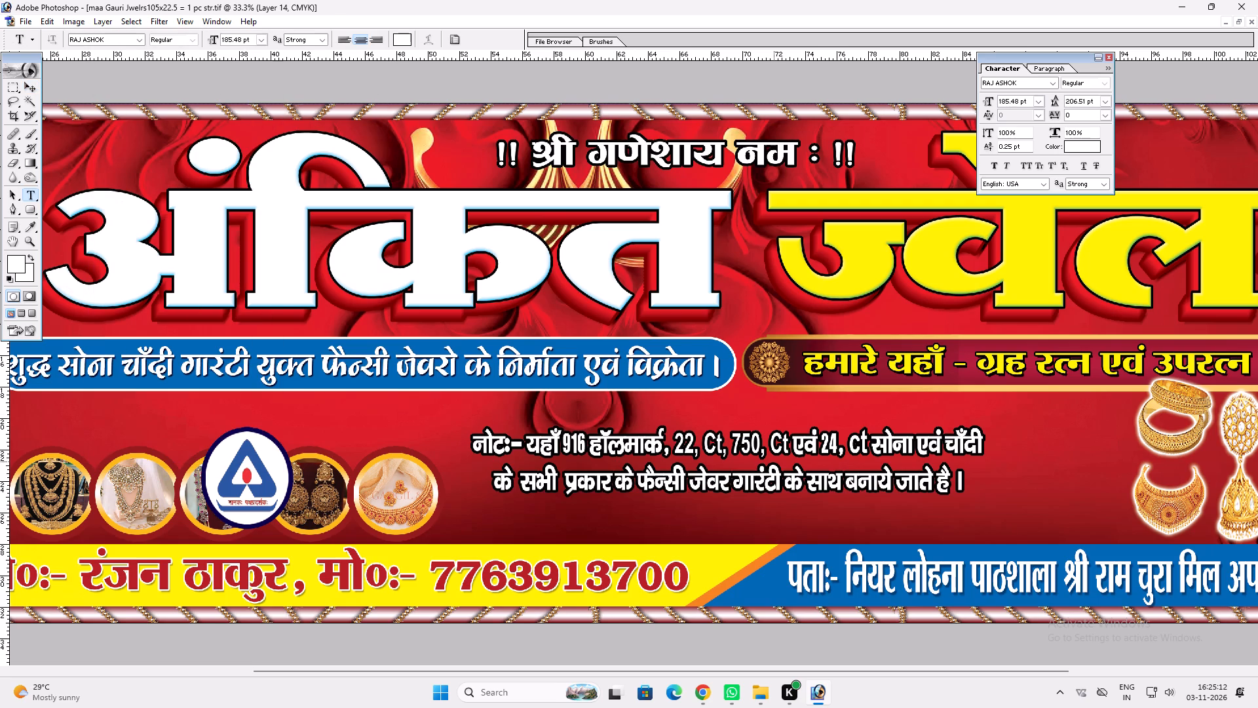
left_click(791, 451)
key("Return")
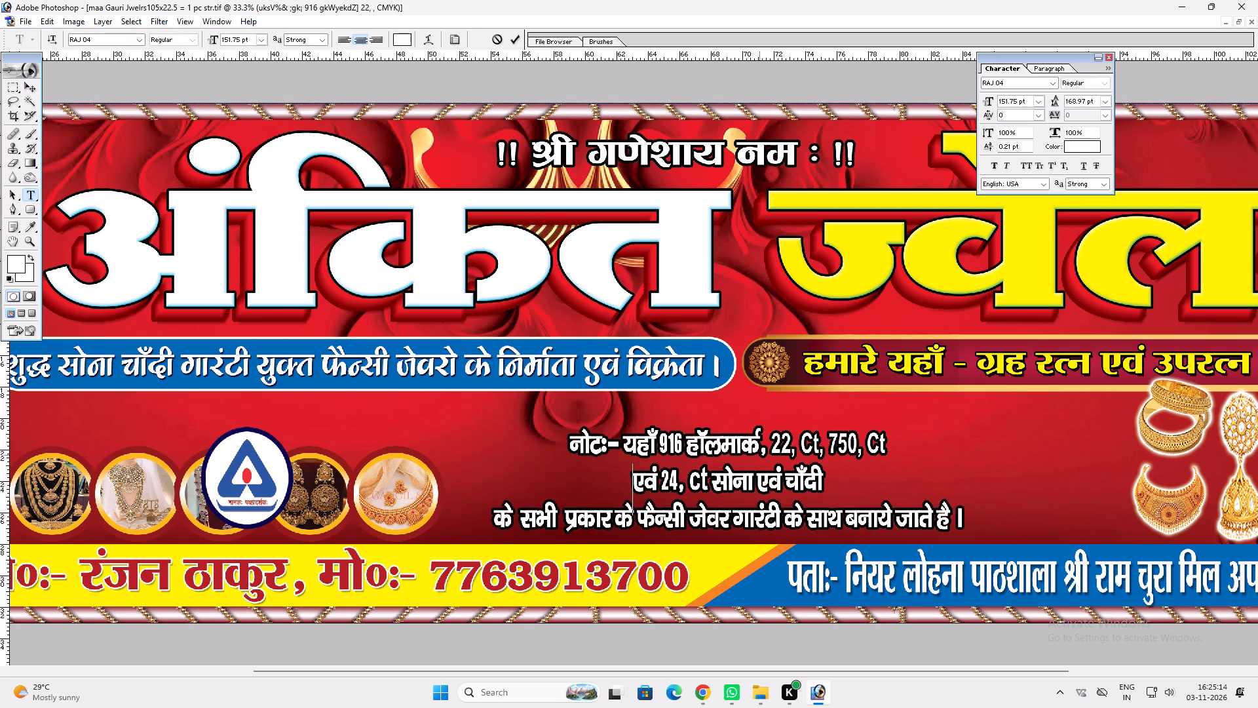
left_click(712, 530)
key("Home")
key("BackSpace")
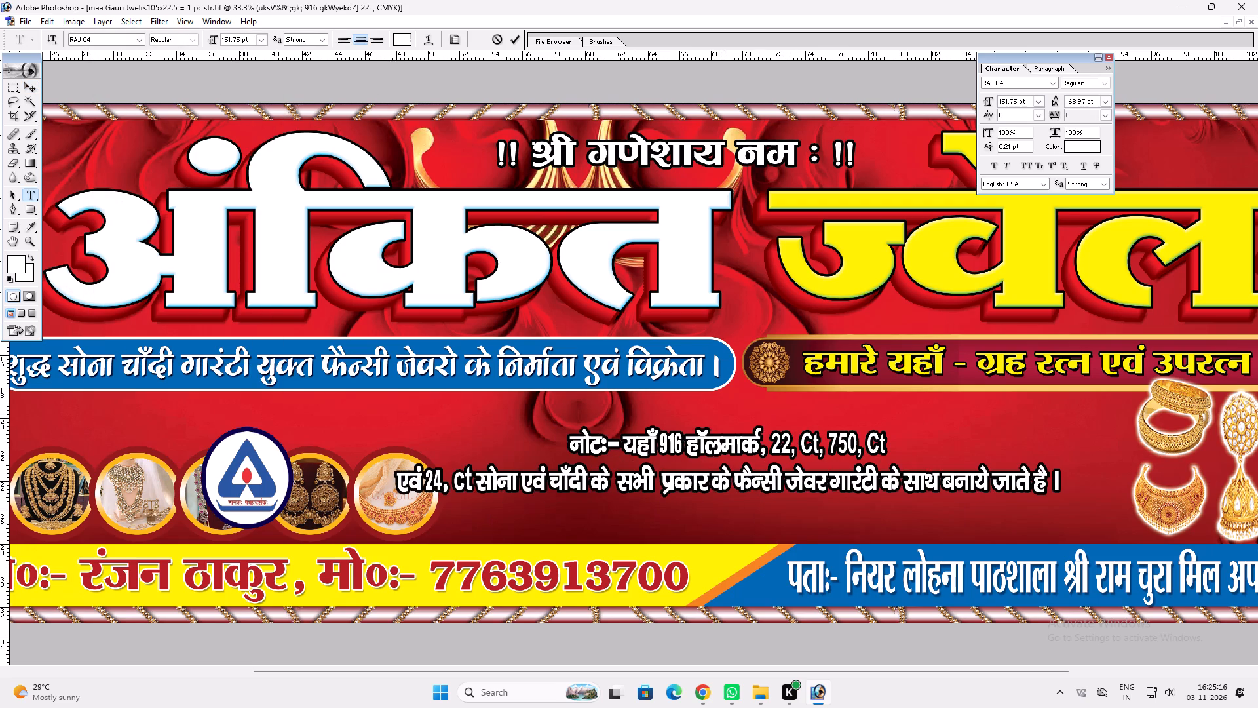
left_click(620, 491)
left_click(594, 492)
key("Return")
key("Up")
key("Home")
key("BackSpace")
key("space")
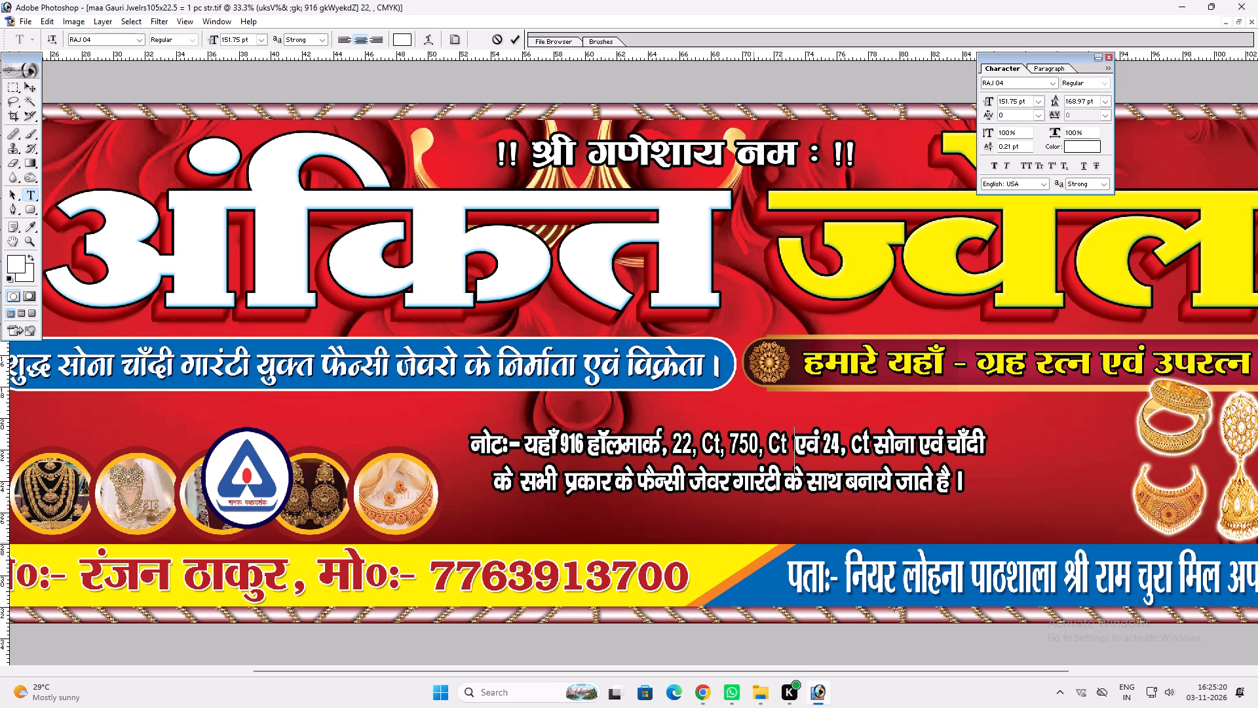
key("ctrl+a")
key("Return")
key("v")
Move the two-line note text toward the bride and enlarge it.
key("v")
left_click_drag(788, 496, 621, 486)
key("ctrl+t")
left_click_drag(815, 482, 1034, 496, "shift")
key("shift+Return")
key("v")
Narrow the red proprietor and mobile number text to about 92.1% width so it fits inside the yellow strip.
key("space")
key("space")
key("space")
key("space")
key("space")
key("space")
key("space")
key("space")
key("space")
key("space")
key("space")
key("space")
key("space")
key("space")
key("space")
key("space")
key("space")
key("space")
key("space")
key("space")
right_click(921, 479)
left_click_drag(936, 479, 947, 479)
right_click(910, 480)
left_click_drag(936, 484, 945, 487)
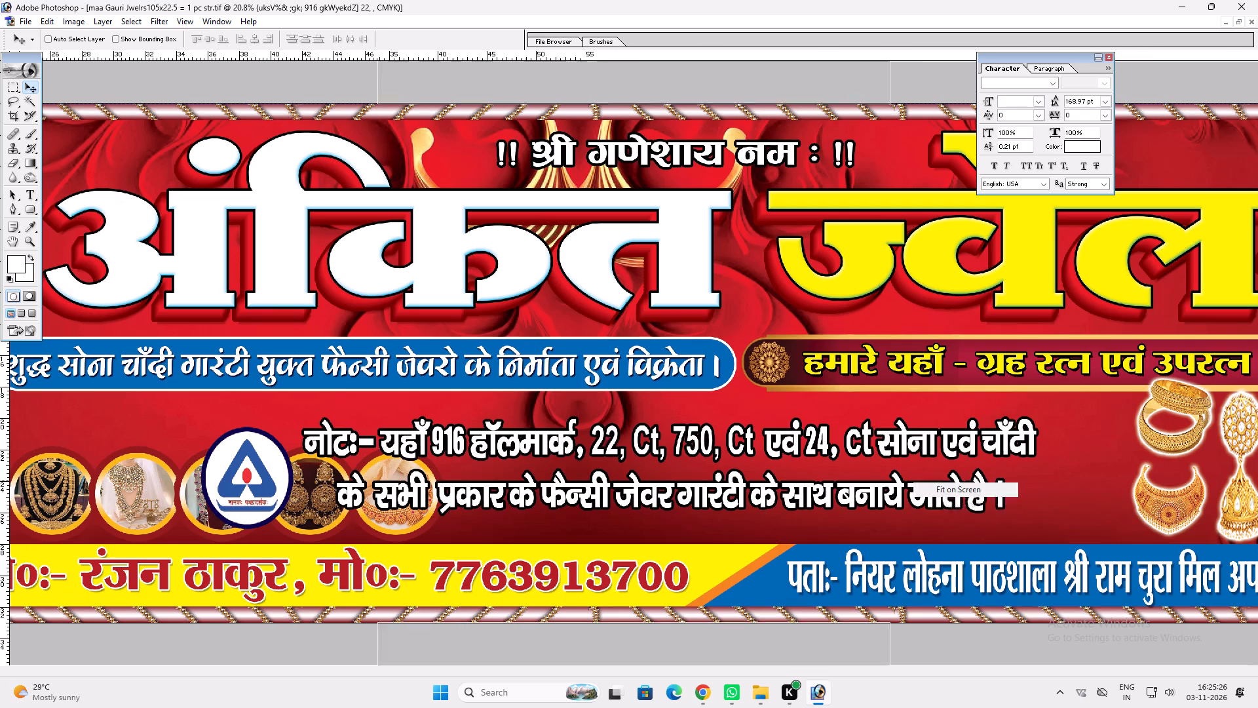
key("v")
key("t")
left_click(373, 503)
key("Return")
key("ctrl+t")
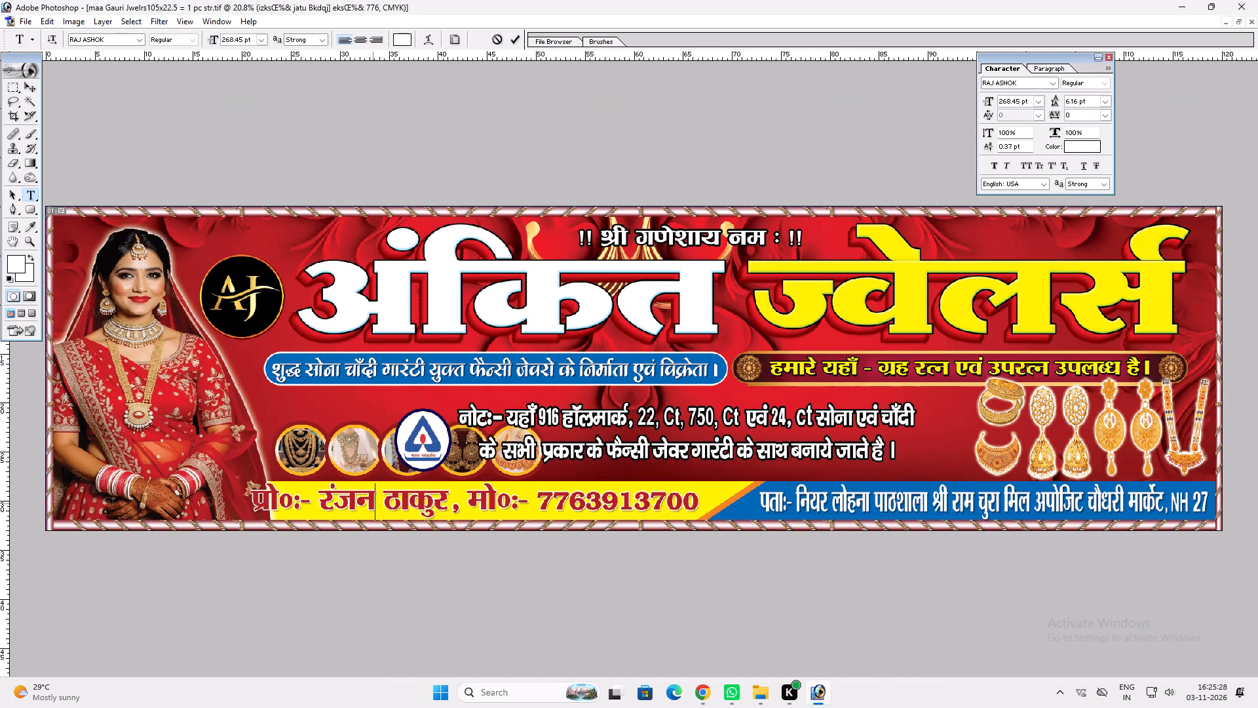
left_click_drag(251, 498, 286, 498, "shift")
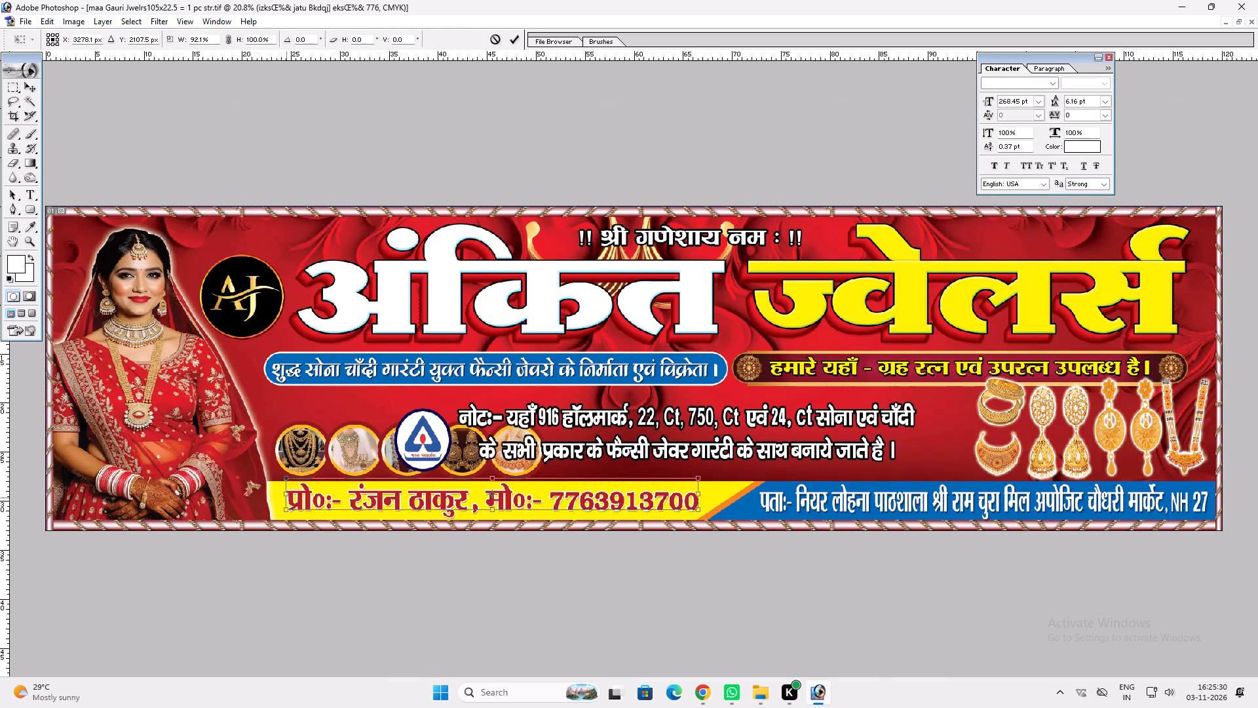
key("shift+Return")
key("v")
key("v")
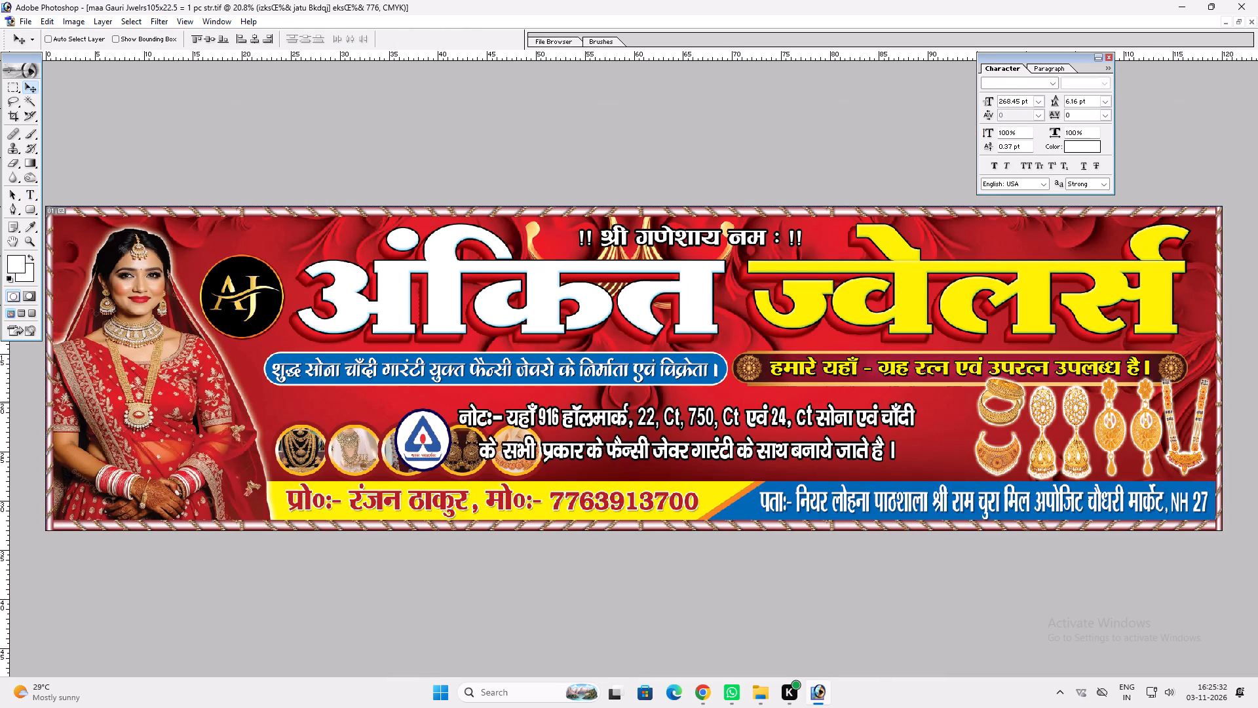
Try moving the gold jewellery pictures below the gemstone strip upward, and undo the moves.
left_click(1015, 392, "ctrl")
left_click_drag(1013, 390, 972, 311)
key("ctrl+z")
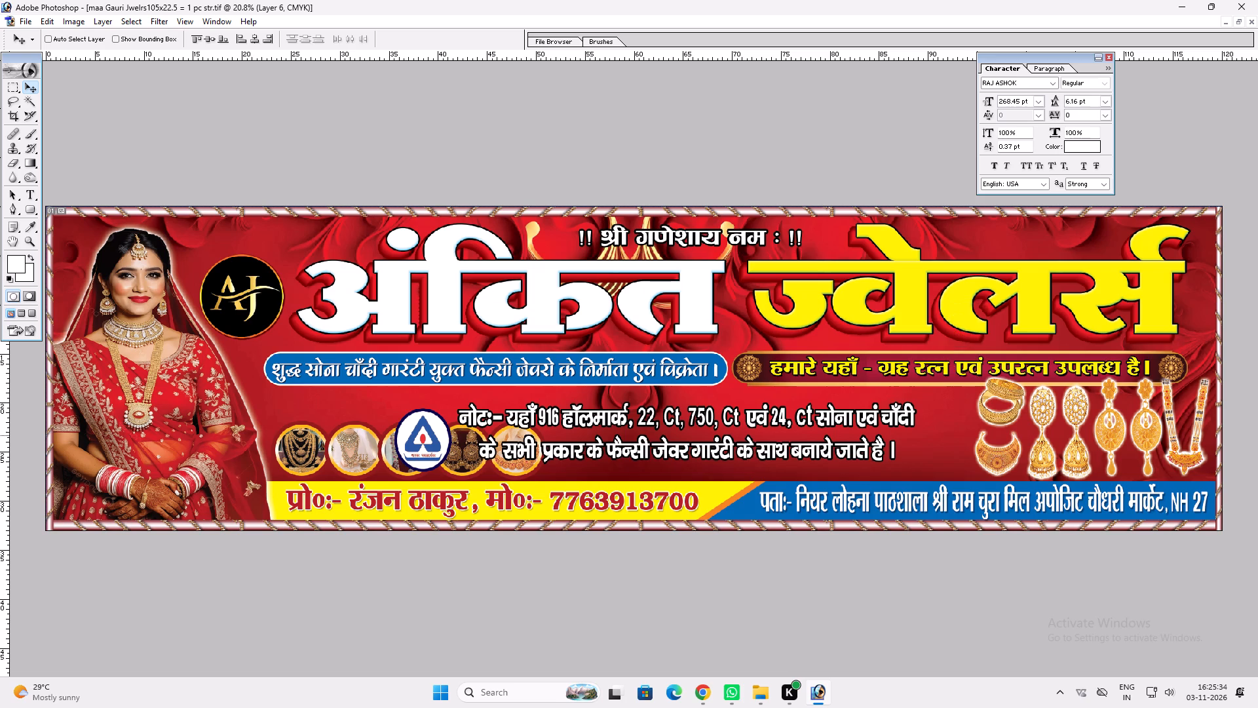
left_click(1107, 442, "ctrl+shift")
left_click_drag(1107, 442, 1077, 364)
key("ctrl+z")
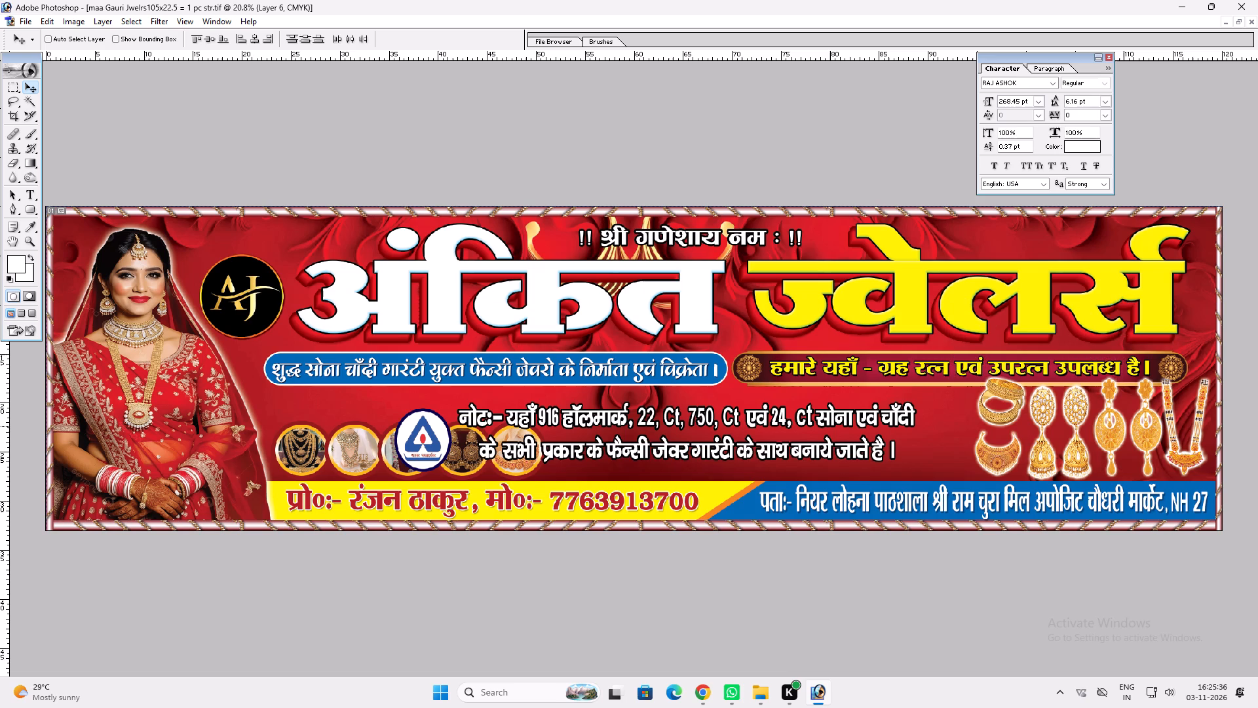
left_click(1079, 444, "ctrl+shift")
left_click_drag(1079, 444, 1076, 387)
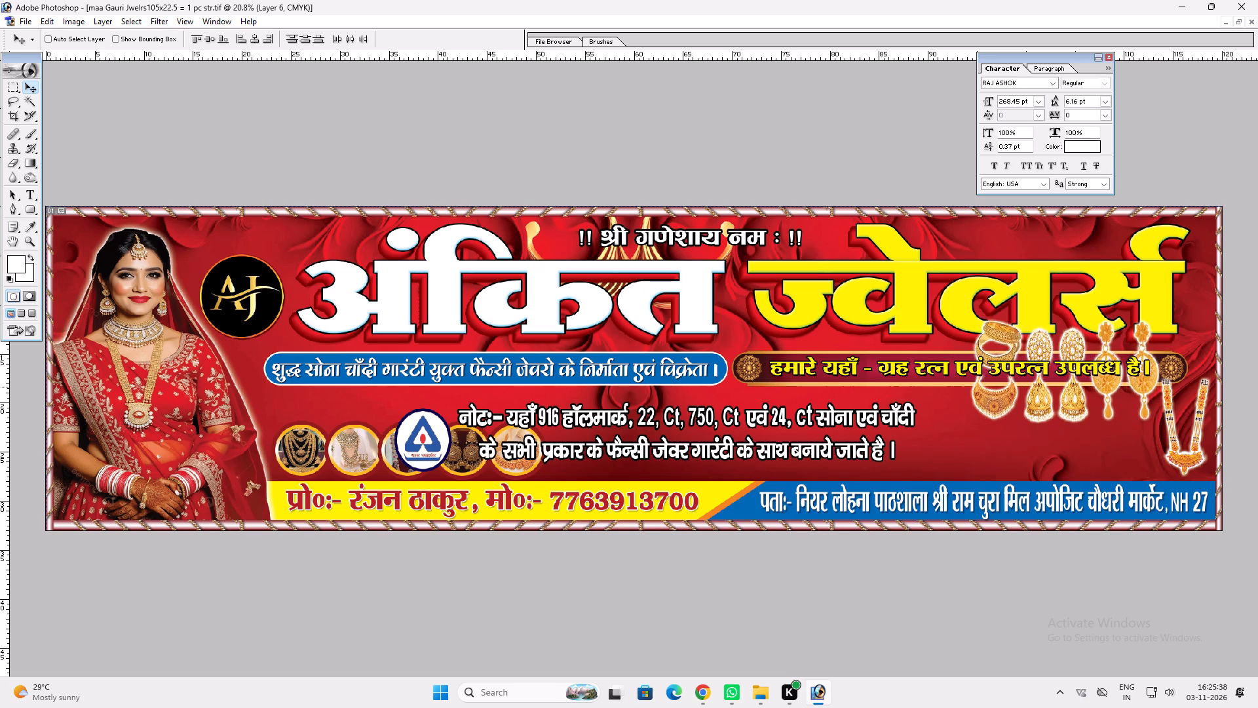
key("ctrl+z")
Merge the gold jewellery pictures below the maroon gemstone strip and delete them.
left_click(1182, 460, "ctrl+shift")
left_click_drag(1182, 457, 1145, 371)
key("ctrl+e")
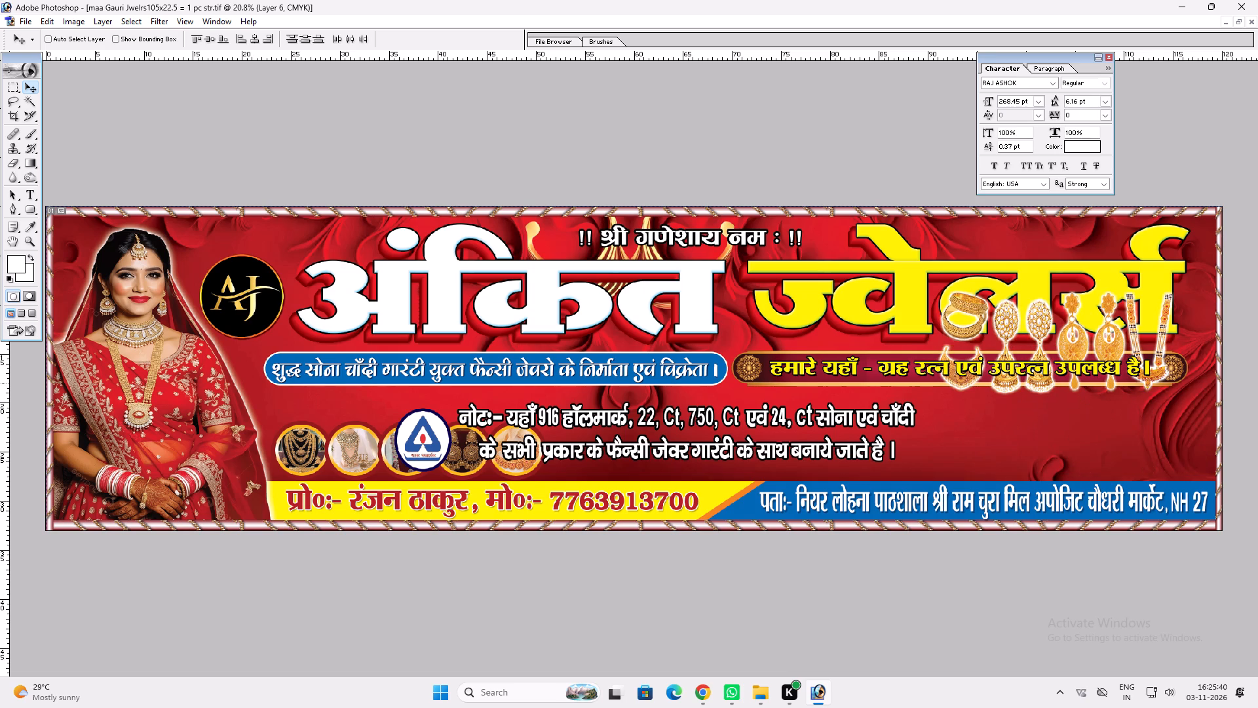
key("alt+l")
key("alt+l")
key("alt+l")
key("v")
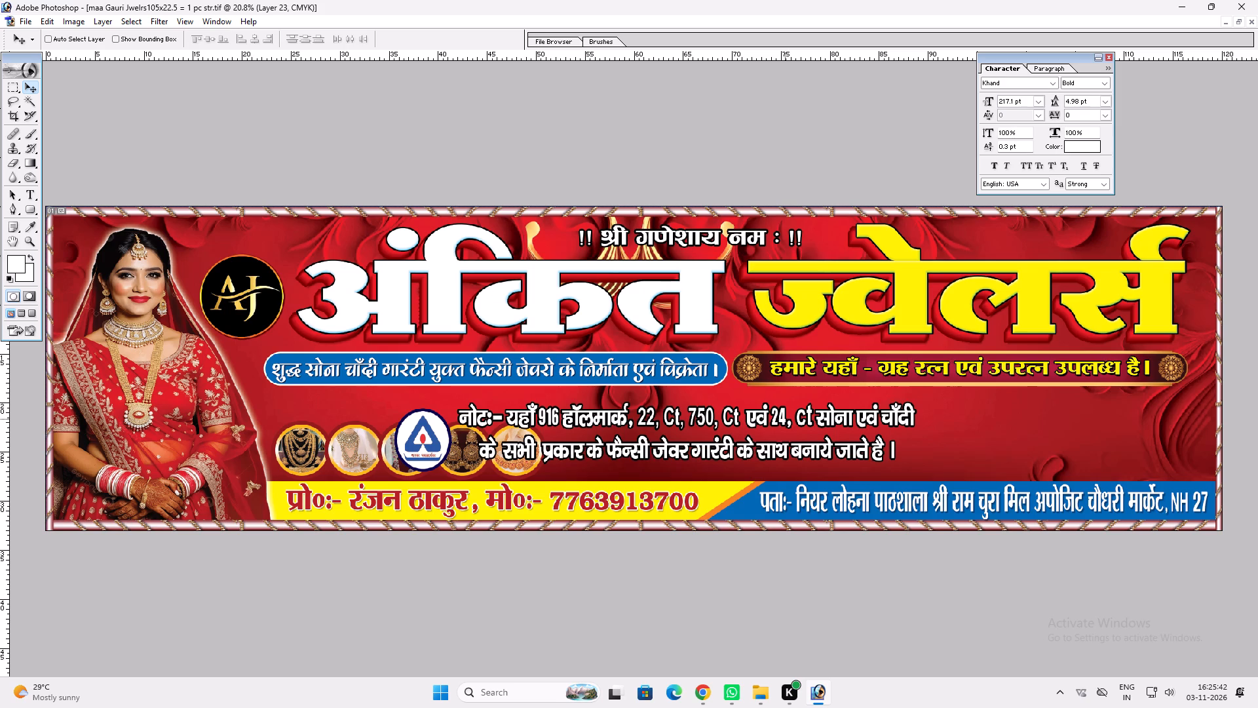
Move the white note text into the free space below the maroon gemstone strip.
double_click(785, 419, "ctrl")
left_click_drag(783, 419, 1035, 418)
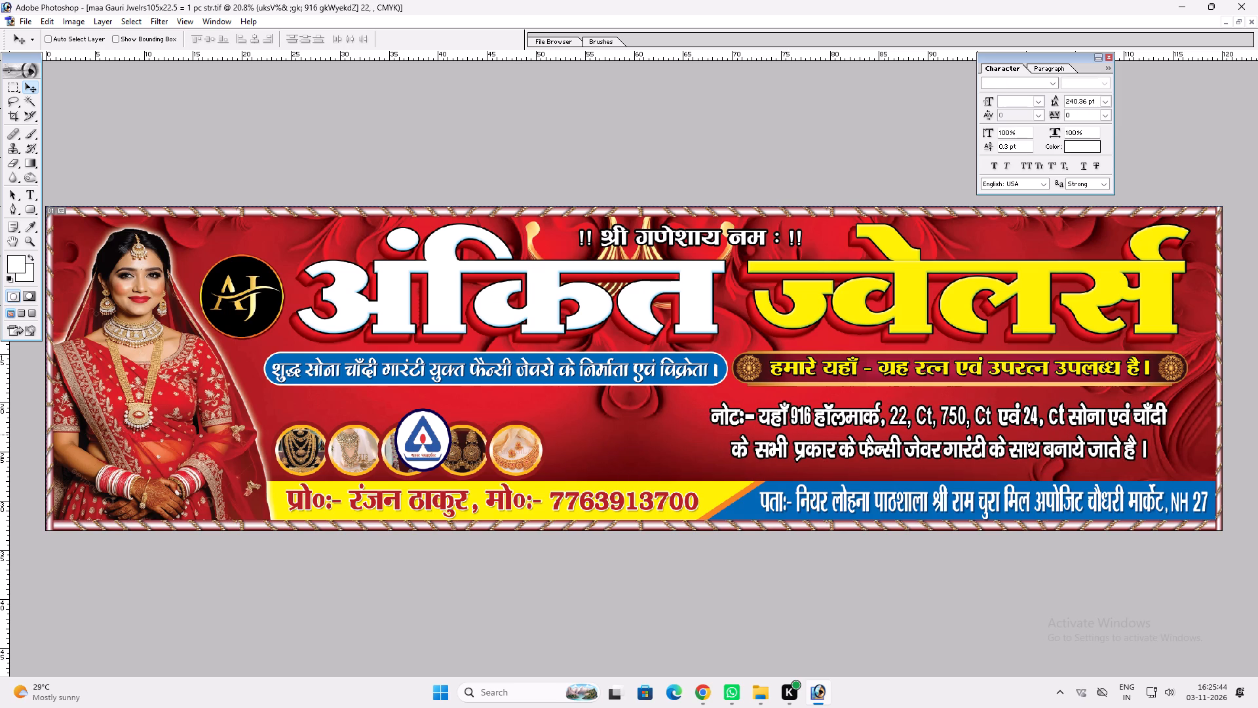
Move the round triangle emblem to the start of the blue strip and bring its white circle to the front.
left_click(441, 441, "ctrl")
left_click_drag(437, 439, 286, 361)
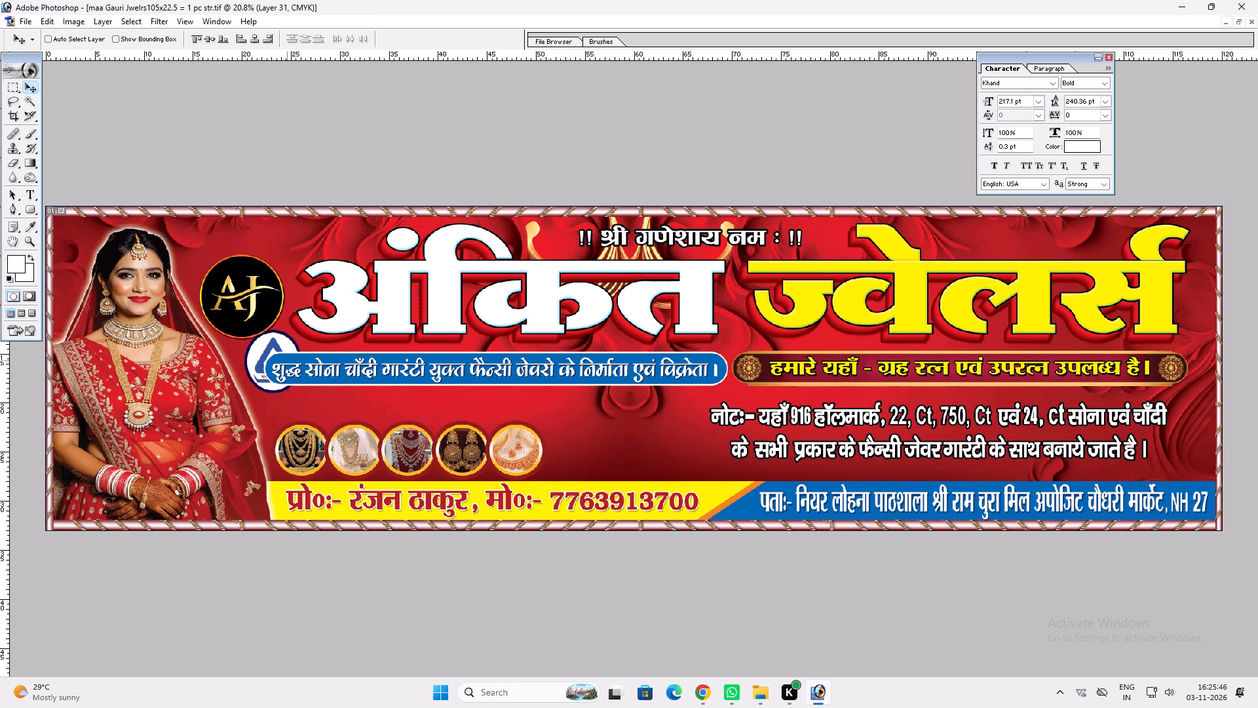
left_click_drag(286, 361, 285, 363)
key("ctrl+shift+bracketright")
Narrow the white text of the blue strip from its starting side so it clears the emblem circle.
key("ctrl+plus")
key("ctrl+plus")
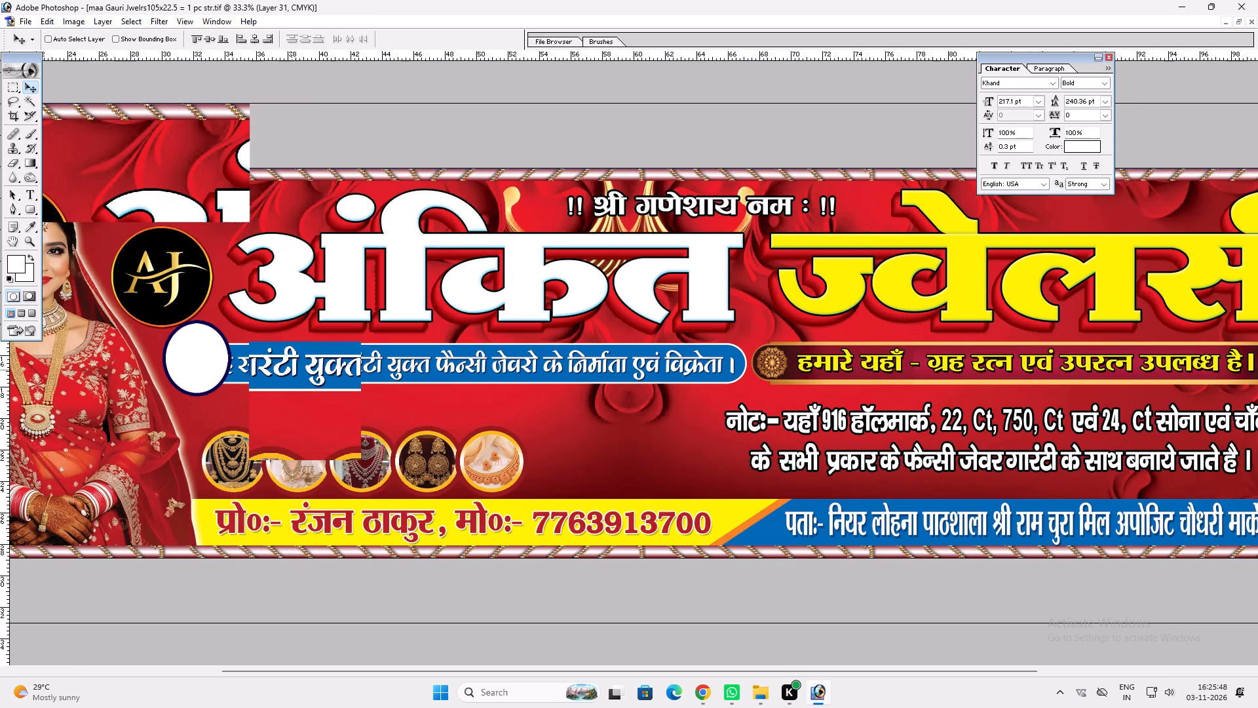
key("space")
key("space")
key("space")
key("space")
key("space")
key("space")
key("space")
key("space")
key("space")
key("space")
key("space")
key("space")
key("space")
key("space")
key("space")
key("space")
key("space")
key("space")
key("space")
key("space")
left_click_drag(253, 382, 840, 355)
key("v")
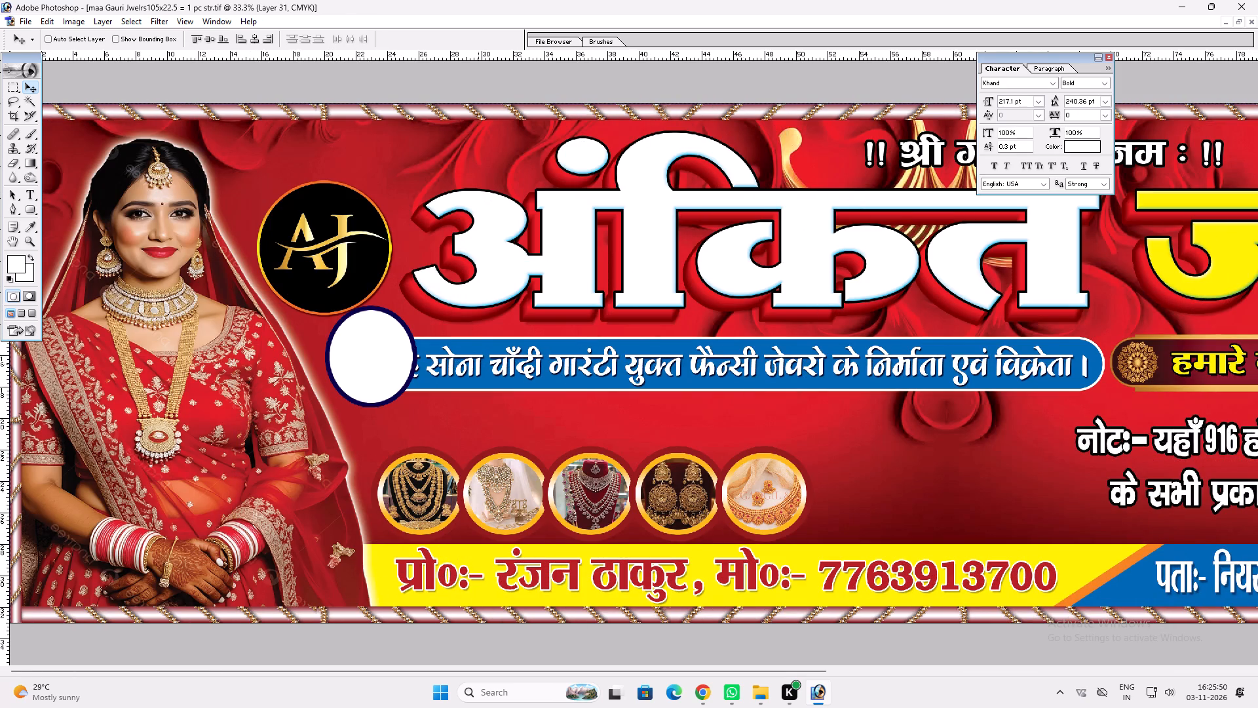
left_click(478, 364, "ctrl")
key("ctrl+t")
left_click_drag(381, 362, 408, 359, "shift")
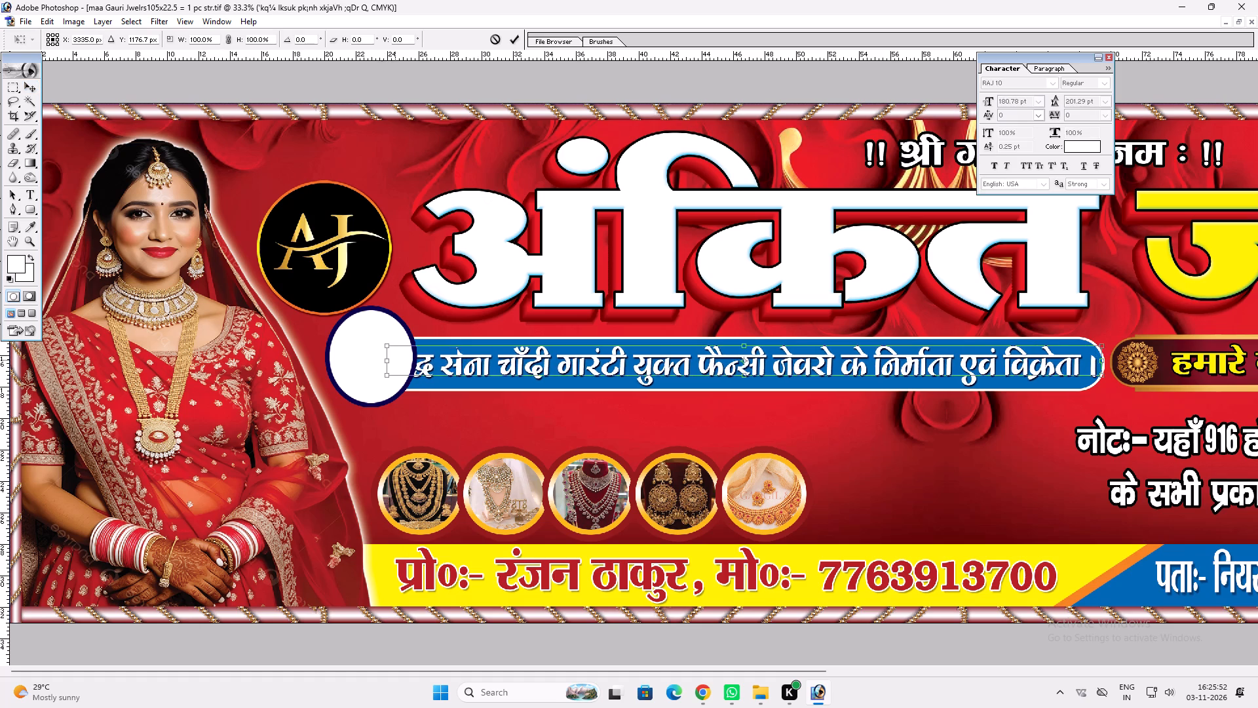
left_click_drag(408, 359, 411, 359, "shift")
key("ctrl+z")
left_click_drag(375, 366, 436, 361, "shift")
left_click_drag(576, 374, 586, 372, "shift")
key("shift+Return")
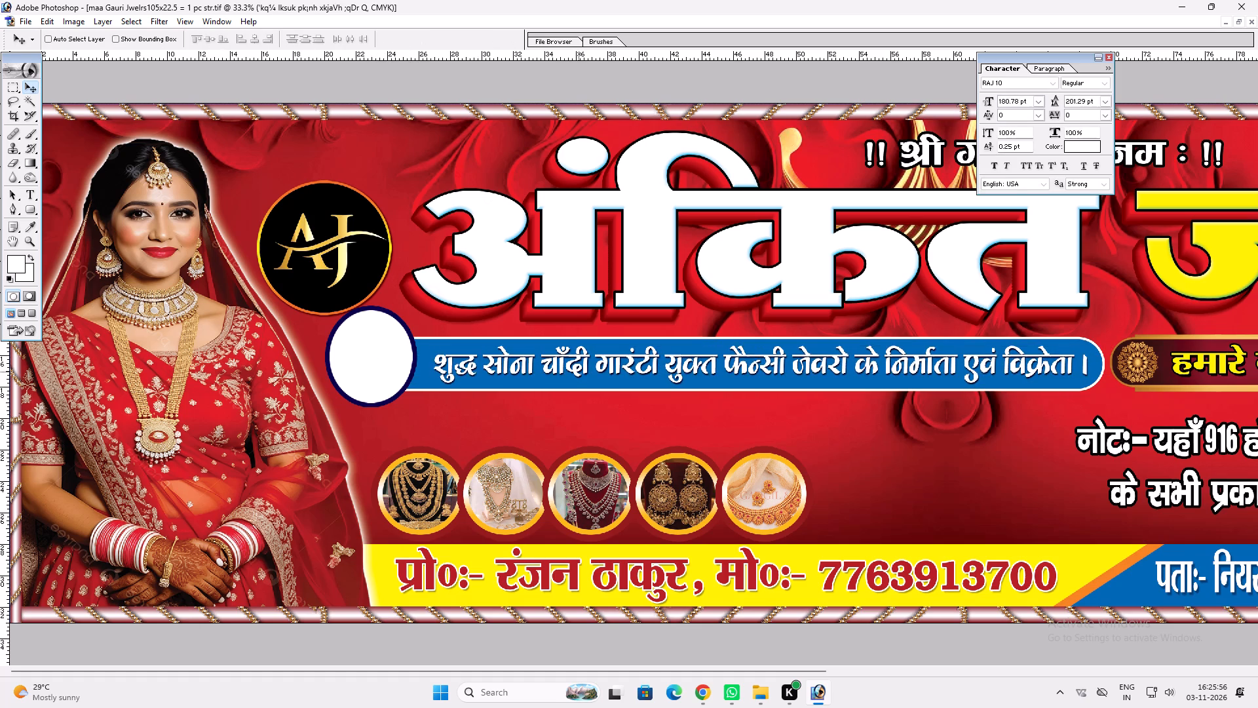
key("v")
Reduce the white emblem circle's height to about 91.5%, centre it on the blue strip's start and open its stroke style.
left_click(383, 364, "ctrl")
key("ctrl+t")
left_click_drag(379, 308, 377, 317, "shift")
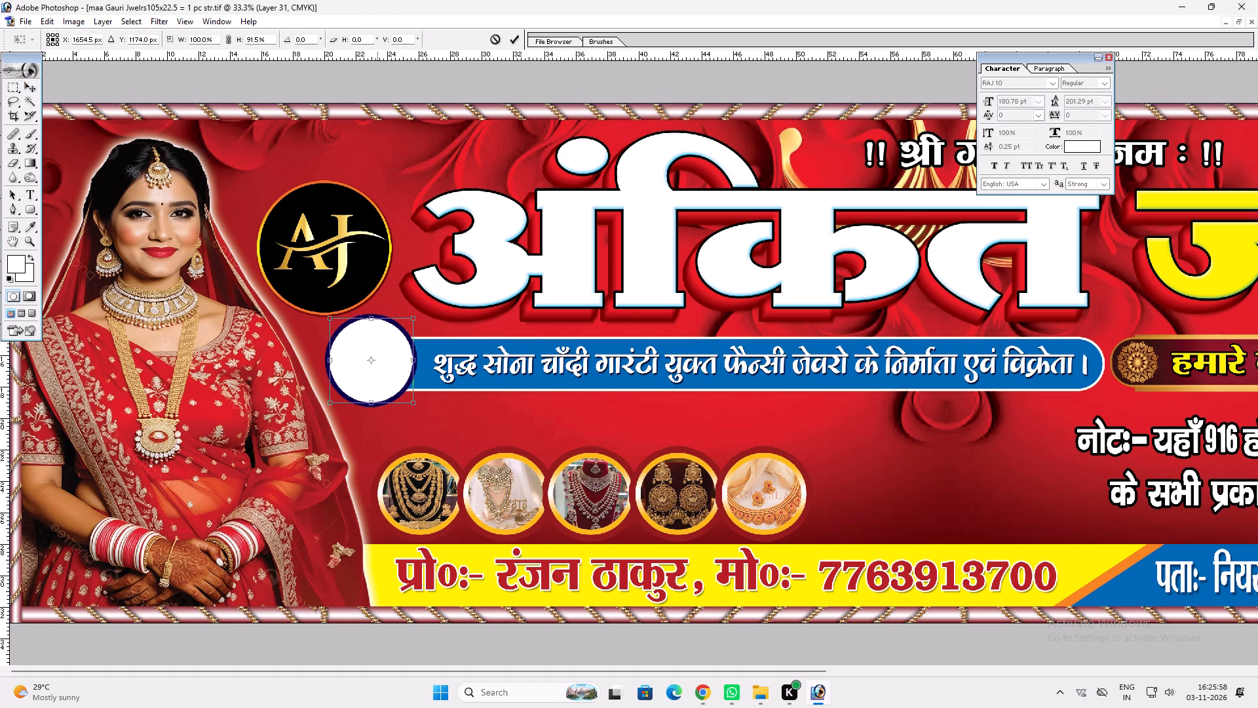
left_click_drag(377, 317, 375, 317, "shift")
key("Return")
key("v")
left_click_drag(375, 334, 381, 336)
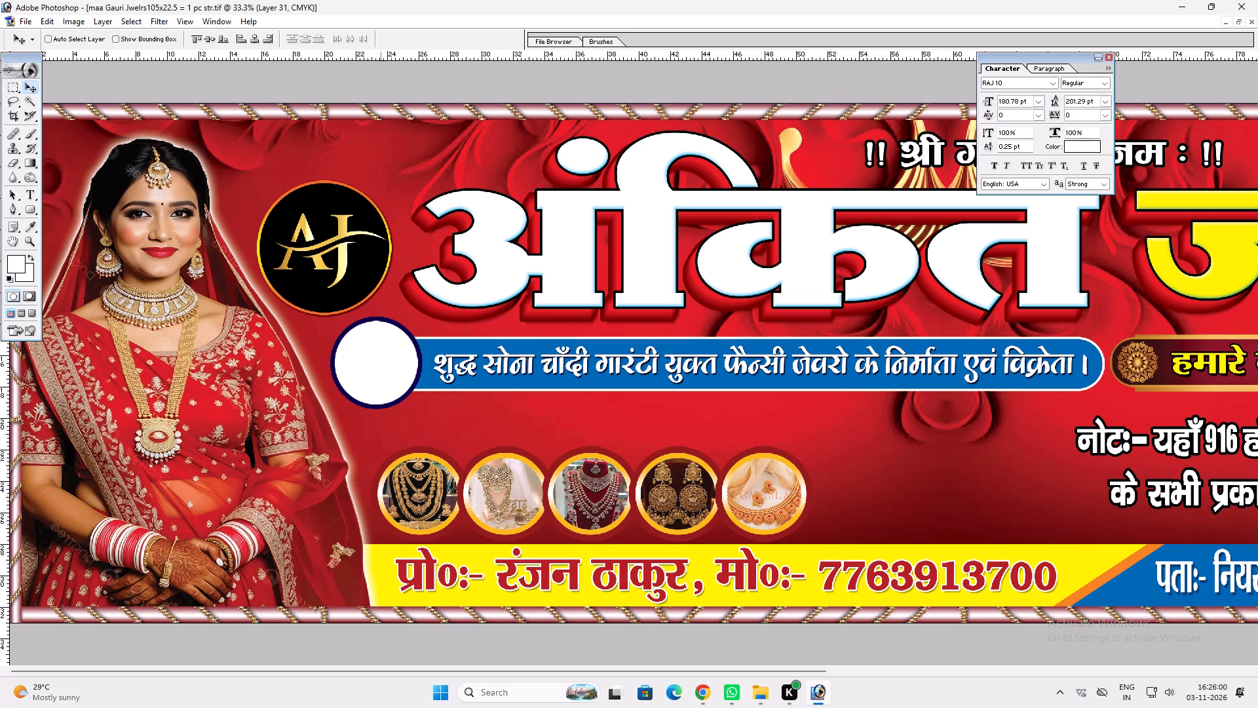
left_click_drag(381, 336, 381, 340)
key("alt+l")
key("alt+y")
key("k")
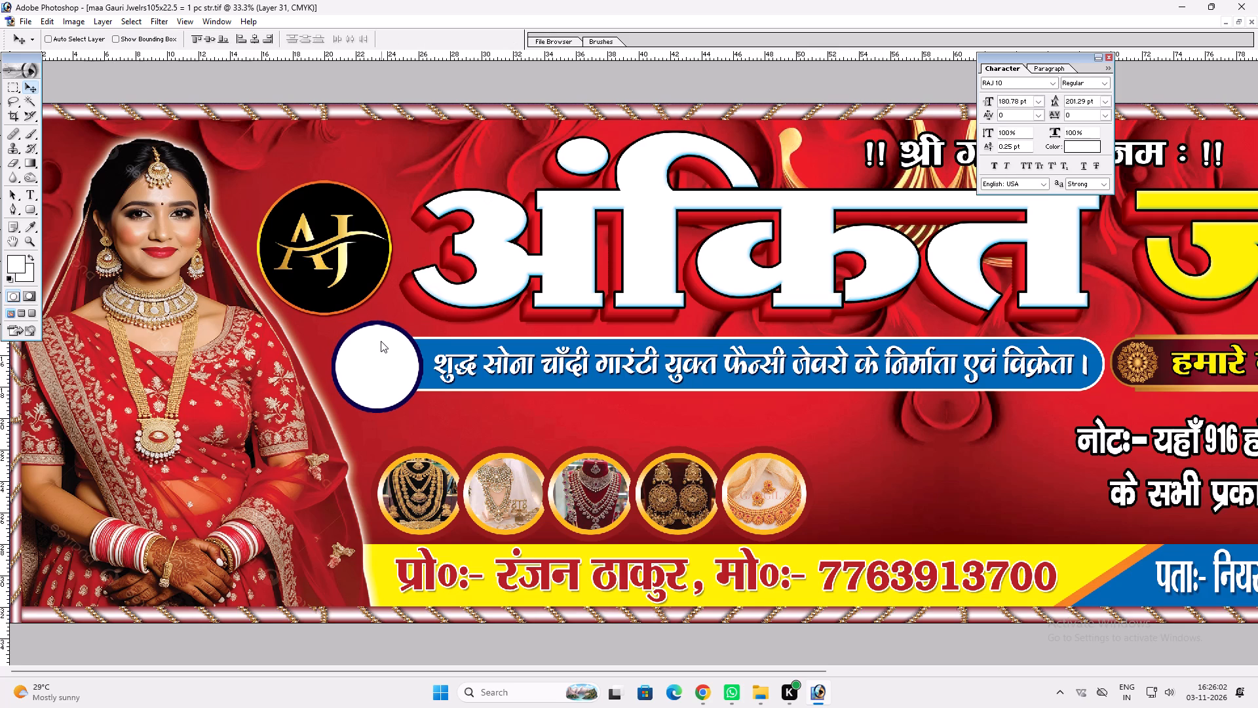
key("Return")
Delete the white circle covering the start of the blue strip.
key("alt+l")
key("alt+l")
key("alt+l")
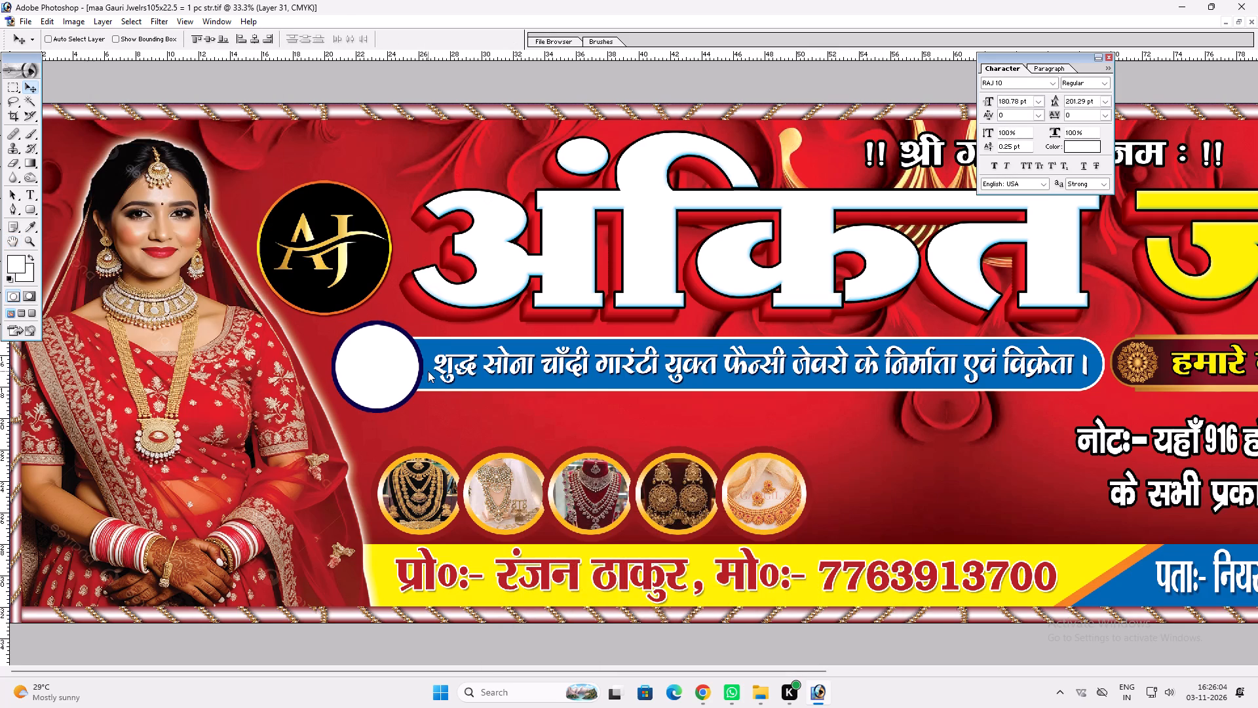
key("v")
key("u")
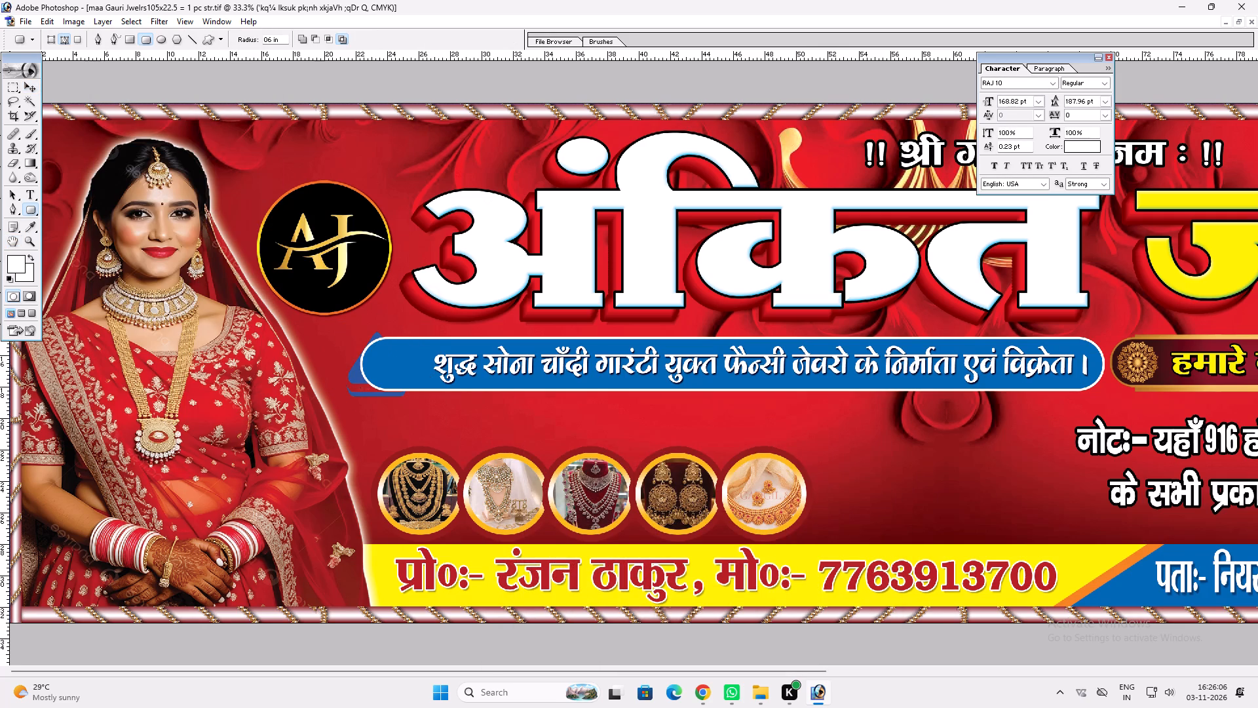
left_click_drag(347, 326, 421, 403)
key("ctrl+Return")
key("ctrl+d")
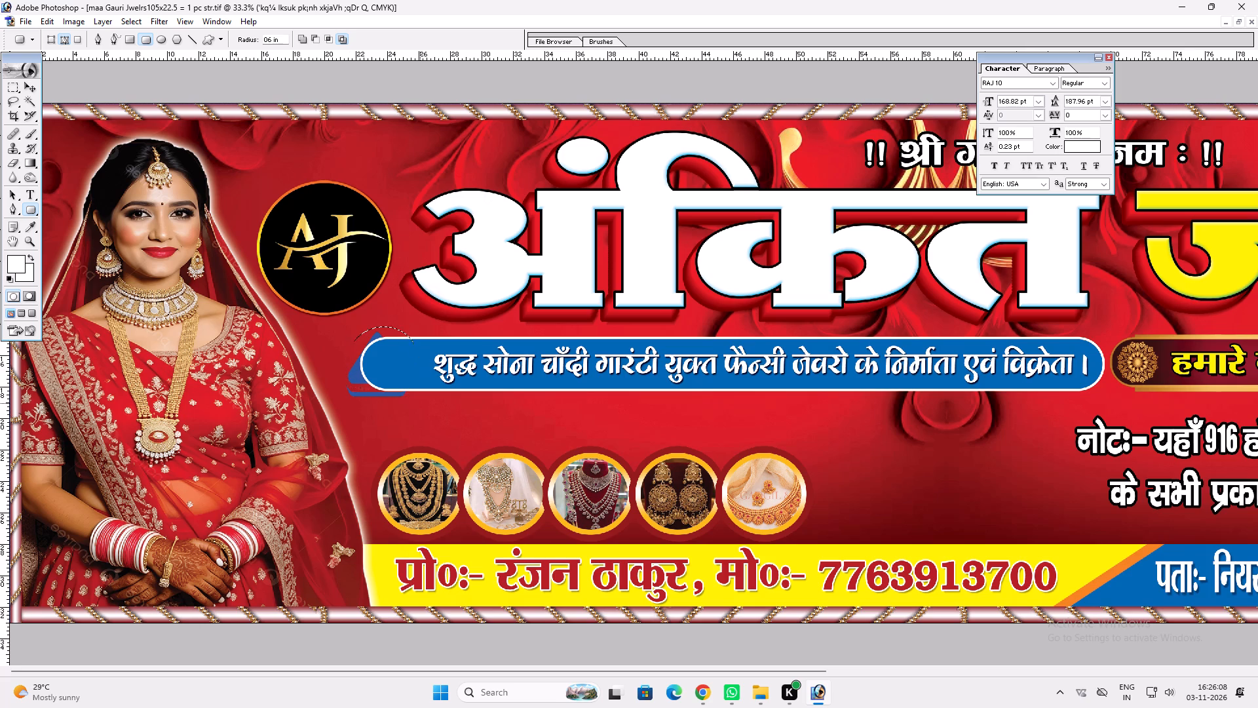
Add a white rounded square with a 0.3 in corner radius over the blue strip's start and bring it to the front.
left_click_drag(281, 37, 185, 29)
type("0.3")
left_click_drag(345, 325, 418, 405)
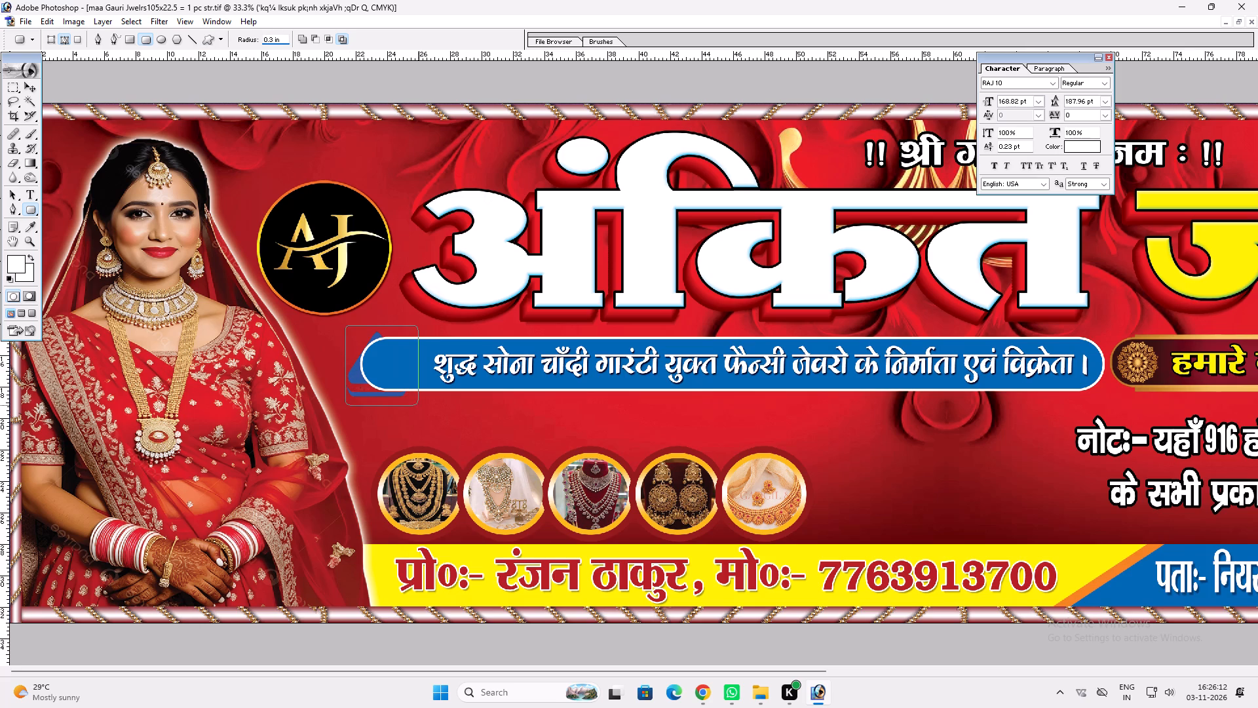
left_click_drag(418, 405, 420, 405)
key("ctrl+Return")
key("v")
right_click(398, 426)
left_click(446, 481)
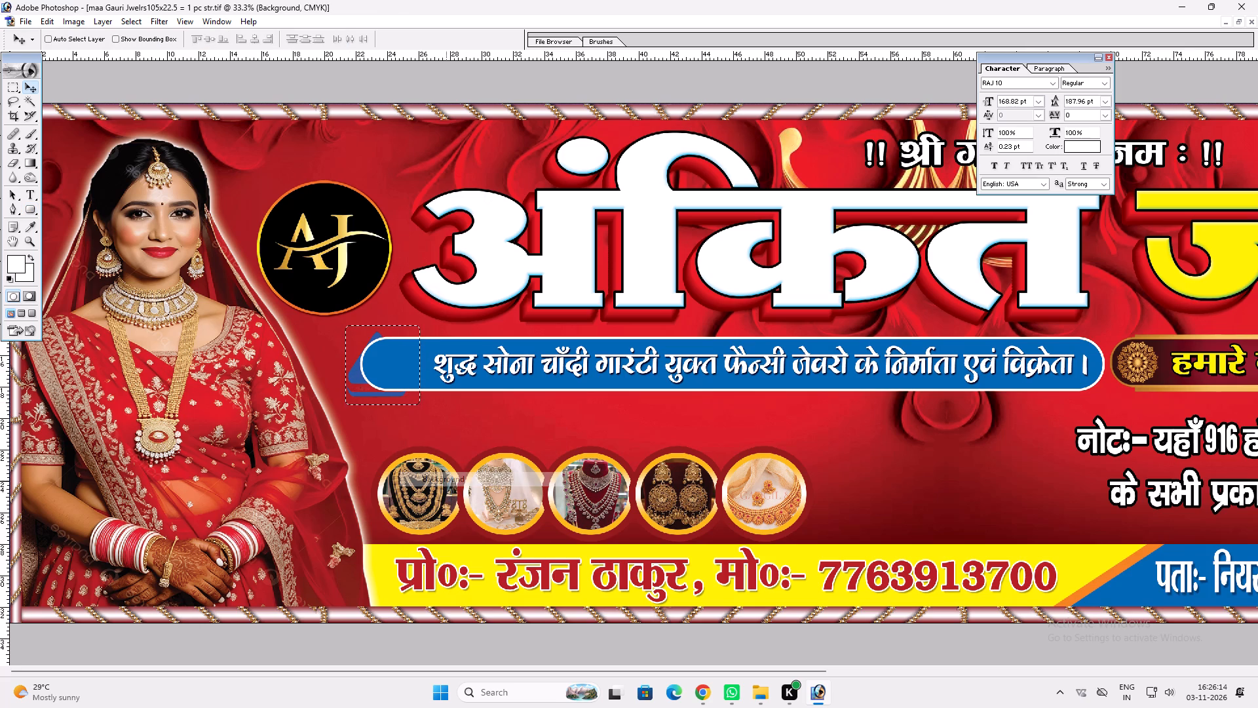
key("ctrl+c")
key("ctrl+v")
key("ctrl+shift+bracketright")
type("vv")
left_click(406, 381)
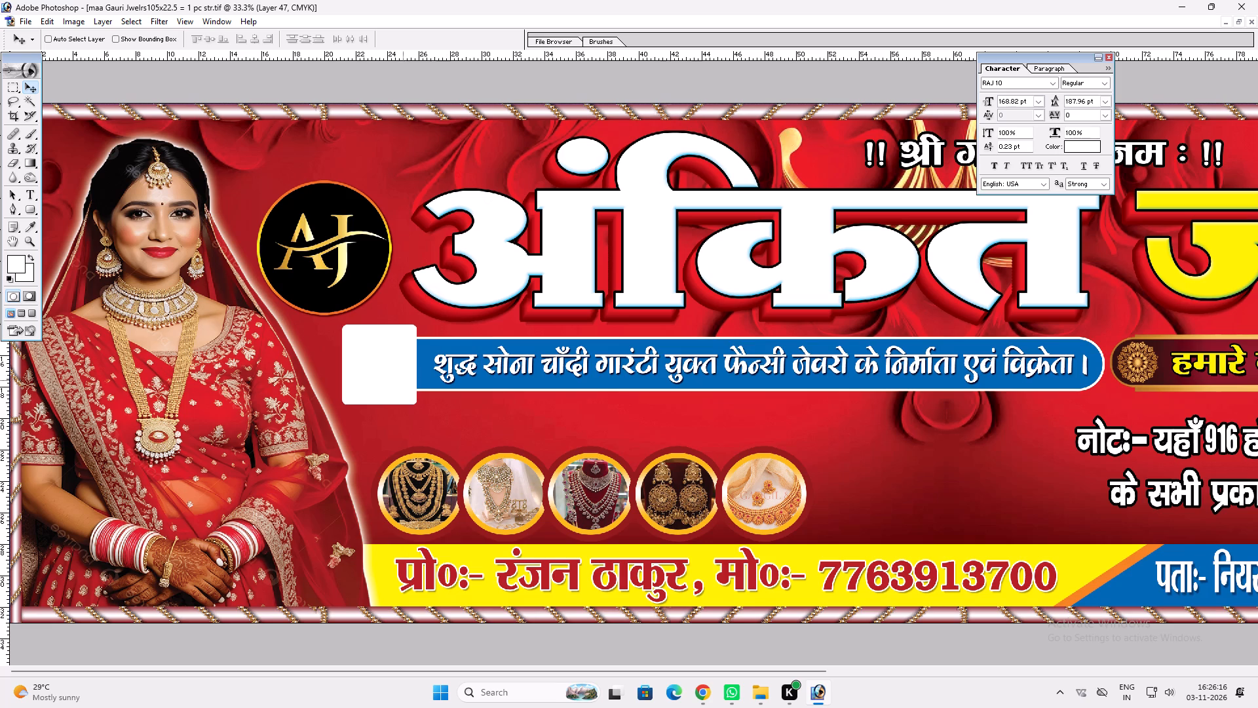
Give the white rounded square an 8 px white outside stroke and a color overlay matching the blue strip.
key("alt+l")
key("alt+y")
key("k")
scroll(696, 617, "up", 5)
double_click(671, 520)
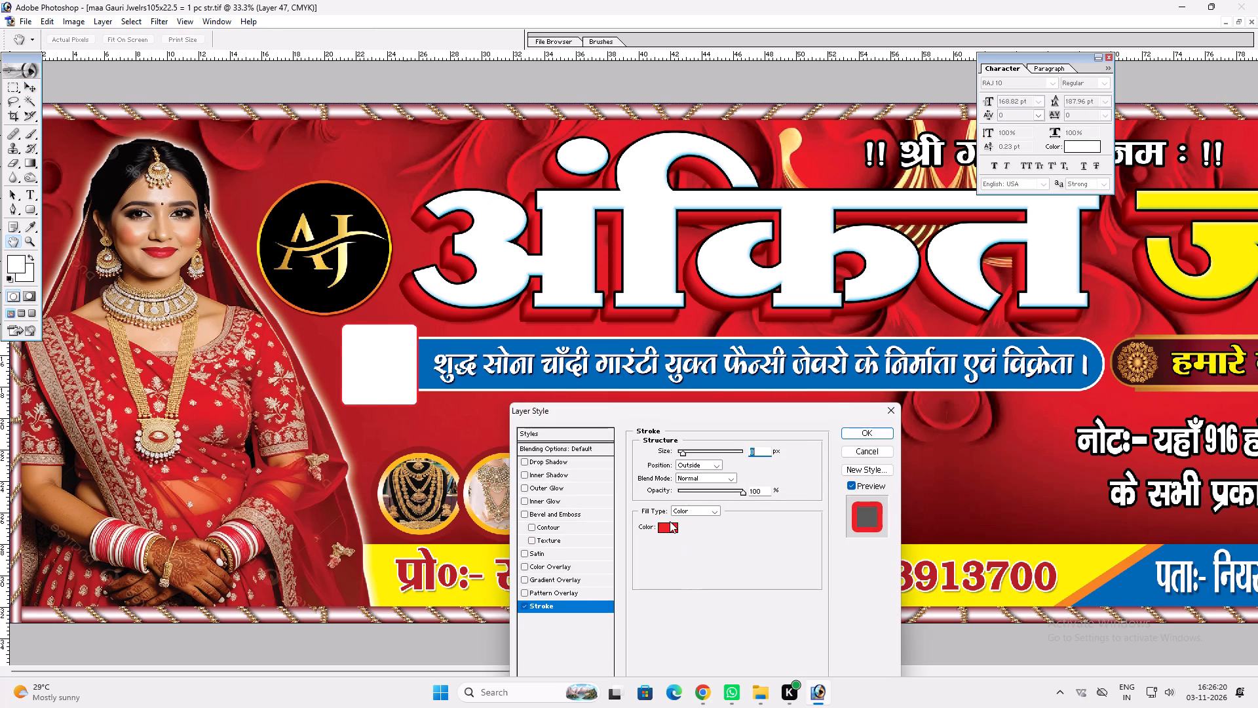
left_click(676, 531)
left_click_drag(404, 441, 111, 201)
key("Return")
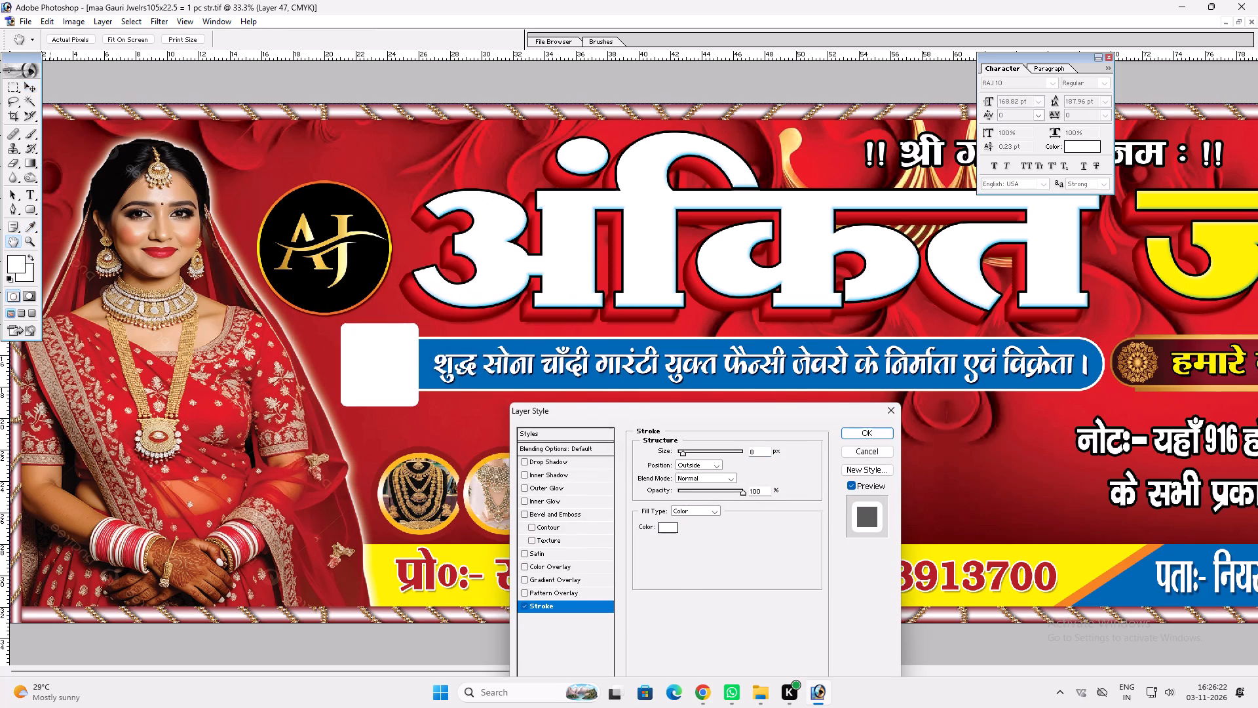
left_click(567, 565)
left_click(752, 450)
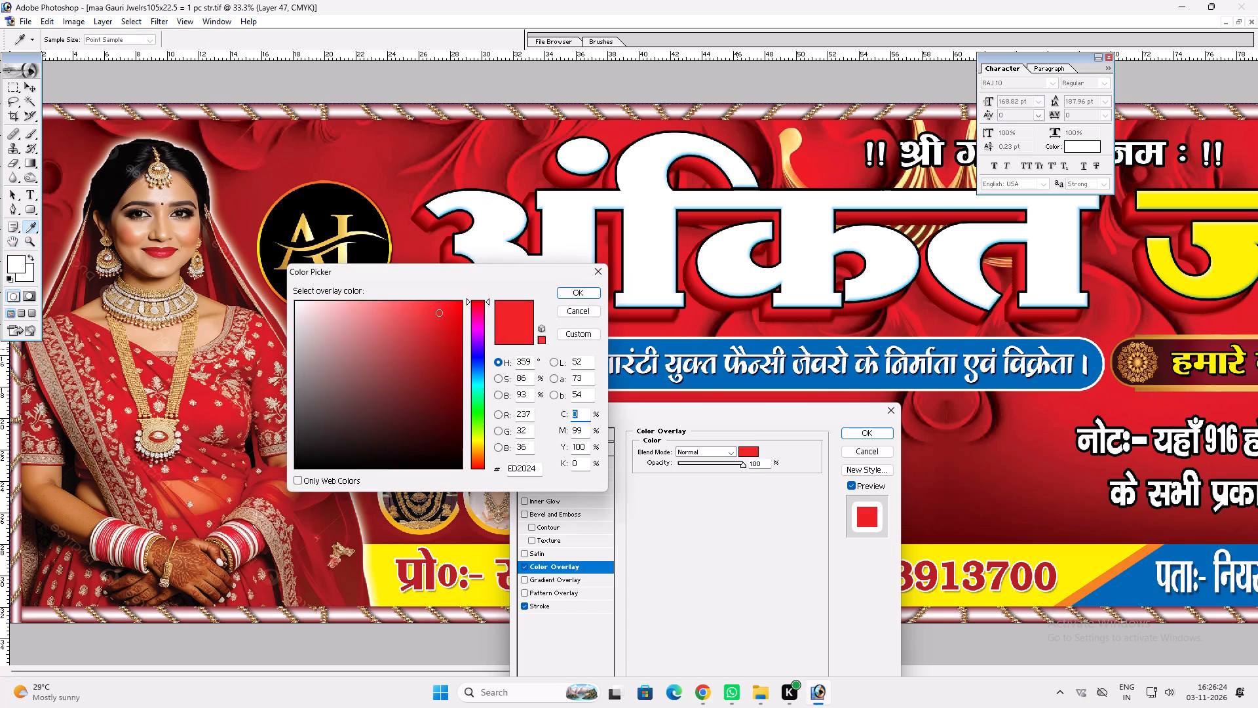
left_click(748, 347)
key("Return")
key("Return")
key("v")
left_click(379, 366, "shift")
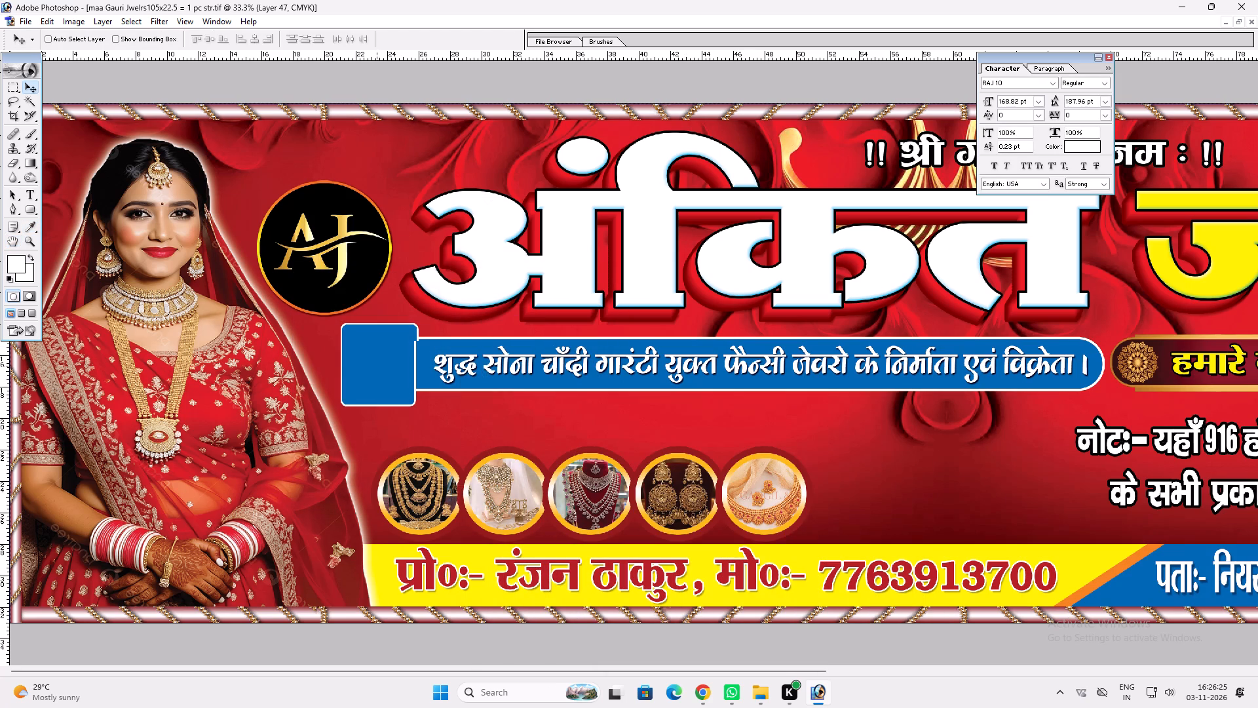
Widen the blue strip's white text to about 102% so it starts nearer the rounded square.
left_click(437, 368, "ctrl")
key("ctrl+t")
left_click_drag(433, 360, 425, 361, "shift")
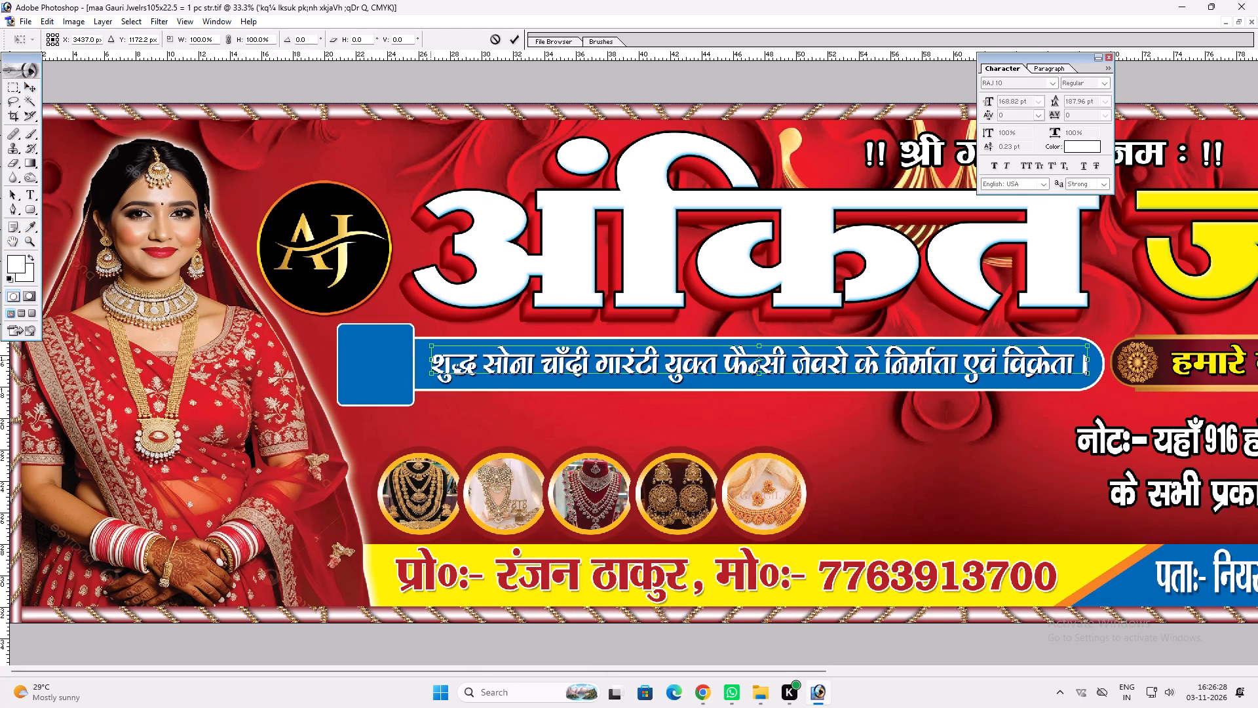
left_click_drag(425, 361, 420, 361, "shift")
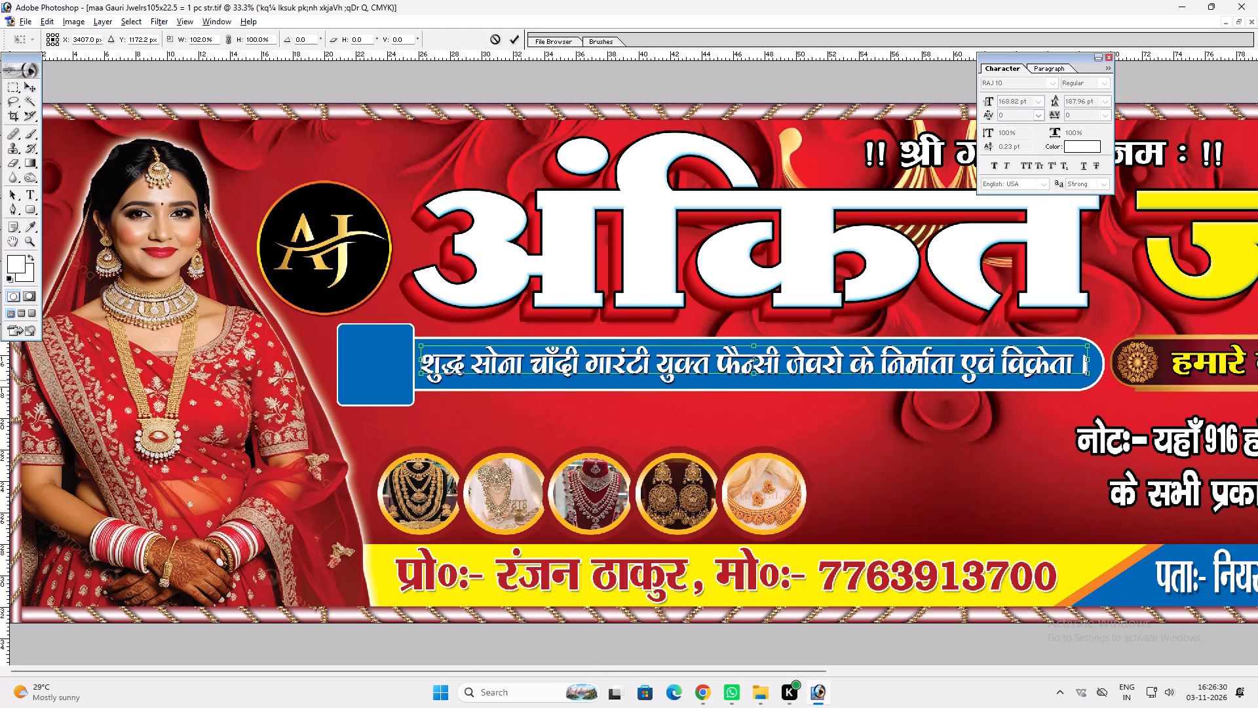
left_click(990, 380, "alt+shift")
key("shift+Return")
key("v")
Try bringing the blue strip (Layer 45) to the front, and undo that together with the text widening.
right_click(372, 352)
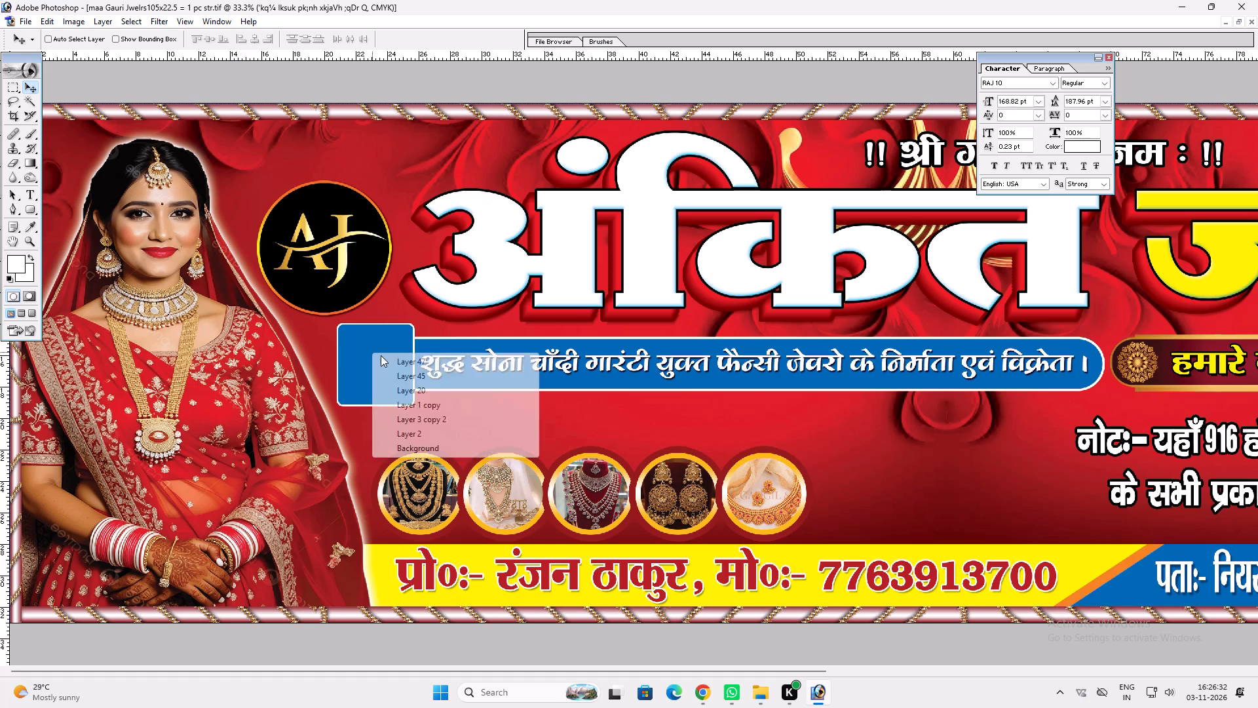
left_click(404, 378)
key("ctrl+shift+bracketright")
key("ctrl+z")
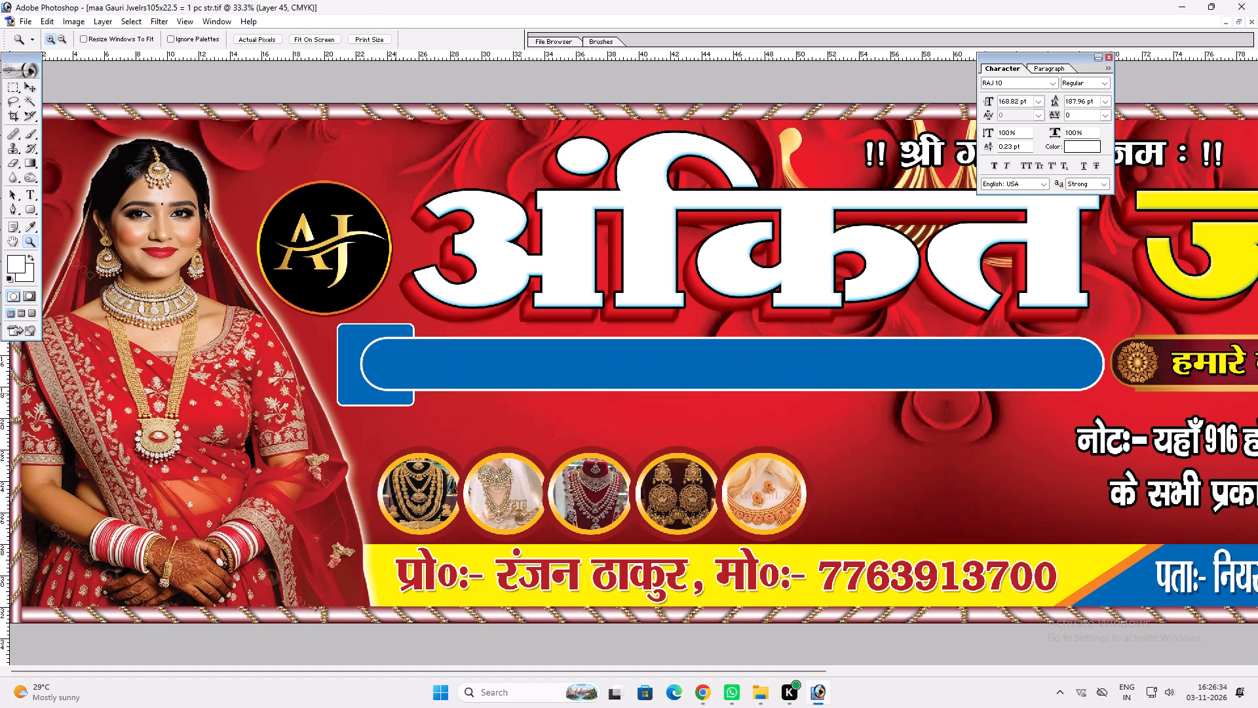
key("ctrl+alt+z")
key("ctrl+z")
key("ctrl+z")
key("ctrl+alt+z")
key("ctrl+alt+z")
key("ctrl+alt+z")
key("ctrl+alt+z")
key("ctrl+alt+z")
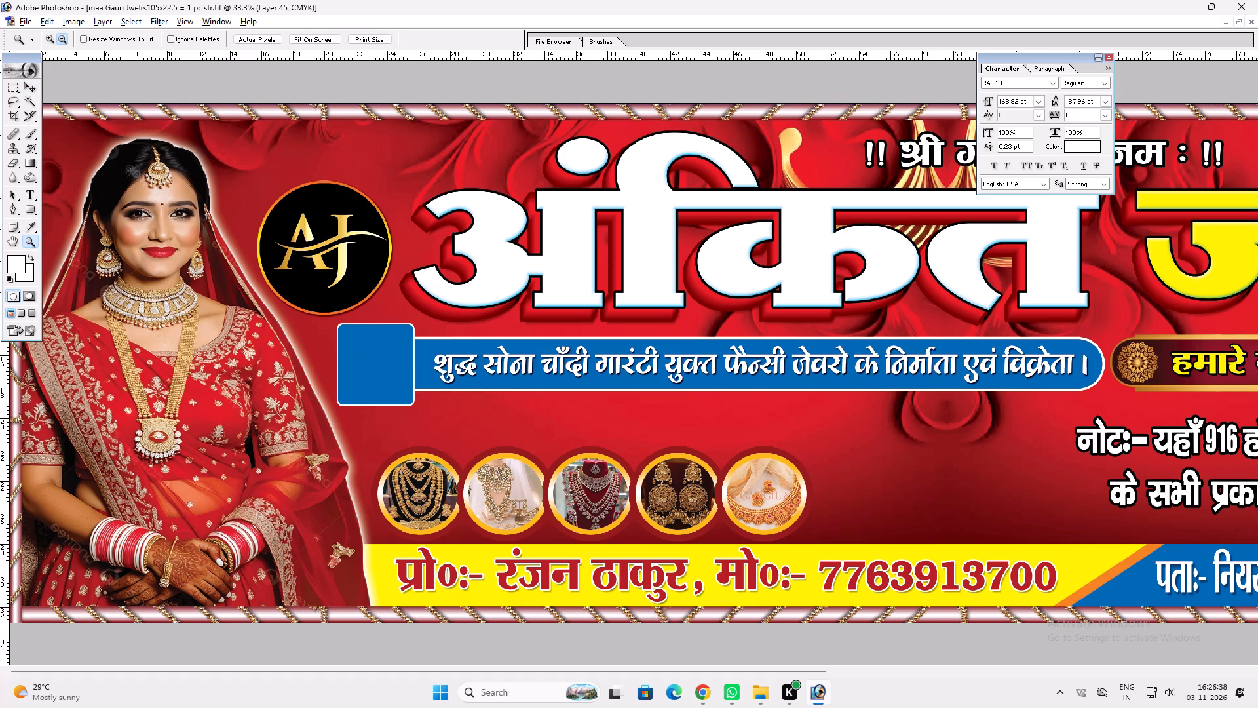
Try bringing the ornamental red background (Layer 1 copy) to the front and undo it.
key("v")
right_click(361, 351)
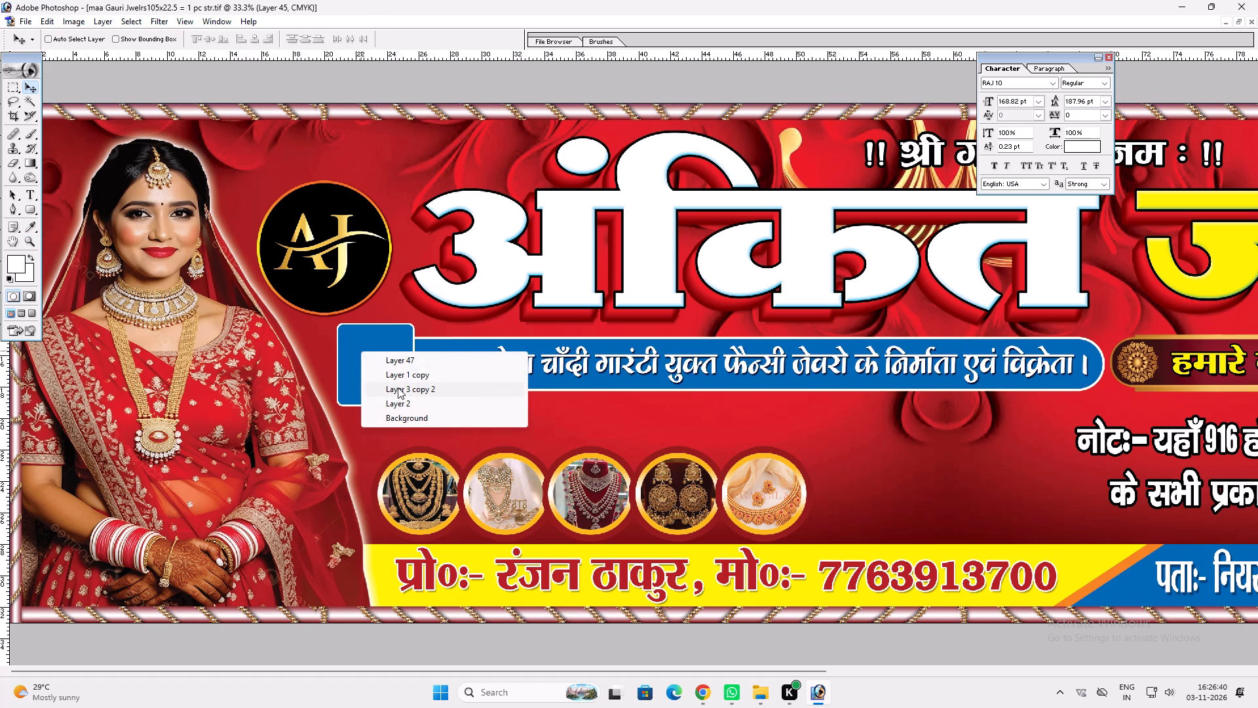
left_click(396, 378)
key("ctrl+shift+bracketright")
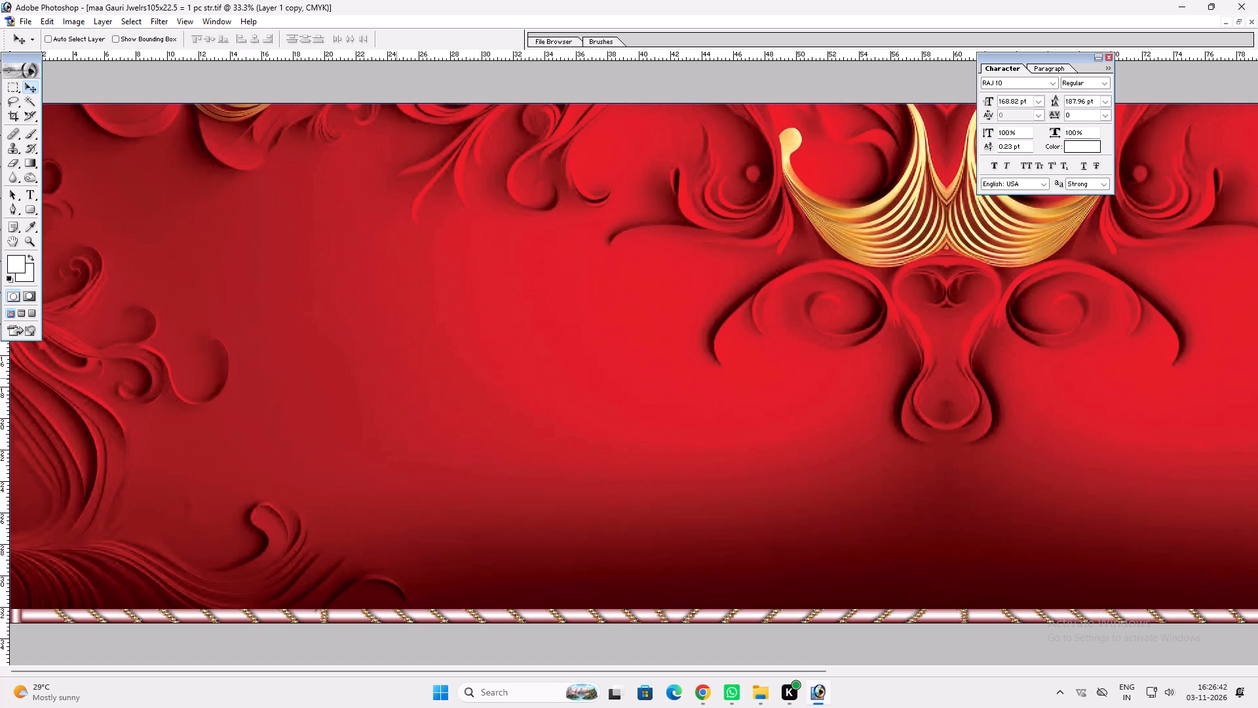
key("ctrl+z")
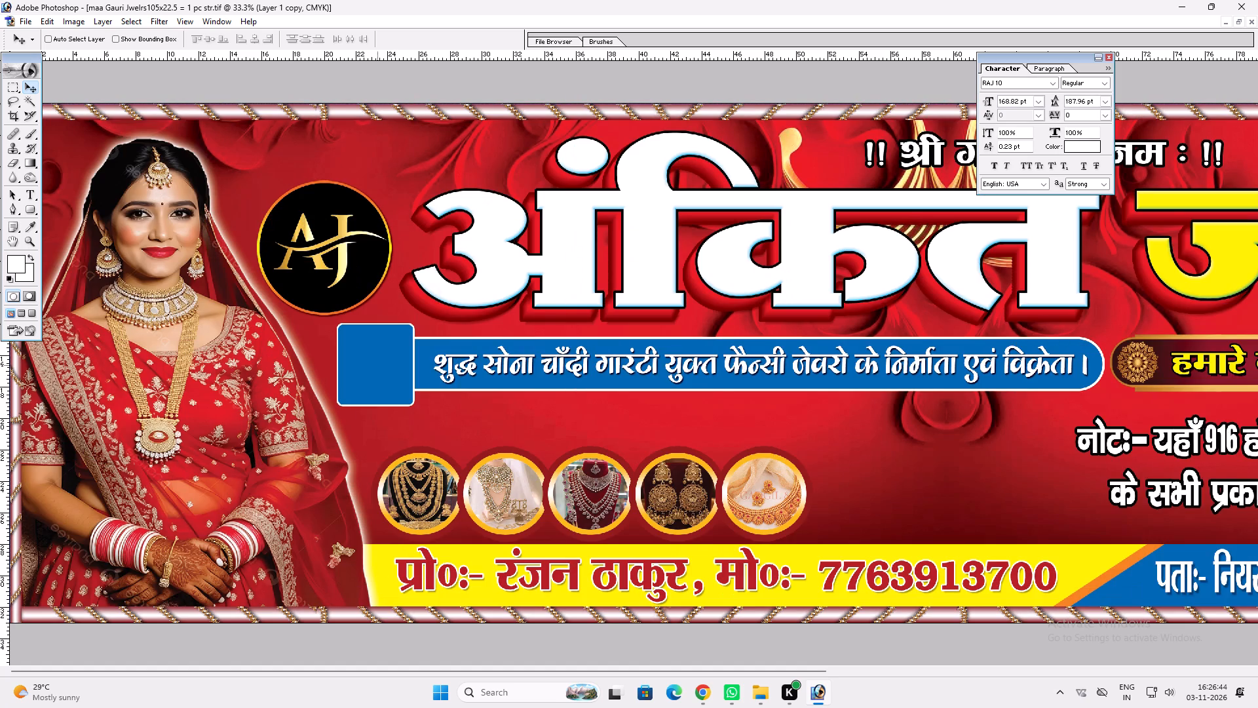
Send the ornamental red background (Layer 1 copy) to the back and view the whole banner.
key("ctrl+shift+bracketleft")
key("space")
key("space")
key("space")
key("space")
key("space")
key("space")
key("space")
key("space")
key("space")
right_click(372, 376)
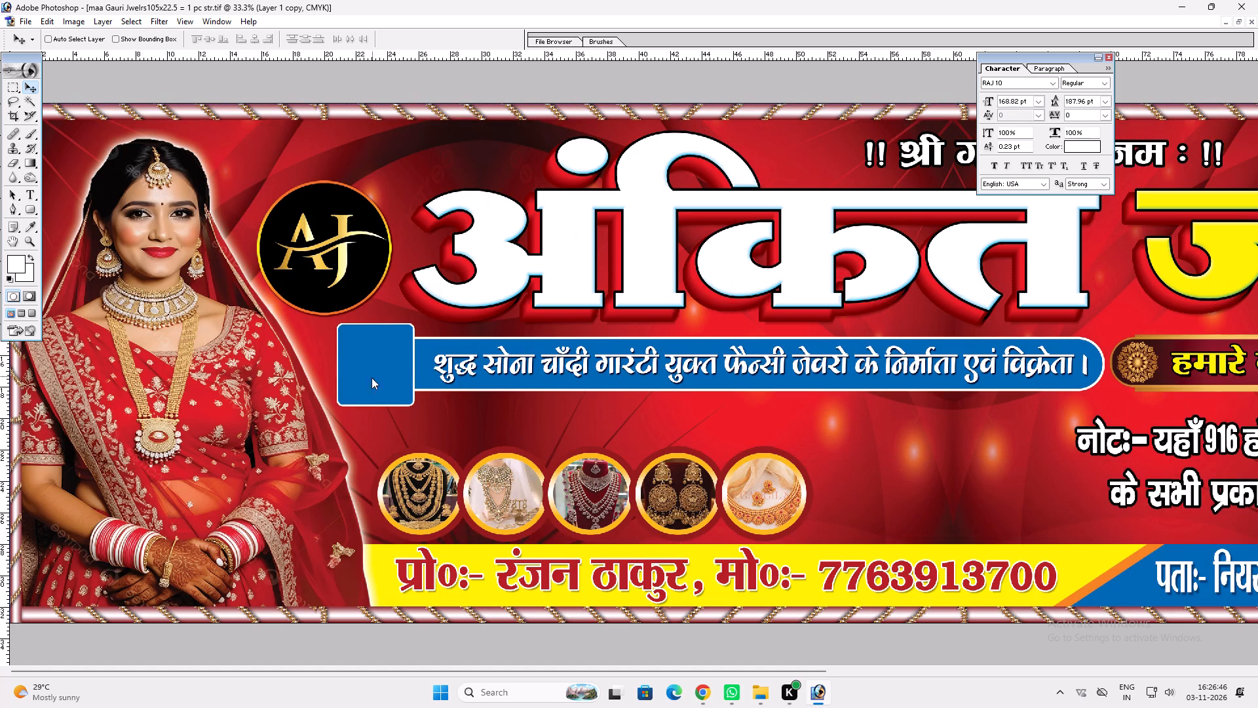
left_click(381, 382)
key("v")
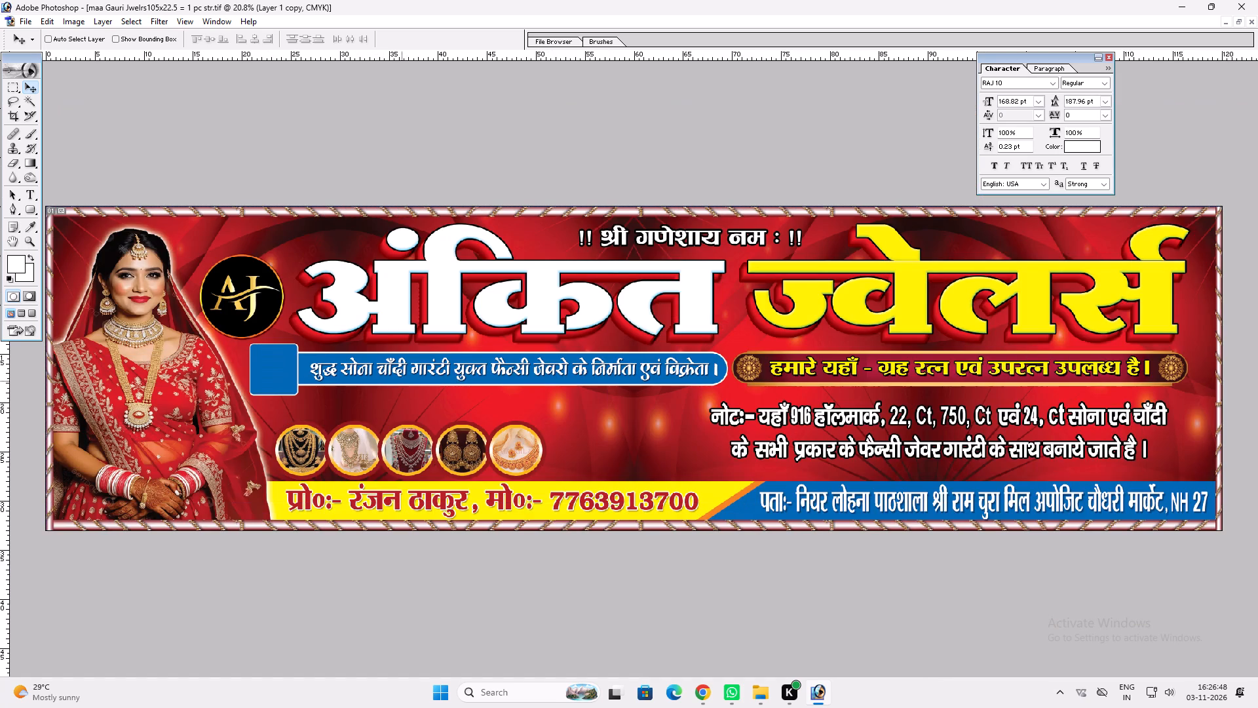
Compare the banner before and after sending the ornamental background to the back, keeping it at the back.
key("ctrl+z")
key("ctrl+z")
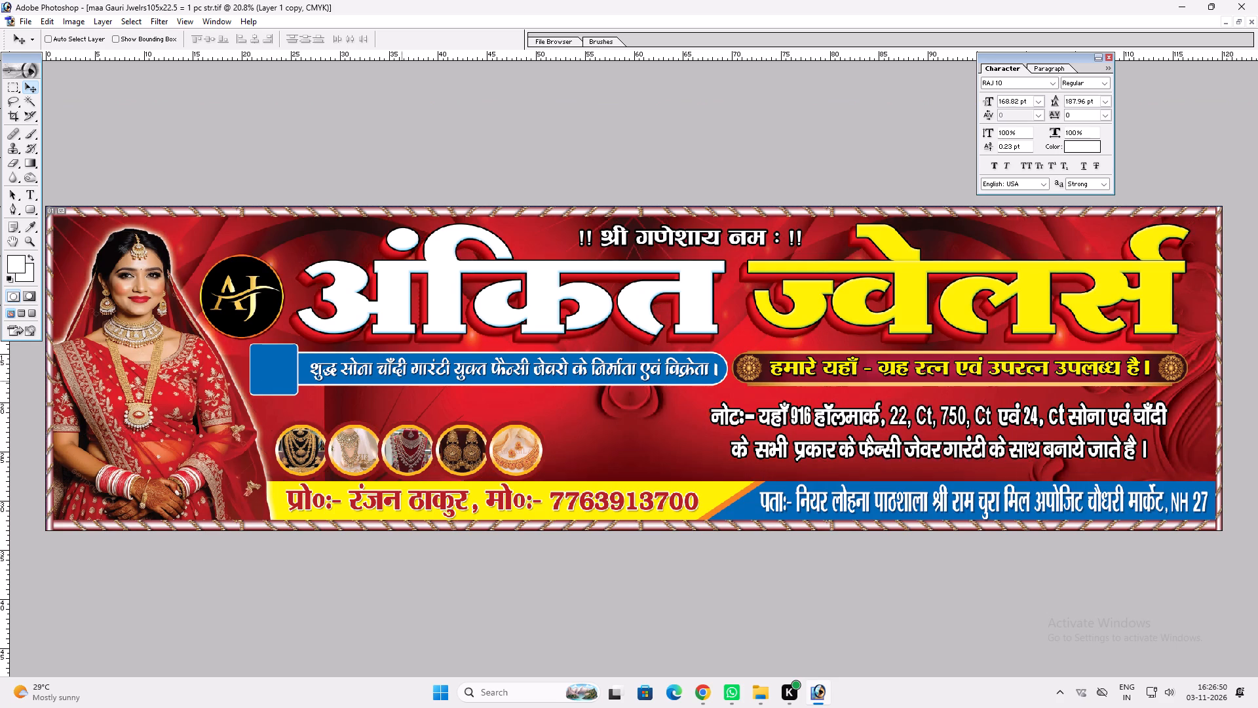
key("ctrl+z")
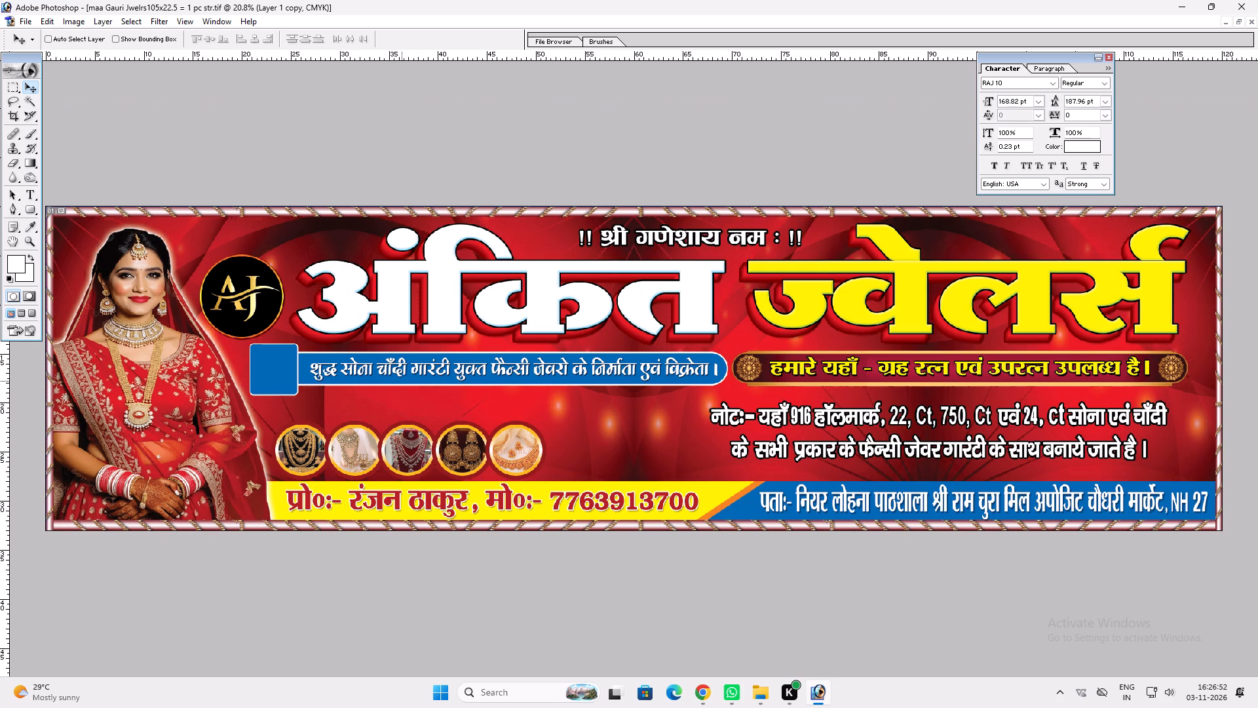
key("ctrl+z")
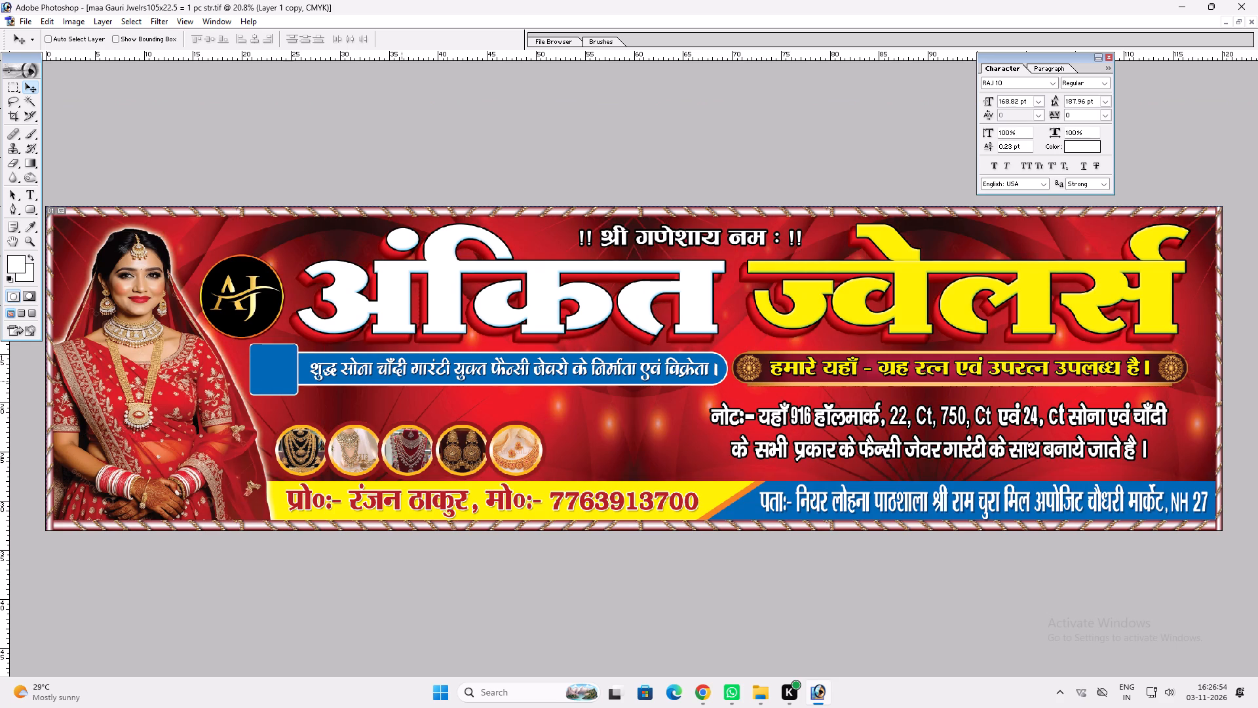
key("ctrl+z")
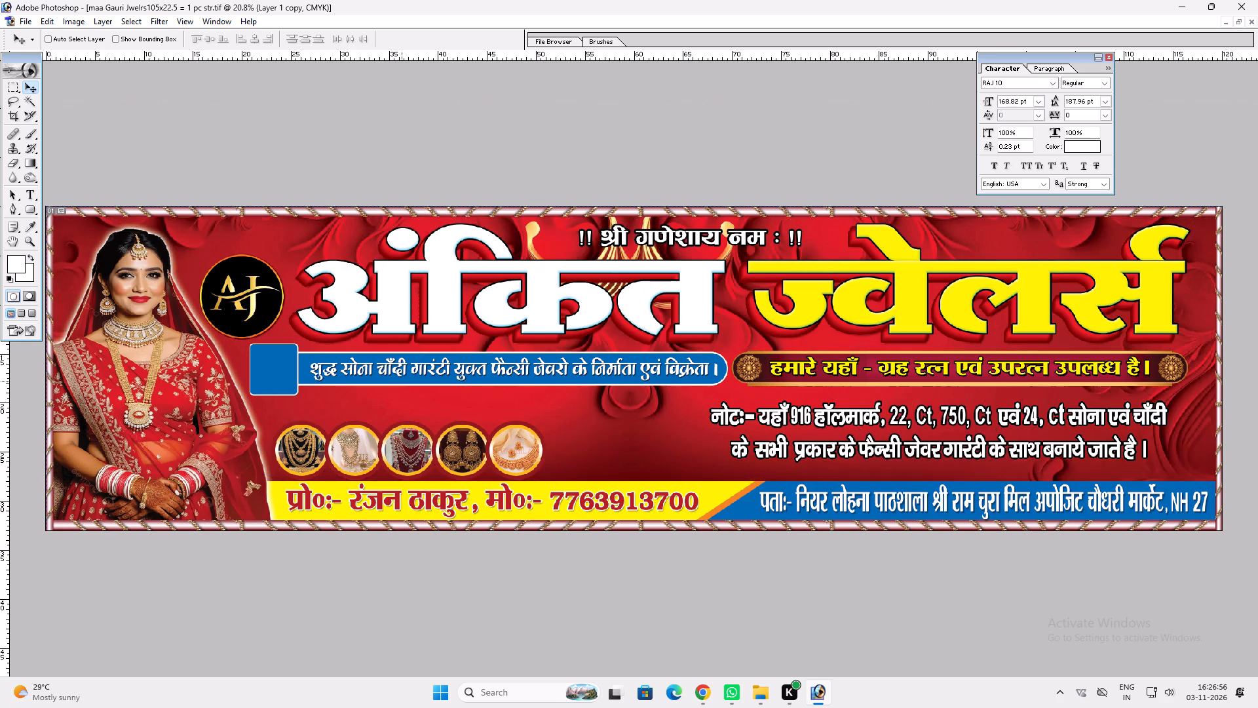
key("ctrl+z")
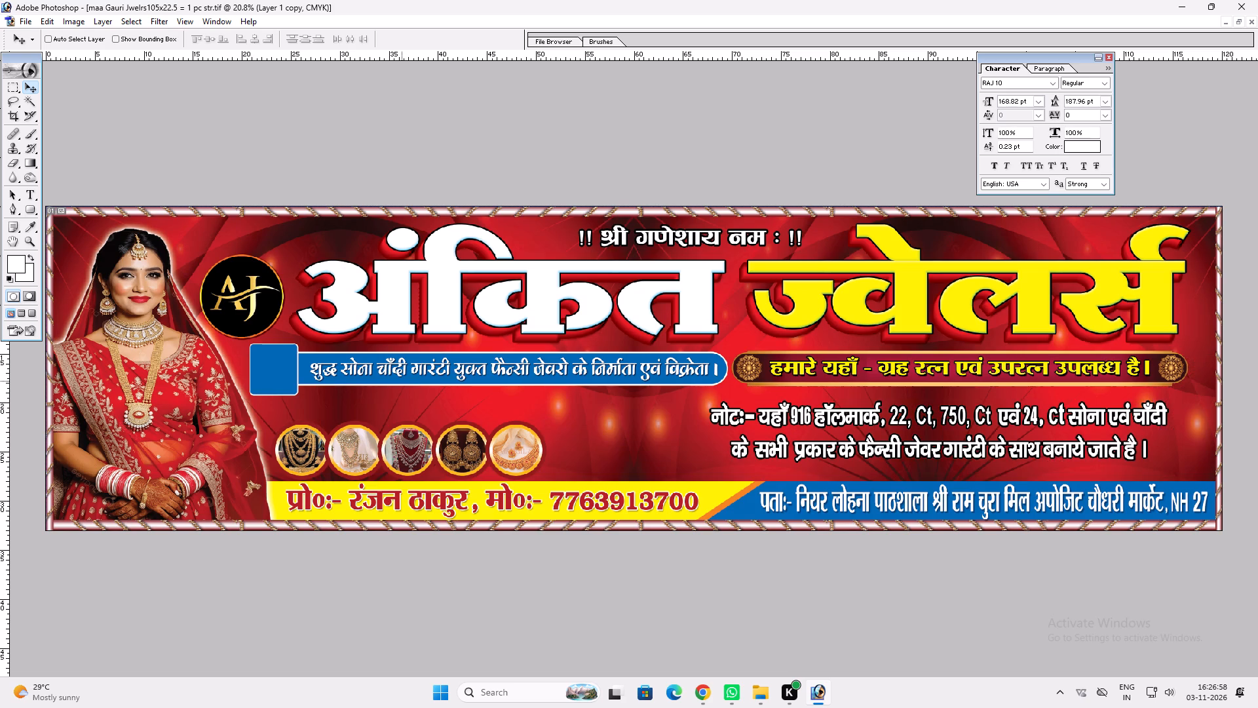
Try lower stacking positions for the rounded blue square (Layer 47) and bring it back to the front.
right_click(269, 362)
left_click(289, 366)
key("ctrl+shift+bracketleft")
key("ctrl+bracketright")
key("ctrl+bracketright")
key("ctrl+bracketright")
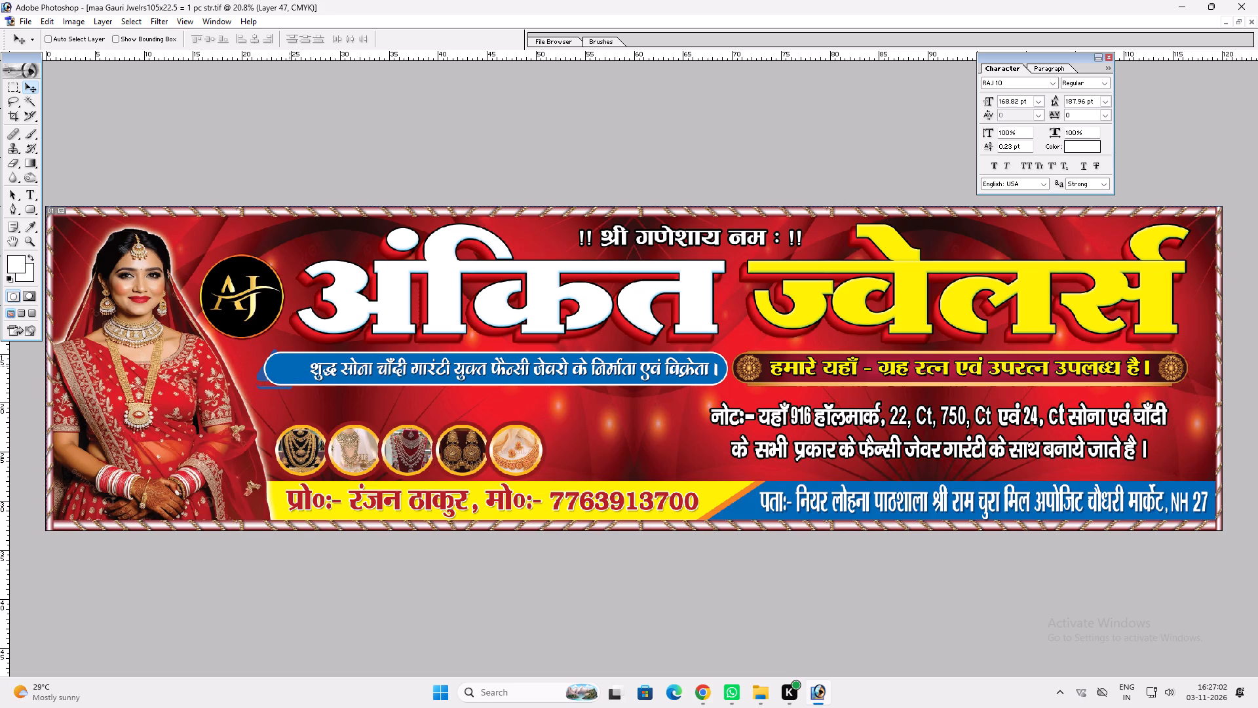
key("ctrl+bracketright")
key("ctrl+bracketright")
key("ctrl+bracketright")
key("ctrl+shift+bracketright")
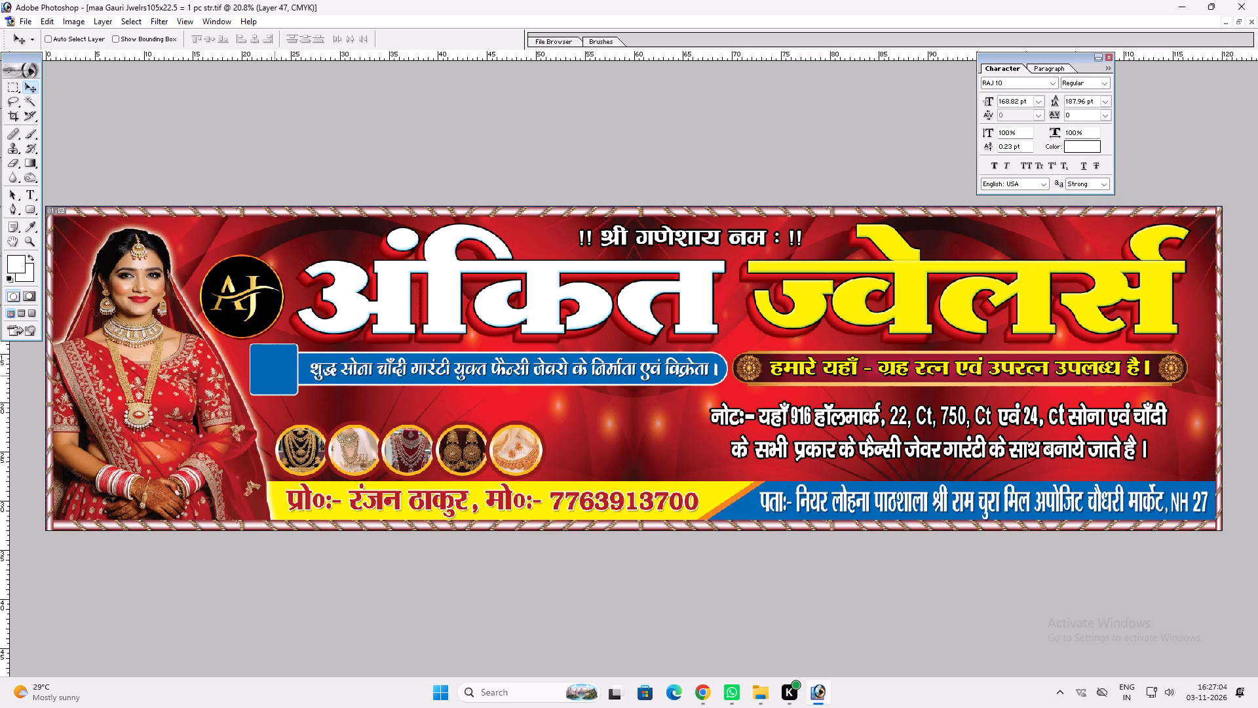
Bring the triangle emblem in front of the rounded blue square and place both together at the blue strip's start.
key("v")
left_click_drag(265, 385, 275, 441)
left_click(259, 376, "ctrl")
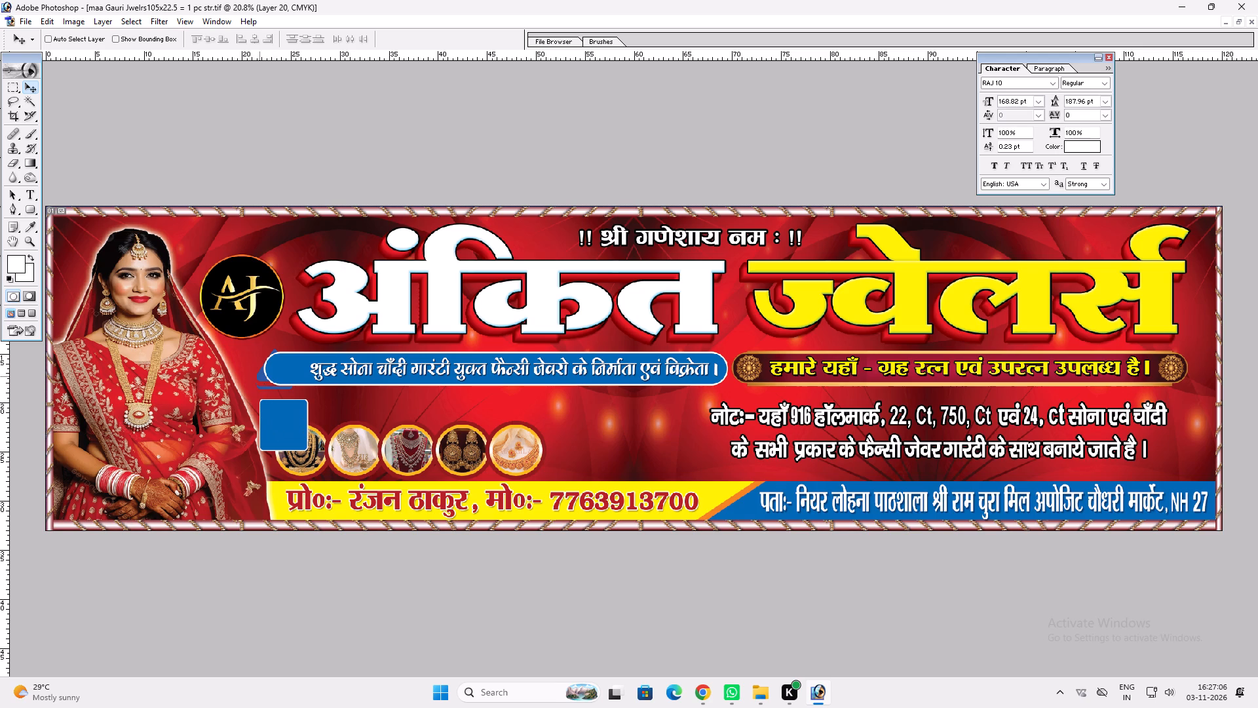
key("ctrl+shift+bracketright")
key("v")
left_click_drag(265, 382, 275, 460)
left_click(265, 406, "ctrl")
left_click_drag(265, 411, 263, 387)
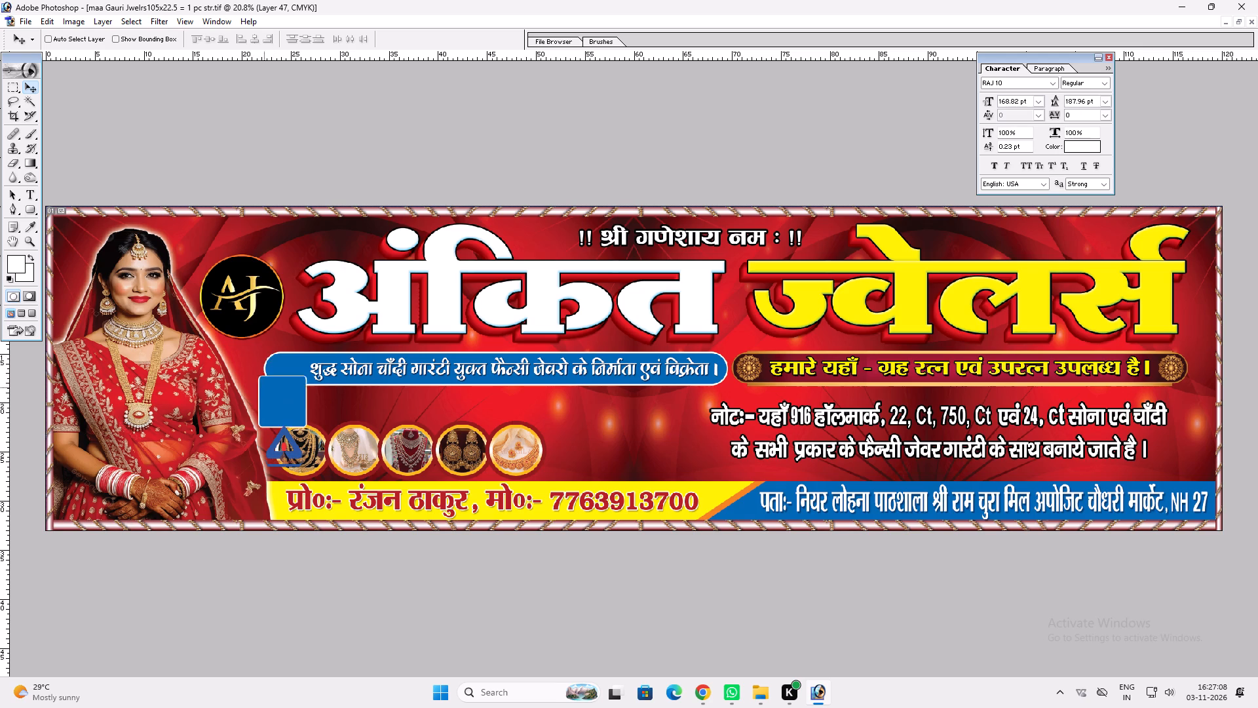
left_click_drag(263, 387, 256, 357)
left_click(295, 448, "ctrl")
left_click_drag(295, 448, 286, 374)
Change the colour overlay of the rounded blue square (Layer 47) behind the triangle emblem to white.
key("ctrl+plus")
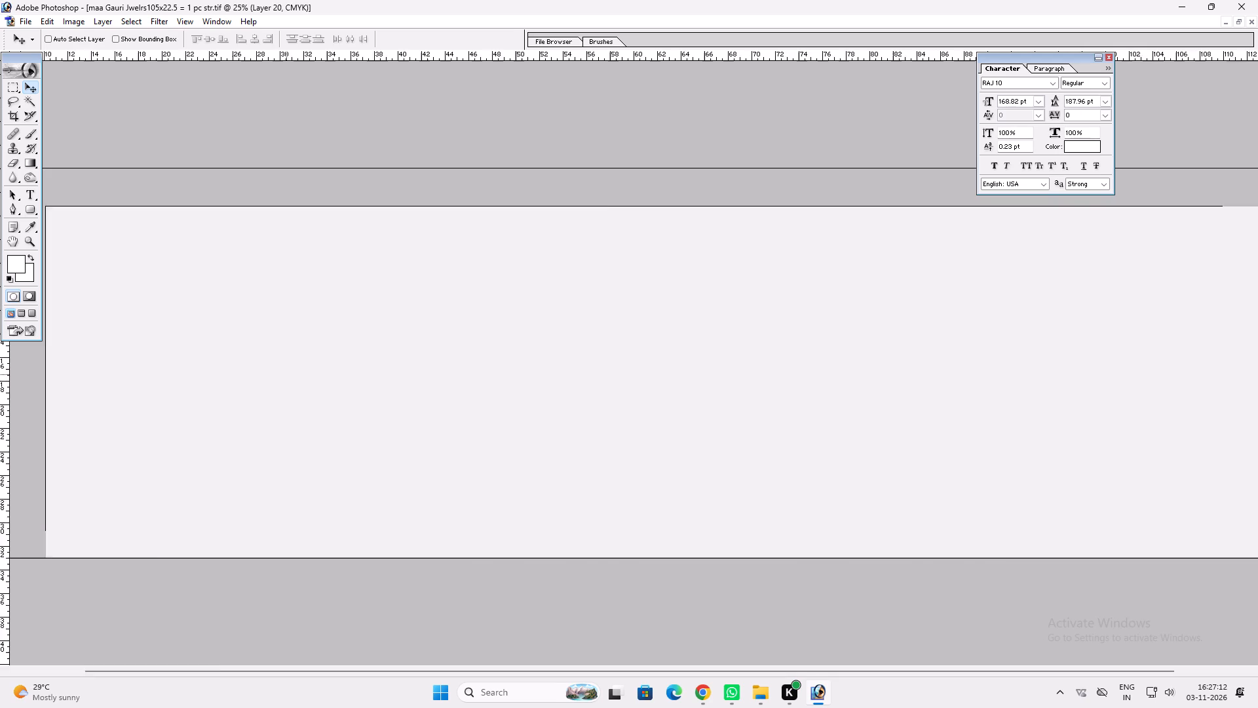
key("ctrl+plus")
key("space")
key("space")
key("space")
key("space")
key("space")
key("space")
key("space")
left_click_drag(286, 374, 752, 387)
key("ctrl+plus")
key("space")
key("space")
left_click_drag(396, 401, 929, 285)
key("v")
key("space")
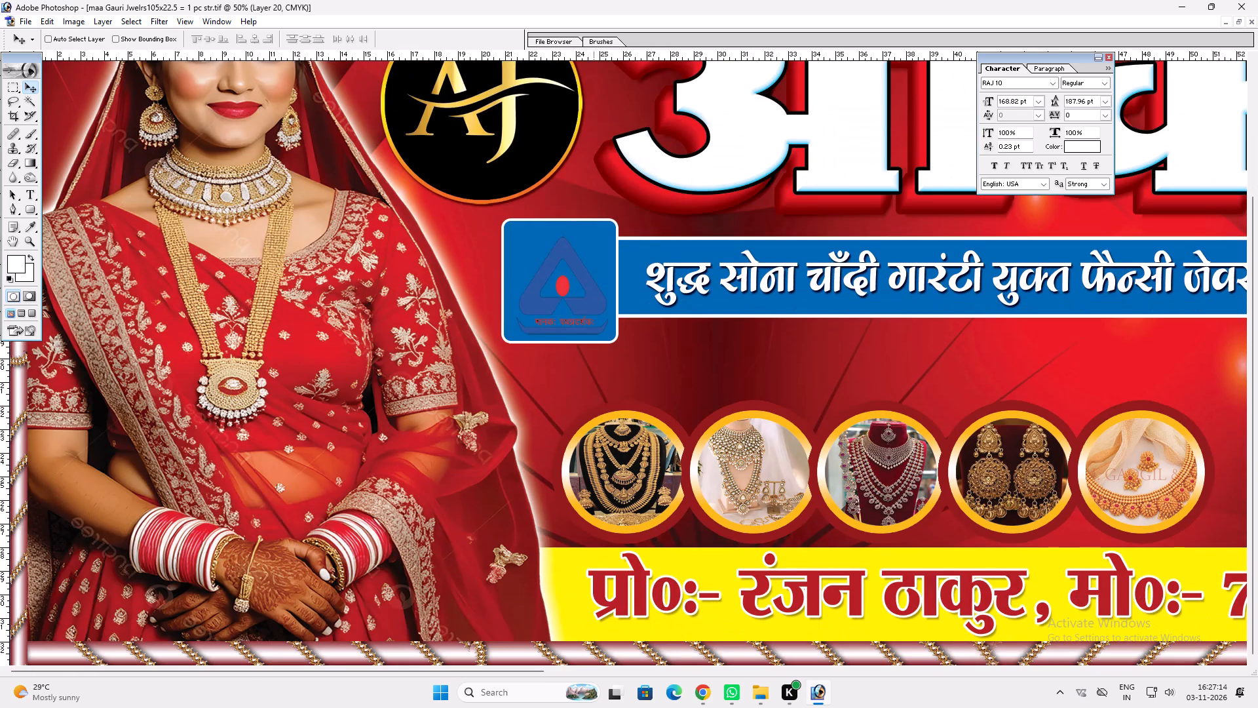
left_click(600, 255, "ctrl")
key("alt+l")
type("yn")
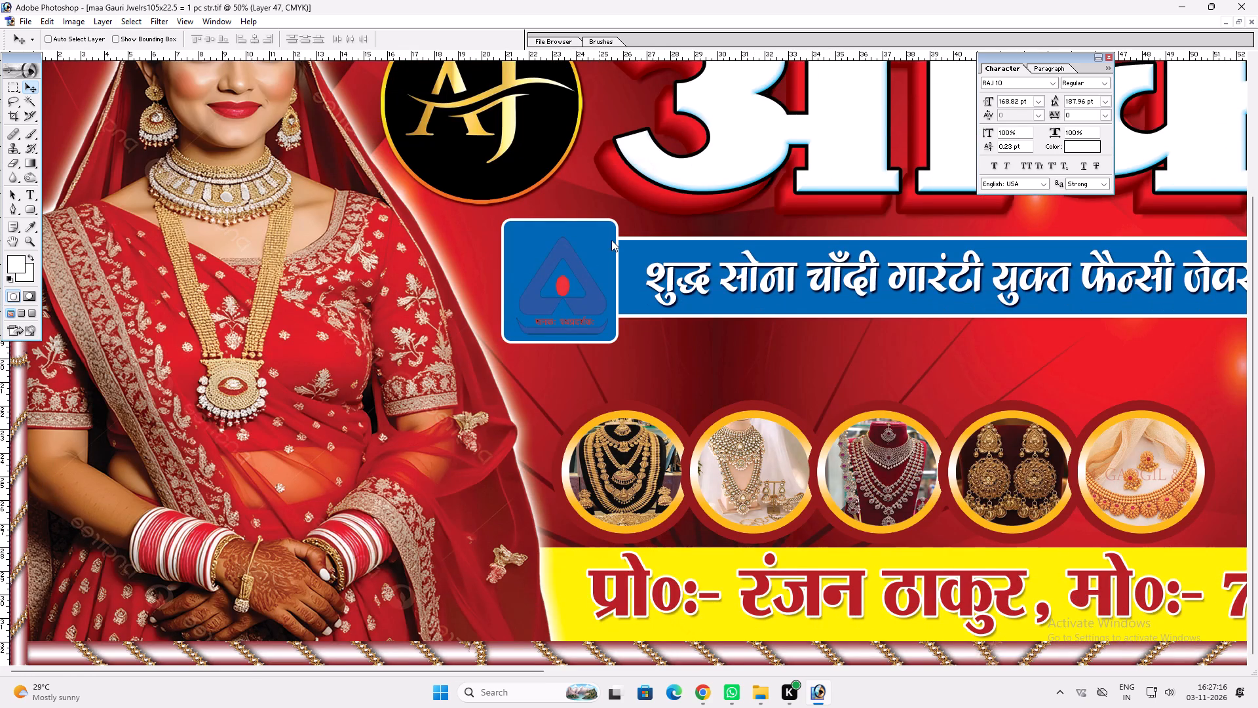
left_click(571, 566)
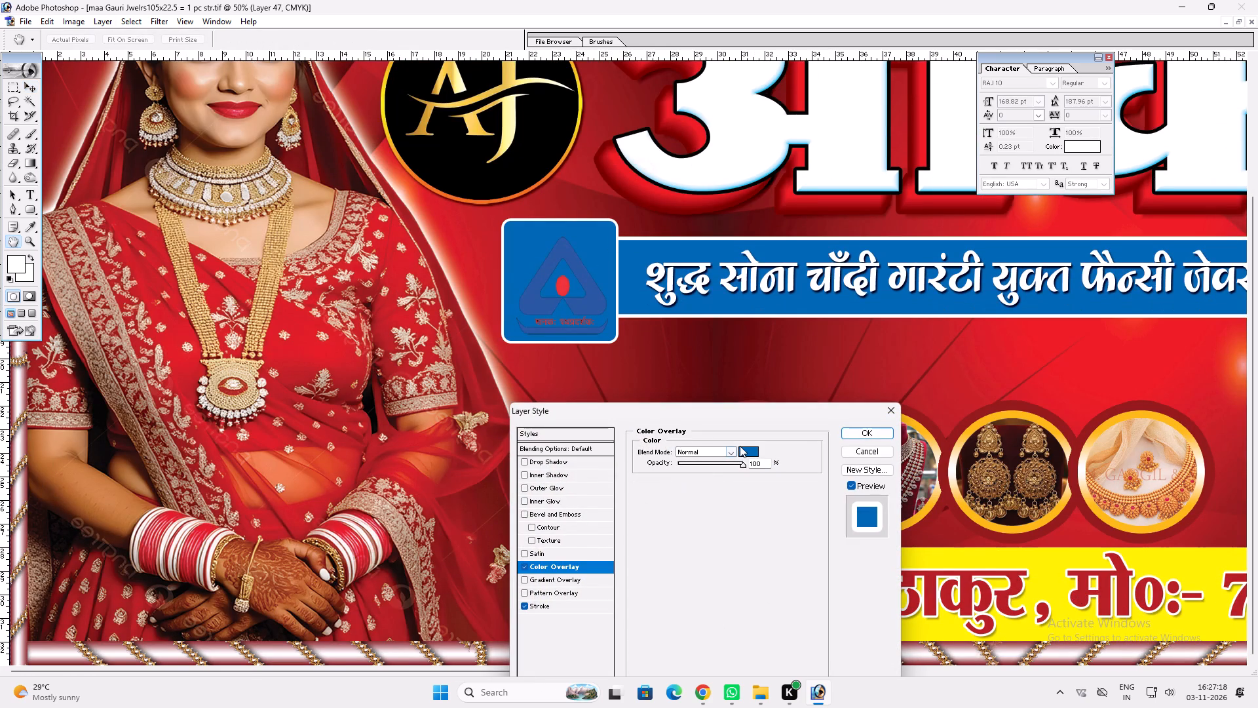
left_click(740, 446)
left_click(755, 454)
left_click_drag(391, 349, 25, 193)
key("Return")
key("Return")
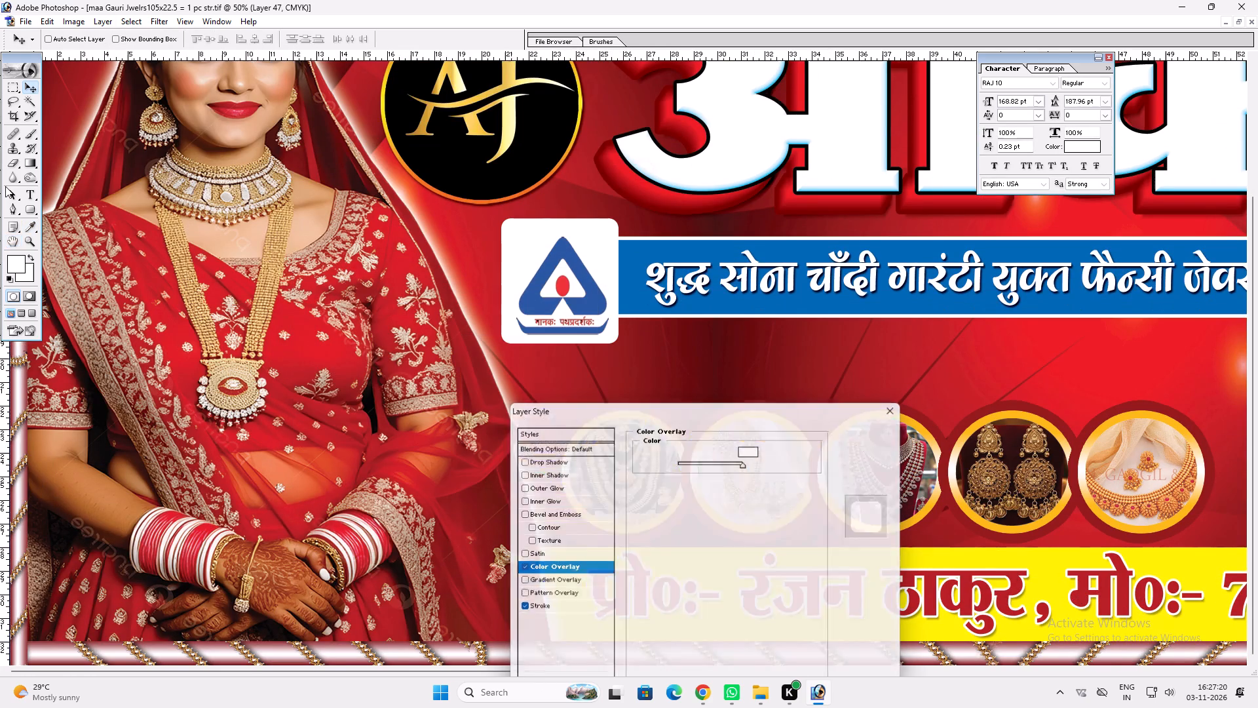
key("Return")
Nudge the triangle emblem slightly to centre it within the white rounded square.
key("v")
left_click(587, 302, "ctrl")
left_click_drag(588, 302, 583, 295)
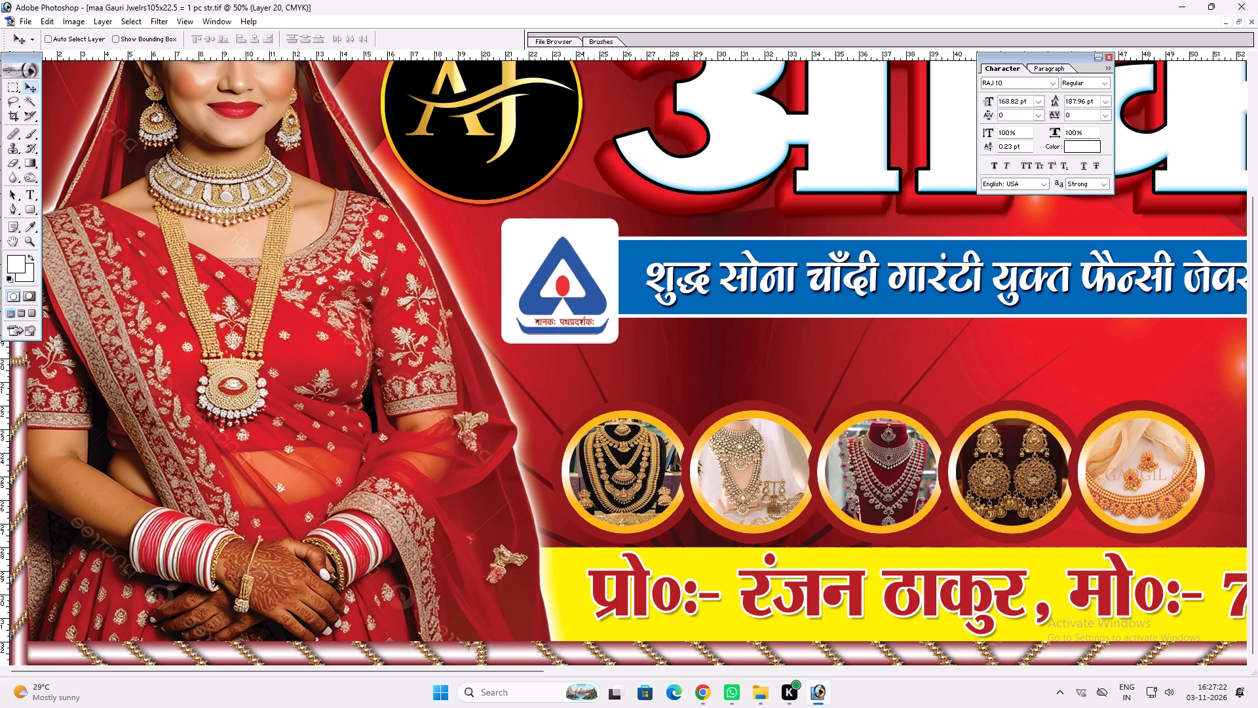
left_click_drag(583, 295, 581, 294)
Move the row of five jewellery circles up beneath the blue strip and enlarge it to fill the space above the yellow strip.
key("space")
key("space")
key("space")
key("space")
key("space")
key("space")
right_click(560, 282)
left_click(567, 285)
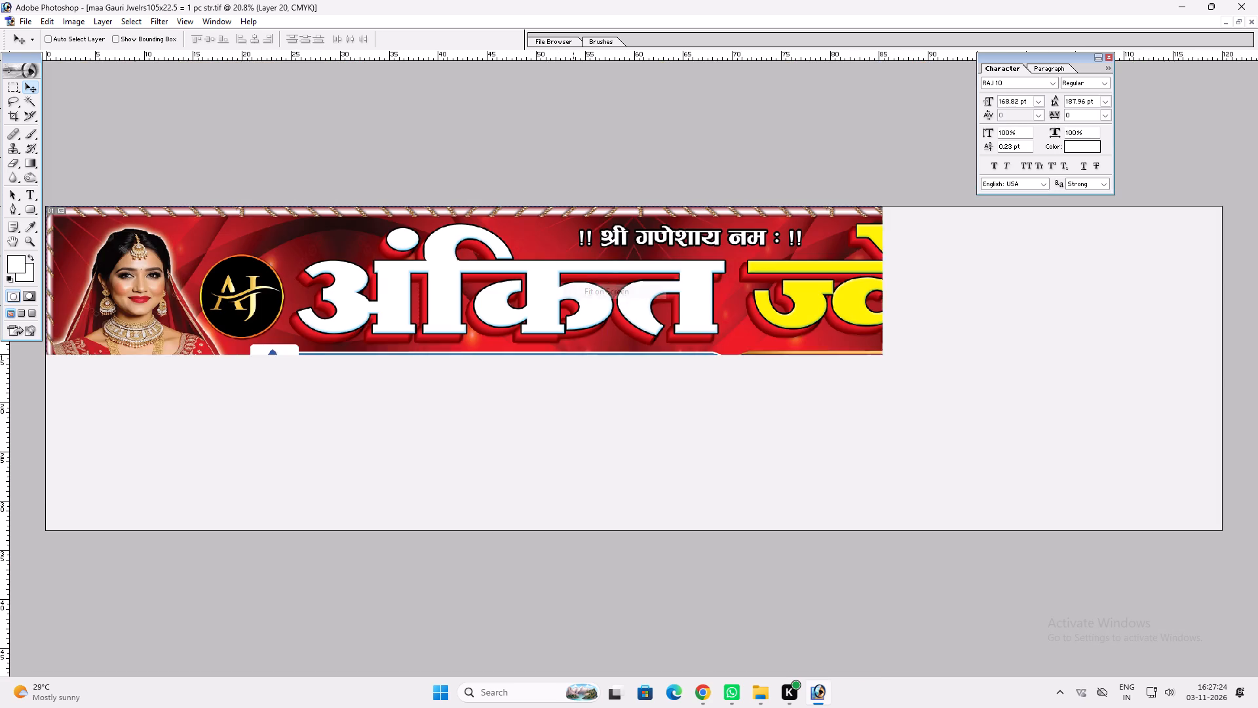
key("v")
left_click(518, 444, "ctrl")
left_click_drag(514, 444, 515, 418)
key("ctrl+t")
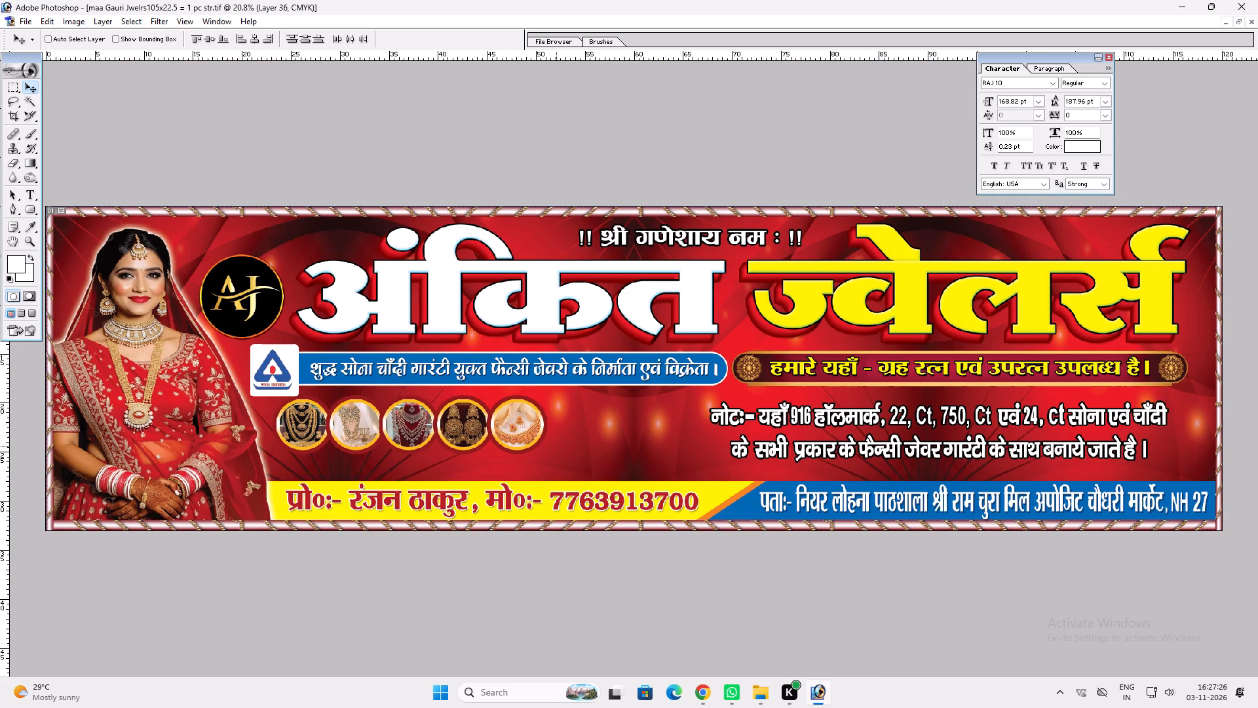
left_click_drag(541, 450, 705, 462, "shift")
key("shift+Return")
key("v")
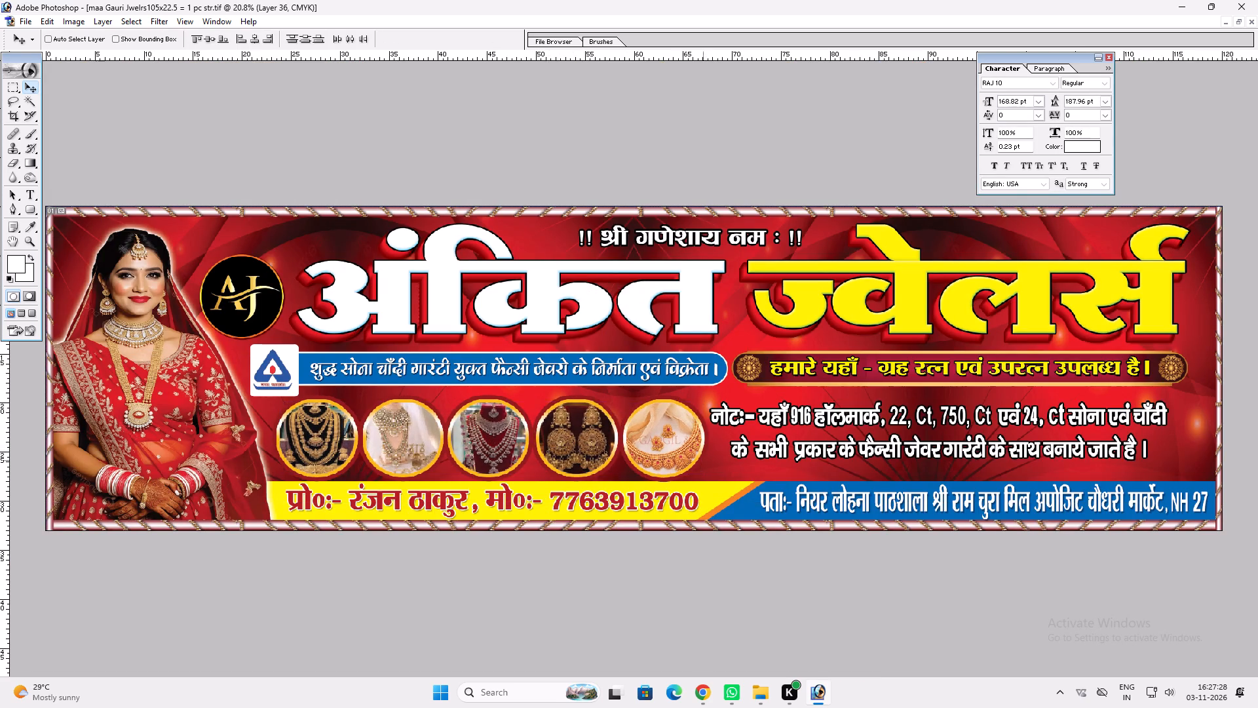
Widen the row of jewellery circles a little more so it reaches just past the end of the blue strip.
left_click(681, 454)
key("ctrl+t")
left_click_drag(704, 470, 719, 467, "shift")
left_click_drag(719, 448, 725, 446, "shift")
key("shift+Return")
scroll(718, 443, "up", 1)
key("v")
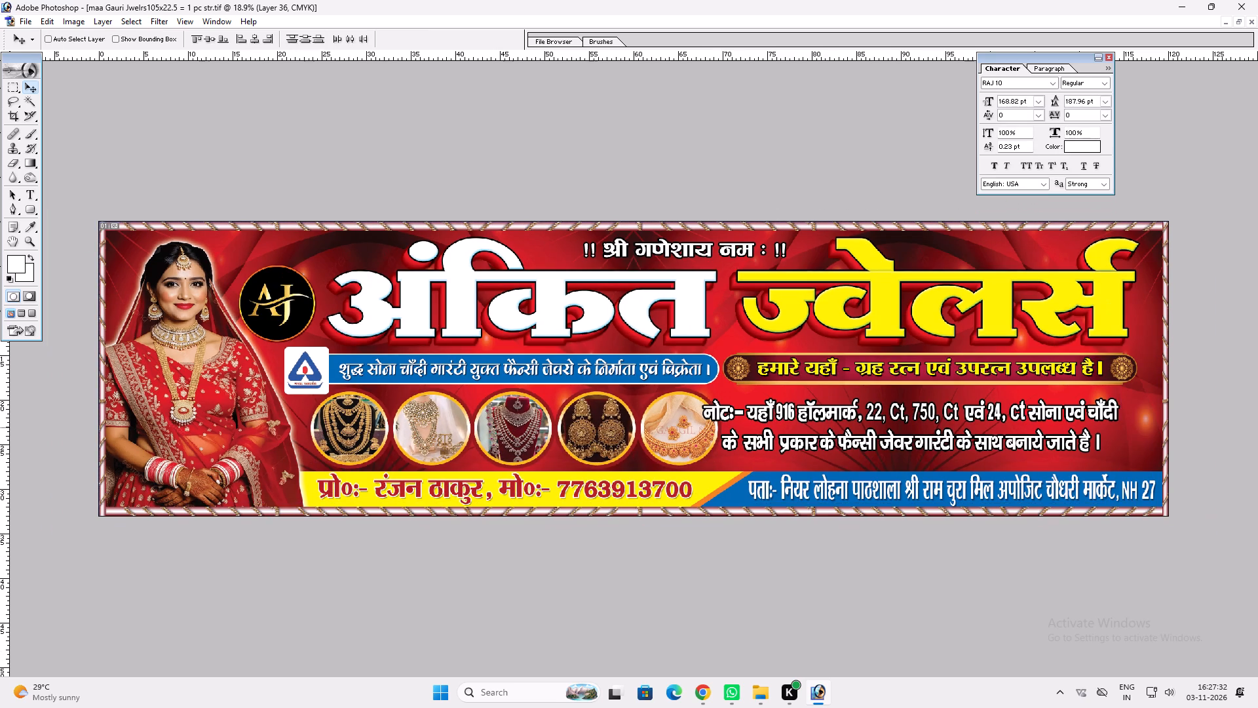
key("ctrl+t")
left_click_drag(719, 423, 725, 422, "shift")
key("shift+Return")
key("v")
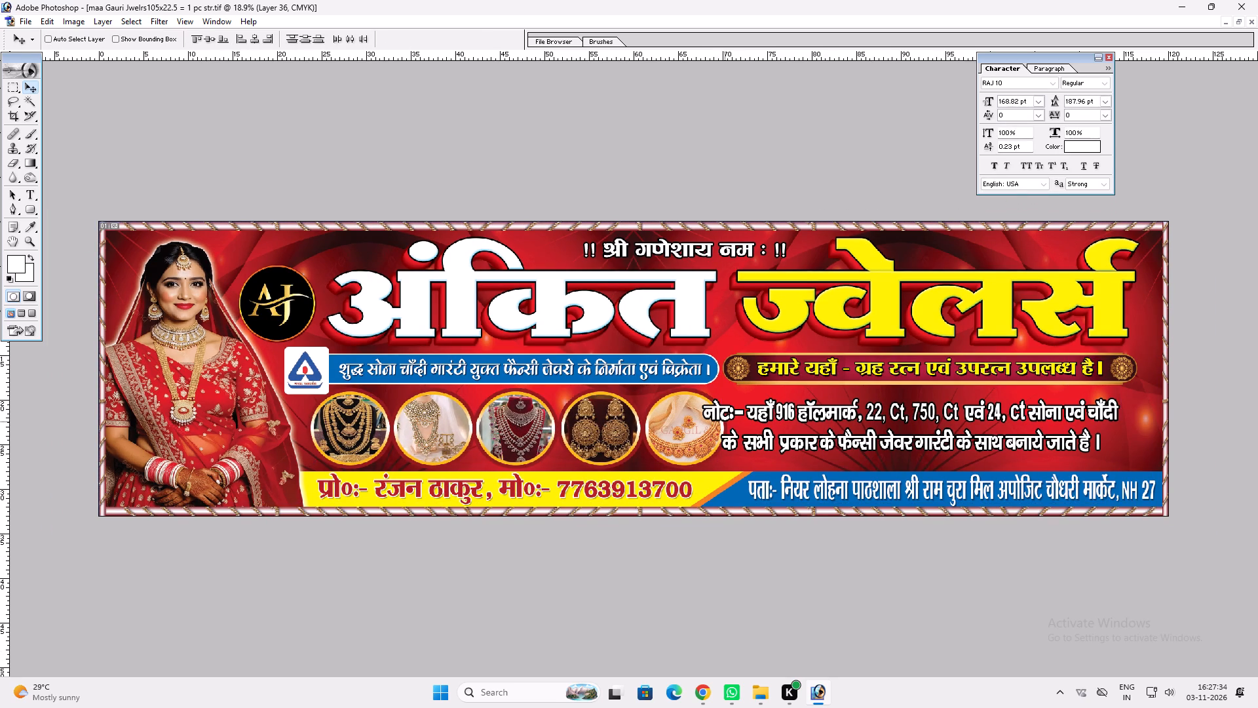
Narrow the two-line नोट text and shift it clear of the jewellery circles, slightly lower above the blue address strip.
left_click(725, 416, "ctrl")
left_click(723, 419, "ctrl")
key("ctrl+t")
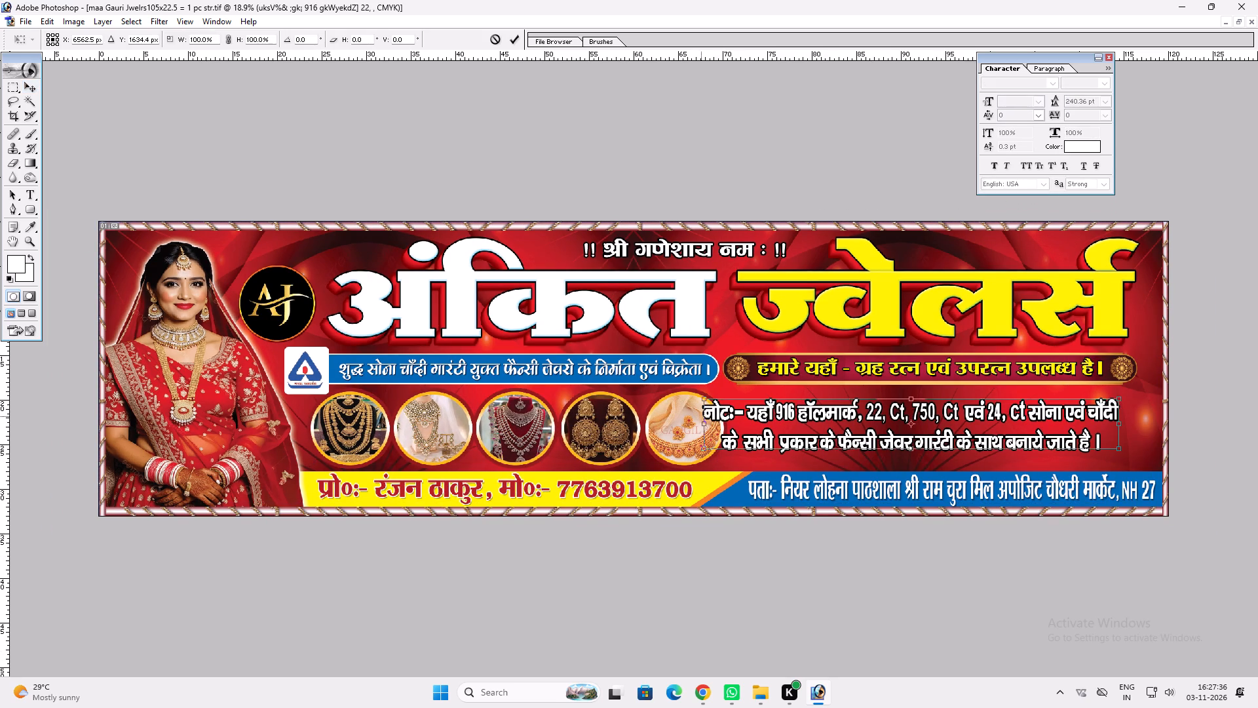
left_click_drag(701, 416, 736, 414, "shift")
key("shift+Return")
key("v")
left_click_drag(742, 422, 752, 430)
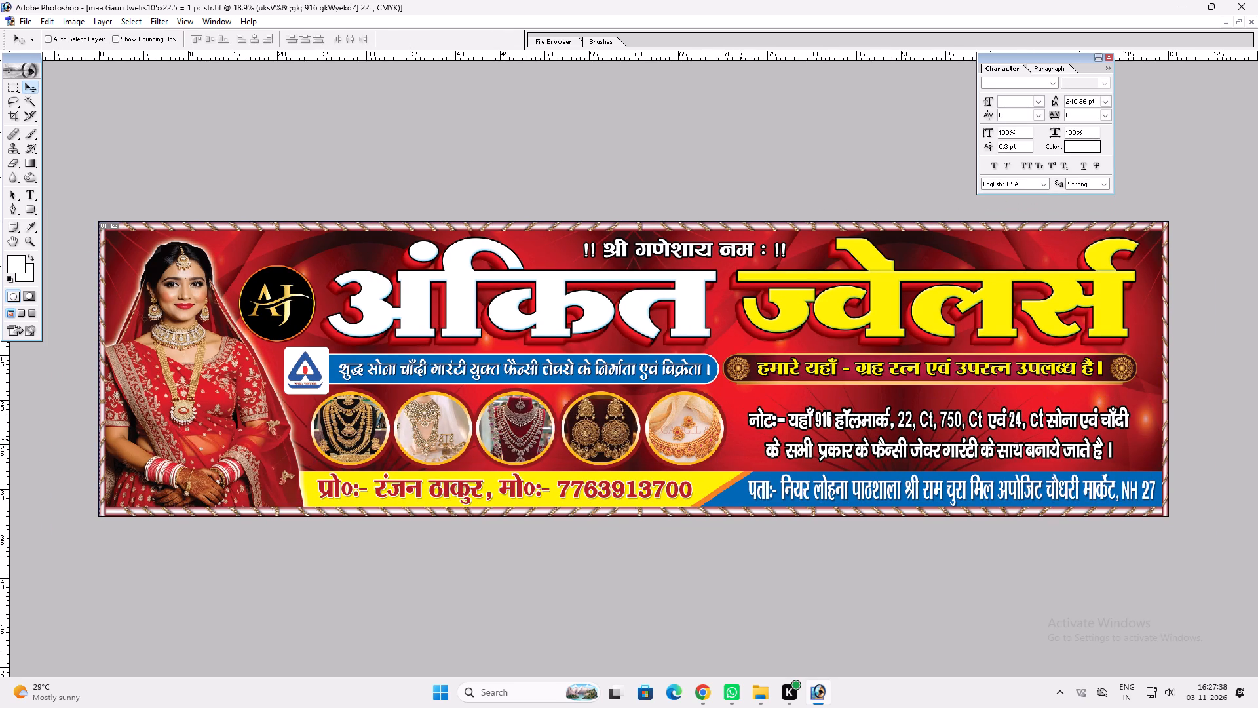
Replace the proprietor's name after "प्रो०:-" in the yellow strip with "अभिषेक जी".
key("t")
left_click_drag(482, 496, 370, 492)
key("v")
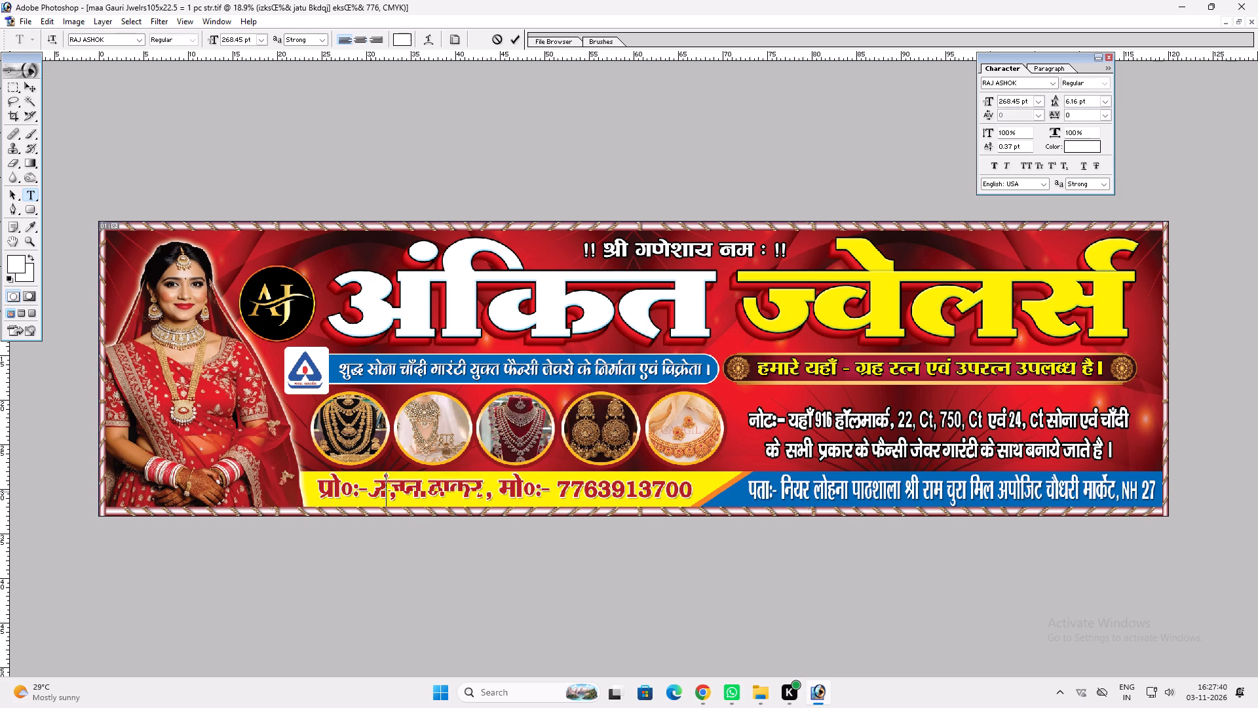
type("gHk")
key("BackSpace")
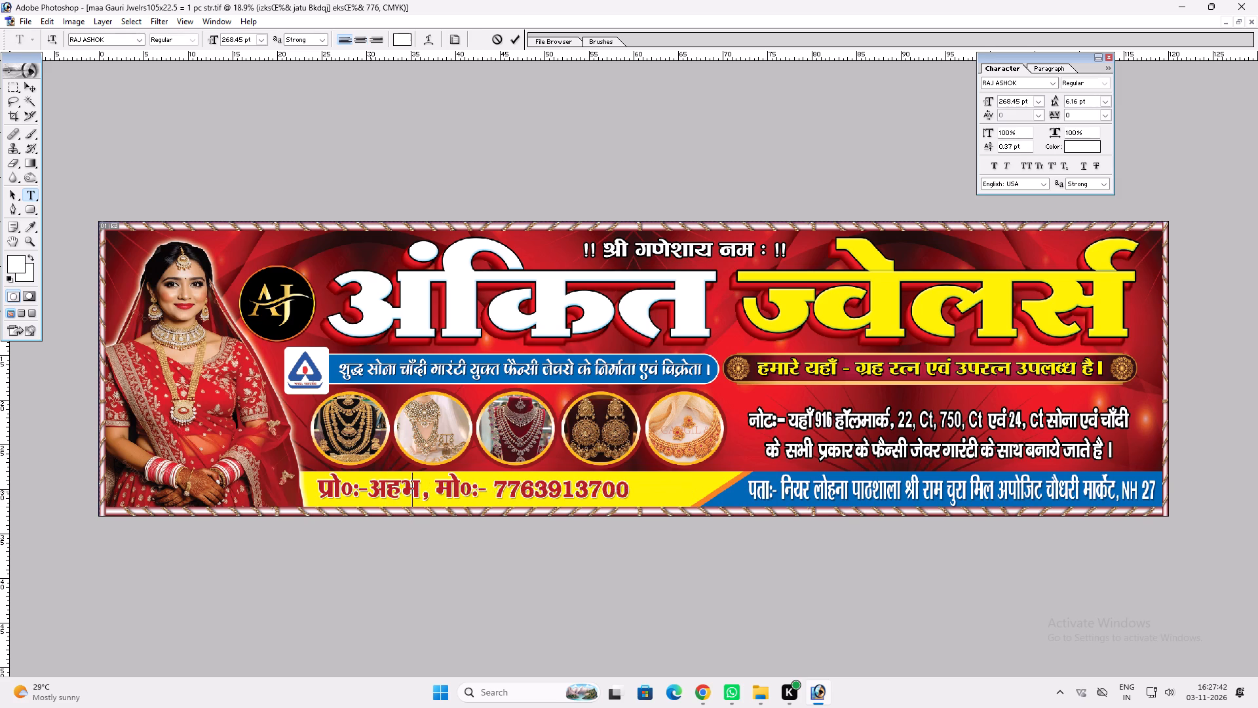
key("BackSpace")
key("f")
key("BackSpace")
key("BackSpace")
type("fHk\"ksd tj")
key("BackSpace")
key("h")
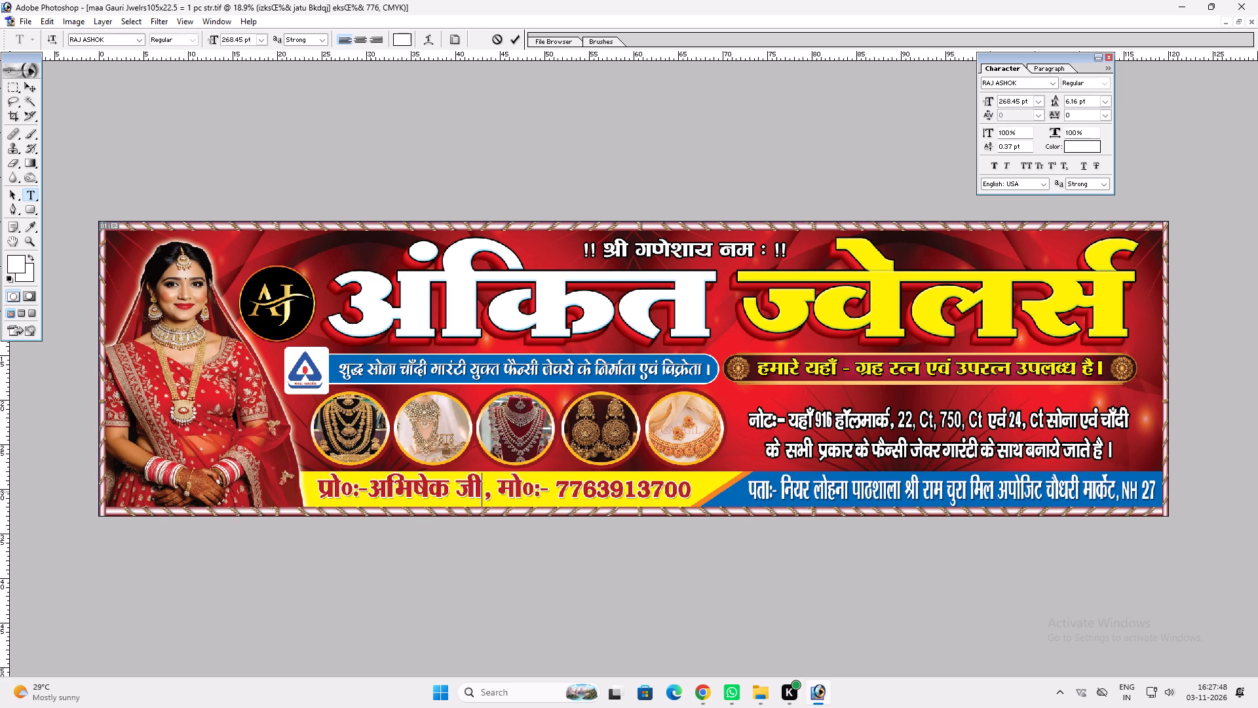
Select the digits of the mobile number after "मो०:-" in the yellow strip for replacement.
key("End")
left_click_drag(563, 489, 790, 492)
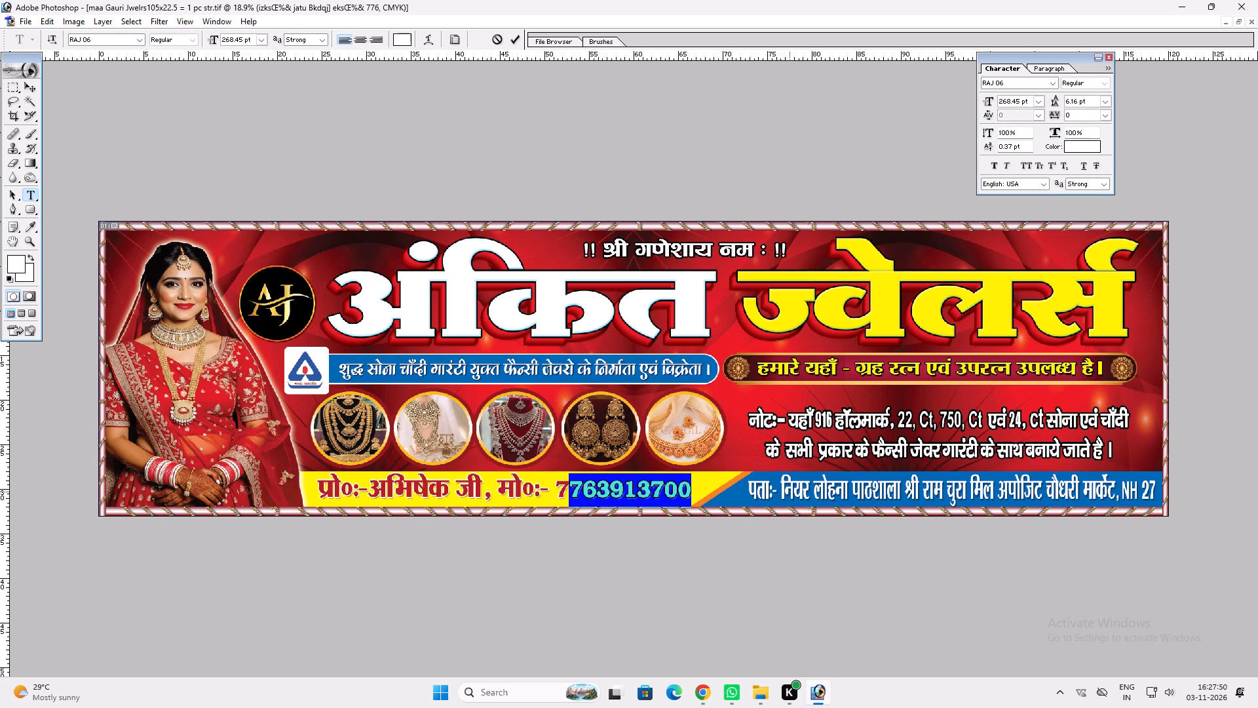
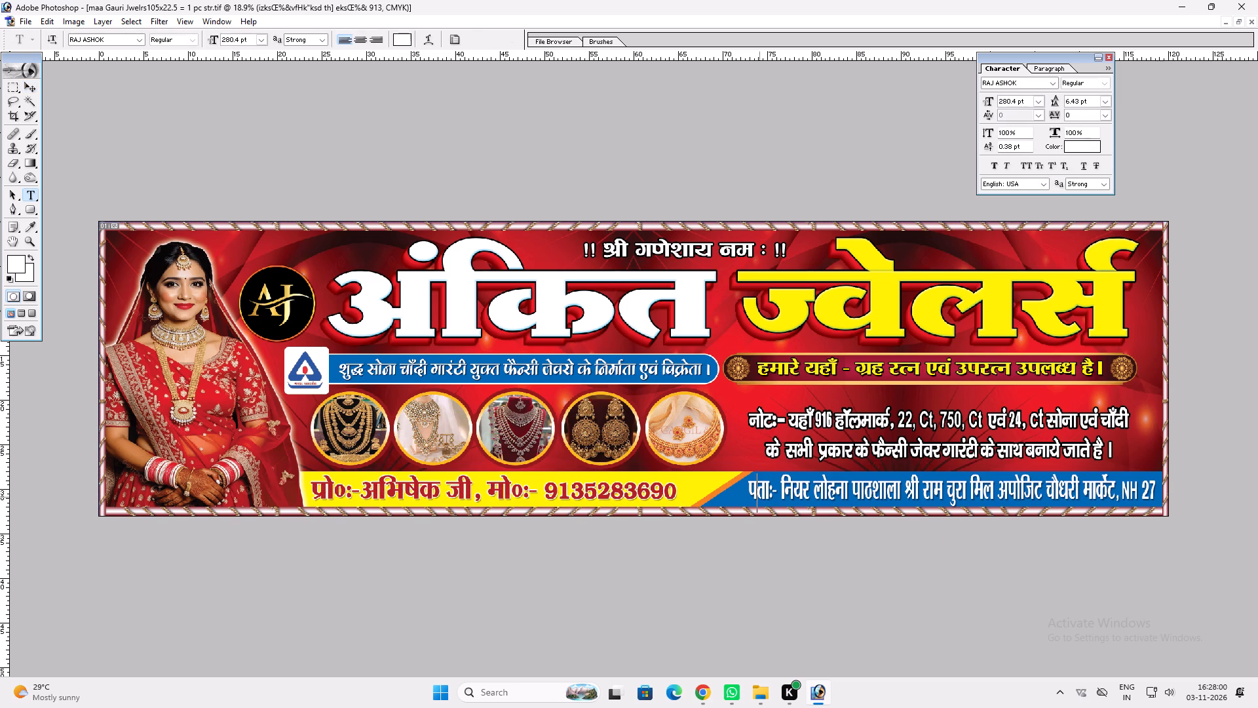
Reduce the height of the address text in the blue strip to about 84 %, keeping its full width.
key("ctrl+Return")
key("ctrl+t")
left_click_drag(884, 473, 875, 477, "shift")
key("shift+Return")
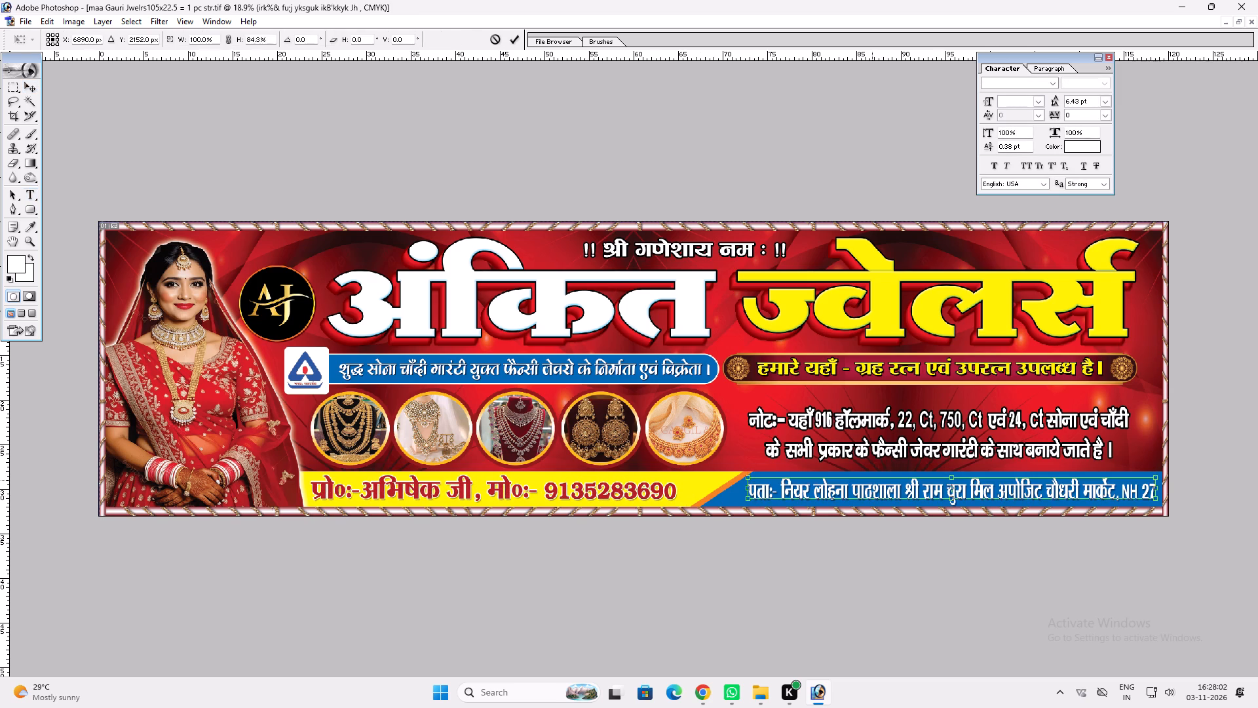
Replace the address after "पताः-" in the blue strip with the shop's new address.
key("t")
left_click(868, 481)
key("ctrl+a")
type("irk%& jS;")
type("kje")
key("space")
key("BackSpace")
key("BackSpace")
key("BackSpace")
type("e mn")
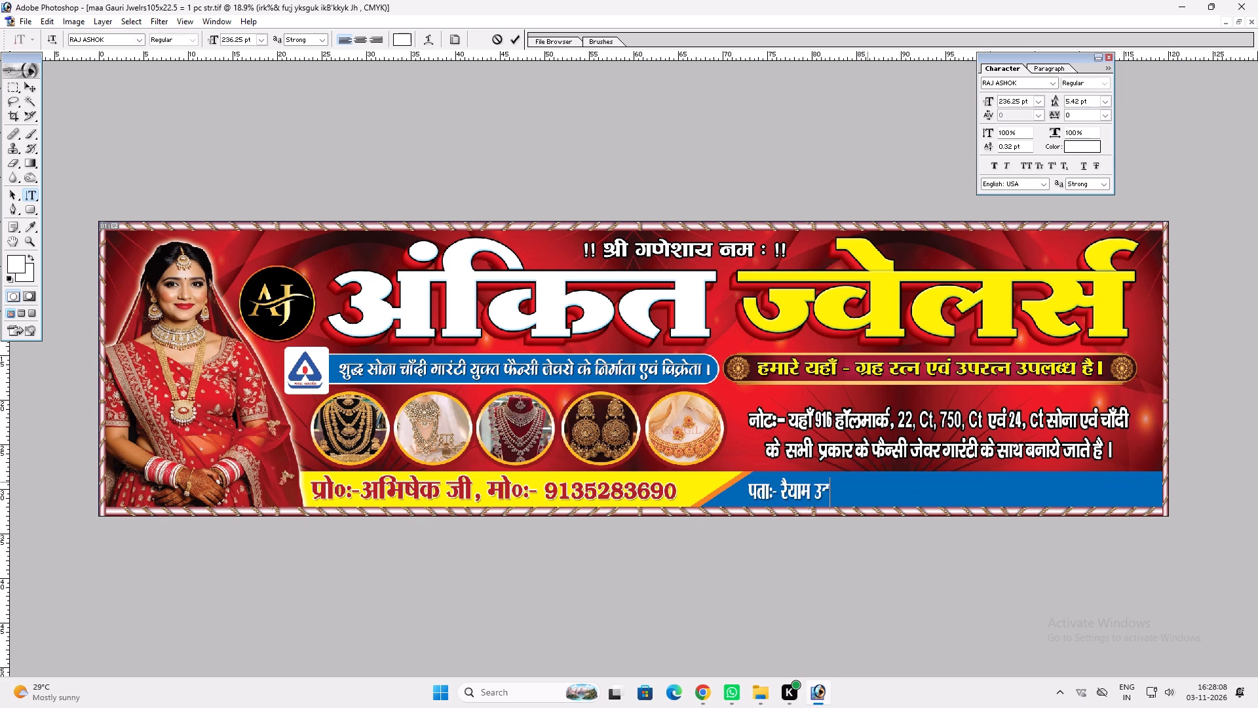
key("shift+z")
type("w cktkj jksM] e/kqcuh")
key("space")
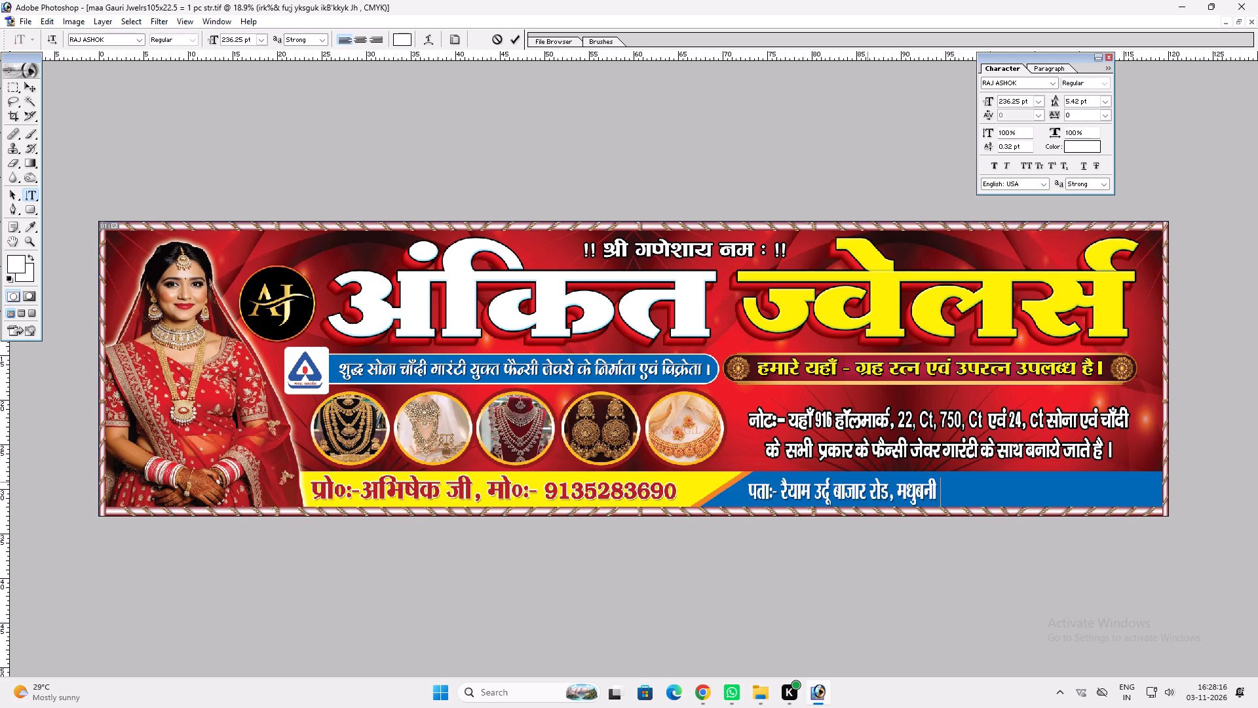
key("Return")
Widen the new address text so it fills nearly the whole length of the blue strip.
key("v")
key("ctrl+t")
left_click_drag(938, 487, 1124, 493, "shift")
key("shift+Return")
key("v")
left_click(980, 507)
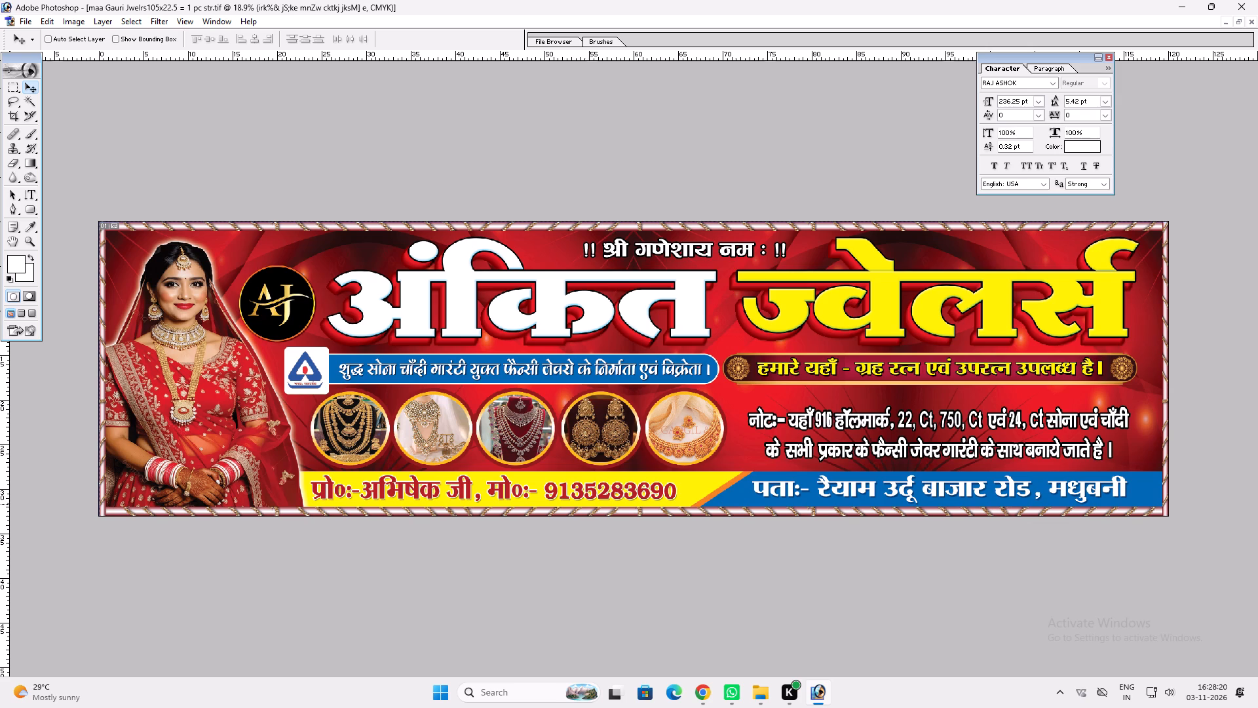
key("ctrl+t")
left_click_drag(1126, 484, 1145, 482, "shift")
key("shift+Return")
key("v")
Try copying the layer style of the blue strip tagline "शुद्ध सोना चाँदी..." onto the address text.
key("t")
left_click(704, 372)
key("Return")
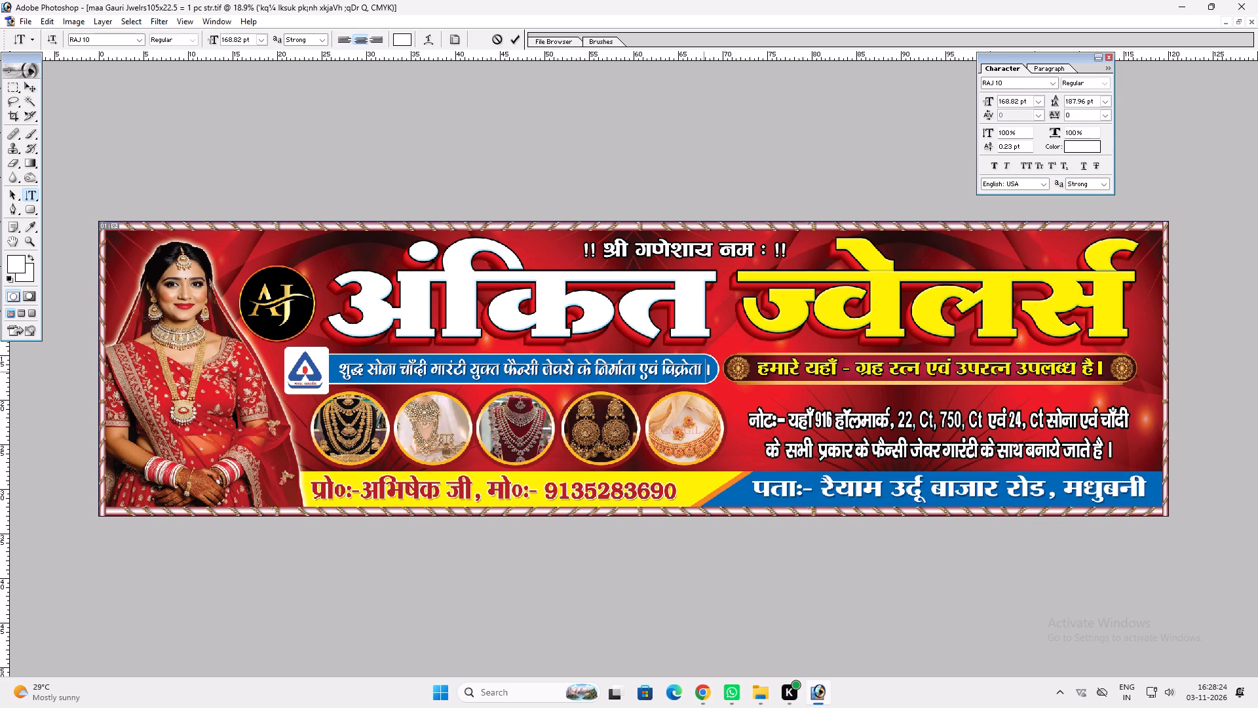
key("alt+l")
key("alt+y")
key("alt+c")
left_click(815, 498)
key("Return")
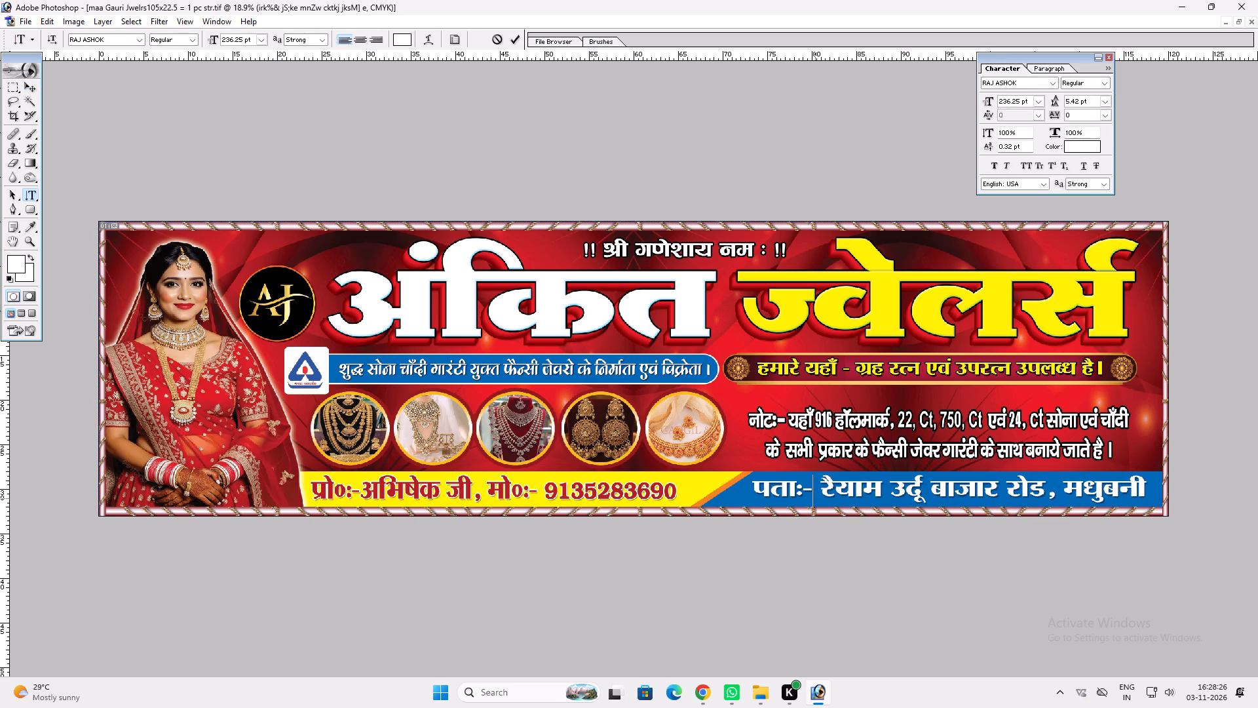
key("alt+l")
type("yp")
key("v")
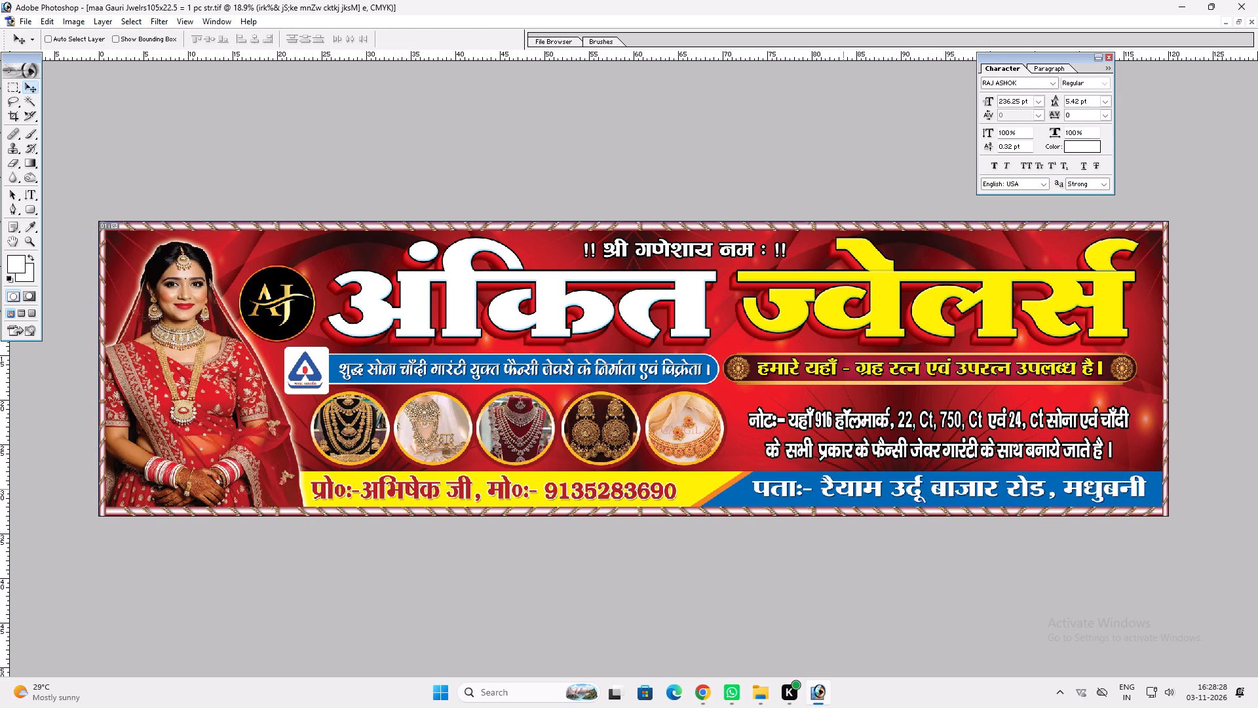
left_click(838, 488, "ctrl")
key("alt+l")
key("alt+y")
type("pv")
Copy the layer style from the tagline beneath "अंकित" and paste it onto the address text.
key("t")
left_click(662, 383)
key("Return")
key("v")
key("z")
left_click_drag(543, 332, 839, 412)
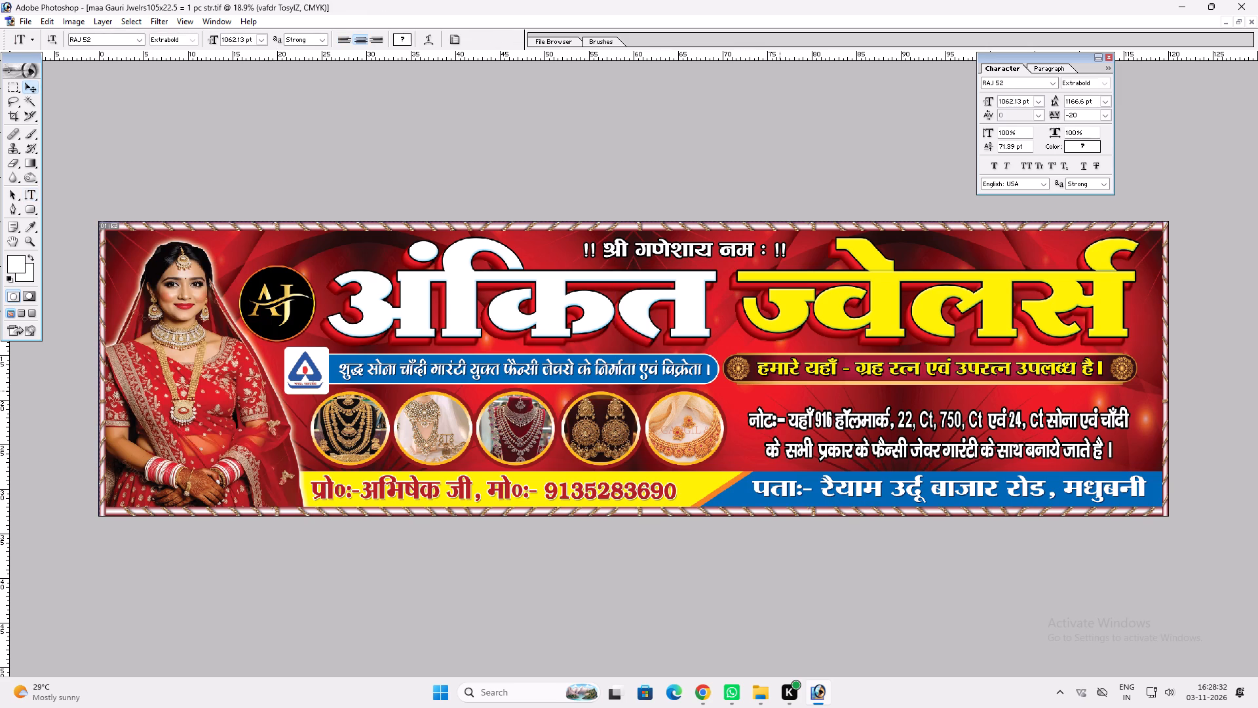
key("v")
key("v")
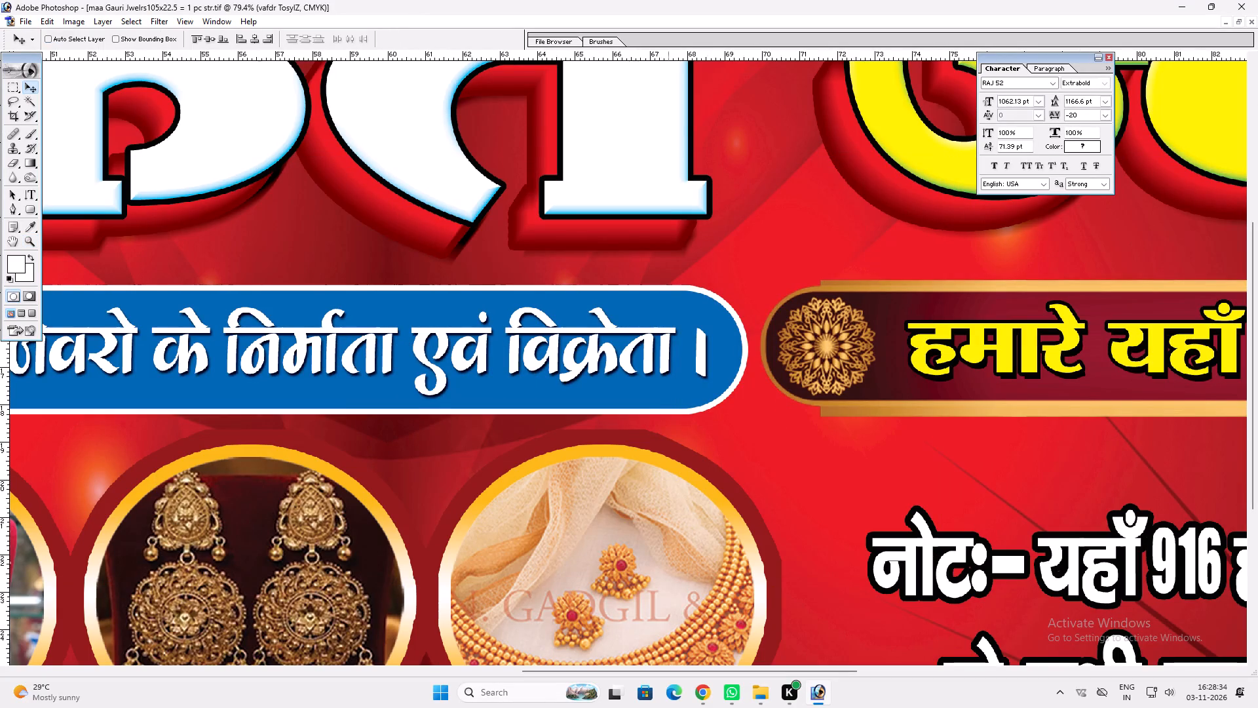
right_click(668, 341)
left_click(674, 344)
key("alt+l")
key("alt+y")
key("alt+c")
key("space")
key("space")
key("space")
key("space")
key("space")
key("space")
key("space")
key("space")
key("space")
key("space")
key("space")
key("space")
key("space")
key("space")
key("space")
key("space")
key("space")
key("space")
key("space")
key("space")
left_click_drag(902, 351, 654, 108)
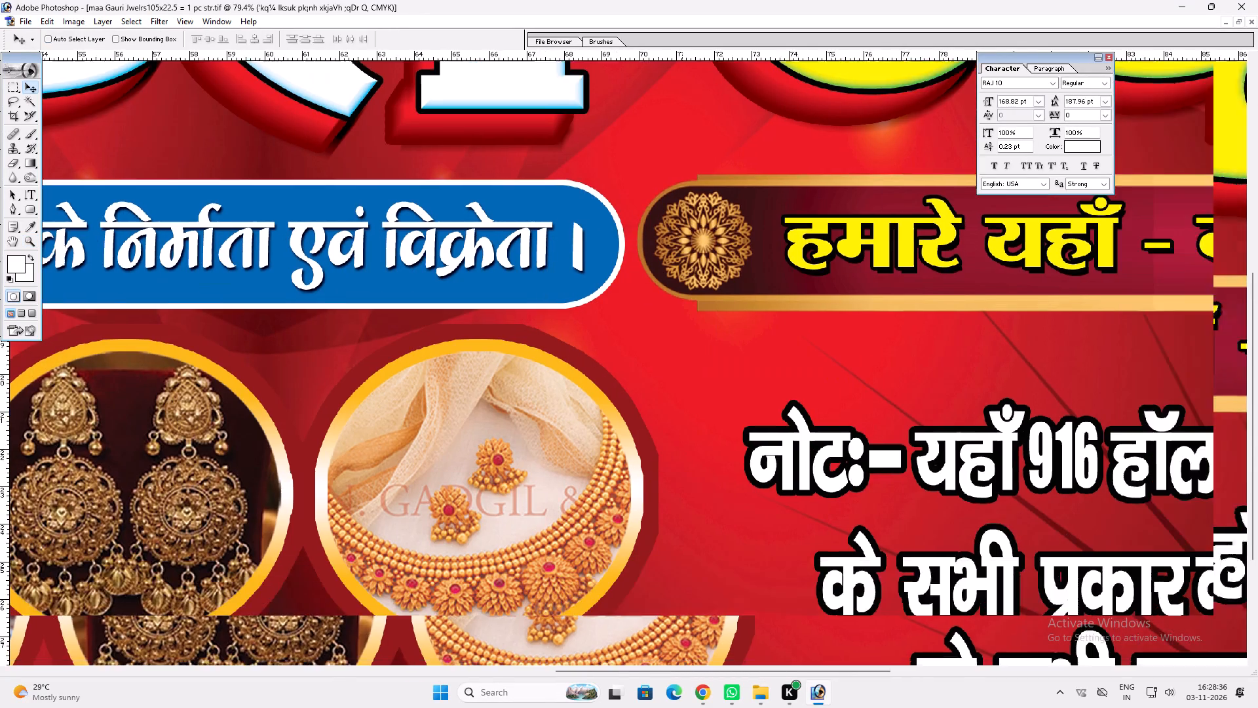
left_click_drag(654, 108, 652, 99)
left_click_drag(769, 456, 622, 275)
left_click(811, 532, "ctrl")
key("alt+l")
key("alt+y")
type("pvv")
key("space")
Change the stroke colour of the address text to black in its layer style.
key("alt+l")
key("alt+y")
key("k")
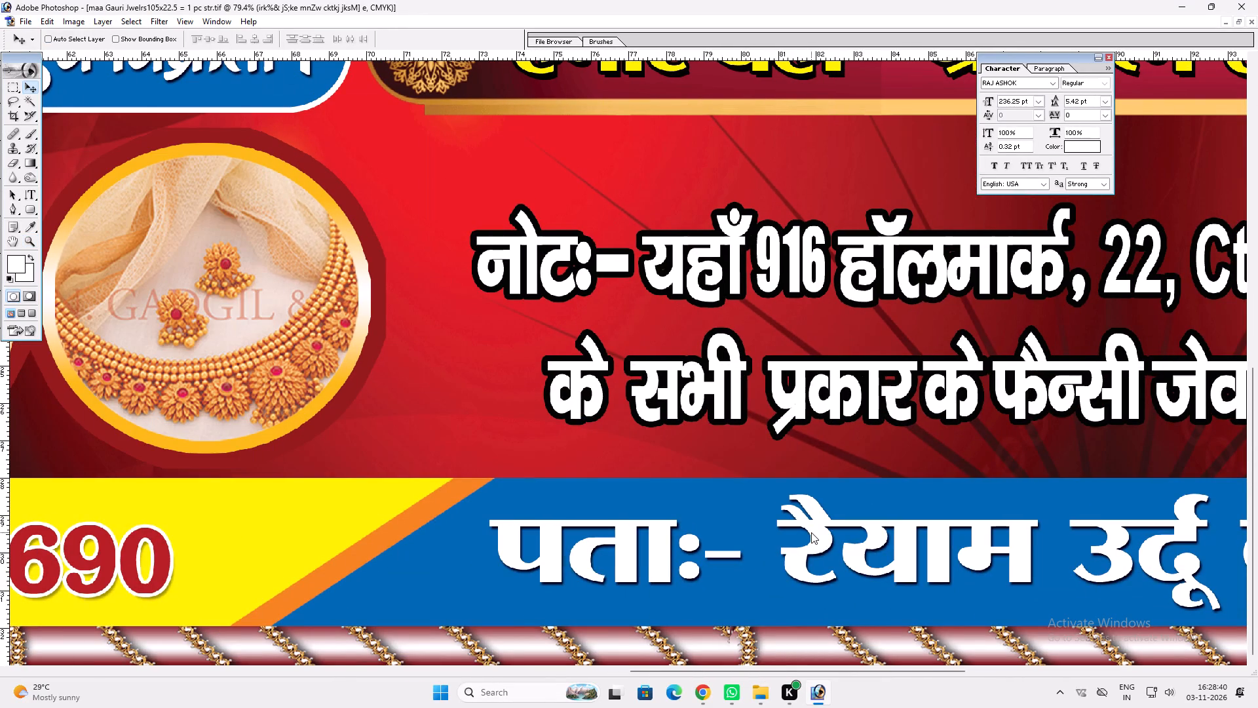
left_click(665, 527)
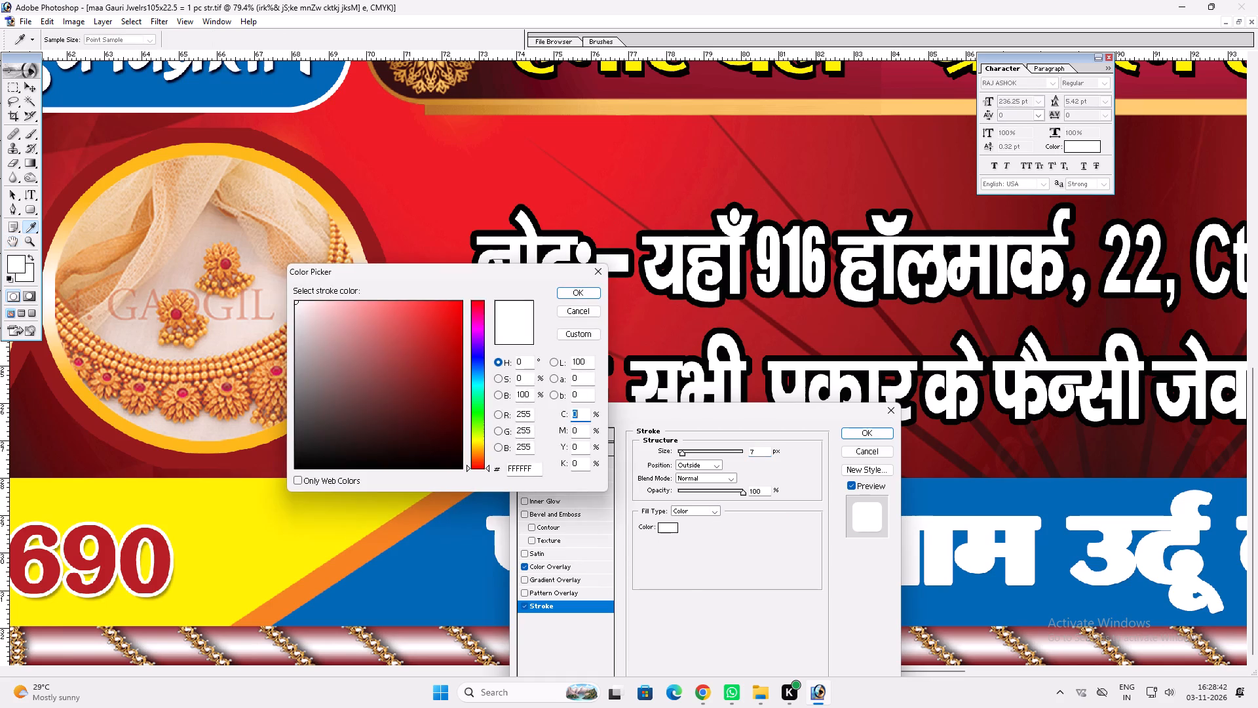
left_click_drag(394, 458, 679, 576)
key("Return")
scroll(687, 576, "down", 1)
key("Return")
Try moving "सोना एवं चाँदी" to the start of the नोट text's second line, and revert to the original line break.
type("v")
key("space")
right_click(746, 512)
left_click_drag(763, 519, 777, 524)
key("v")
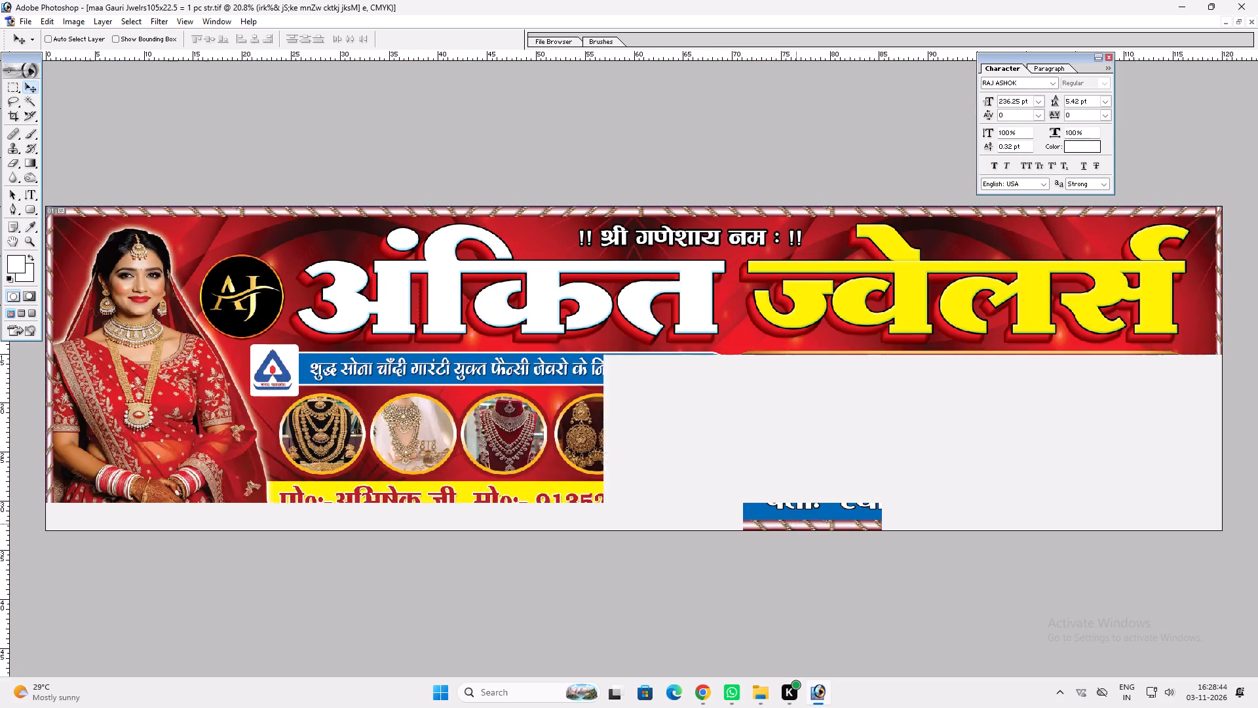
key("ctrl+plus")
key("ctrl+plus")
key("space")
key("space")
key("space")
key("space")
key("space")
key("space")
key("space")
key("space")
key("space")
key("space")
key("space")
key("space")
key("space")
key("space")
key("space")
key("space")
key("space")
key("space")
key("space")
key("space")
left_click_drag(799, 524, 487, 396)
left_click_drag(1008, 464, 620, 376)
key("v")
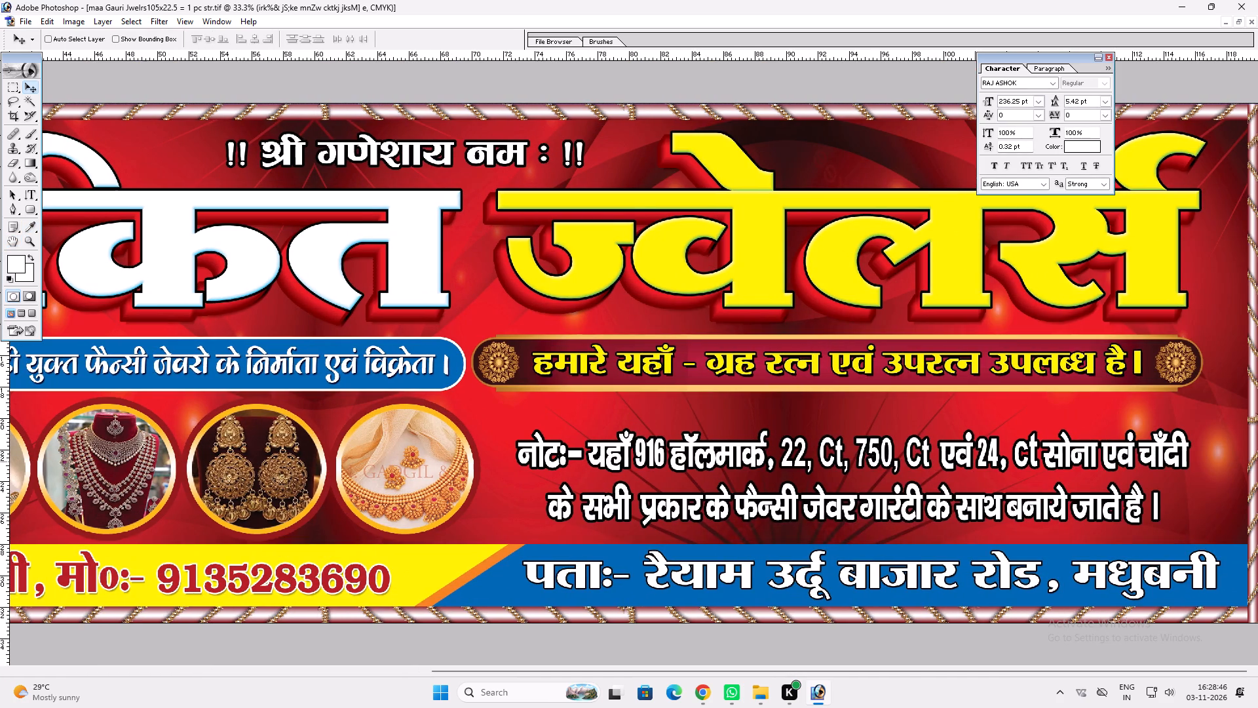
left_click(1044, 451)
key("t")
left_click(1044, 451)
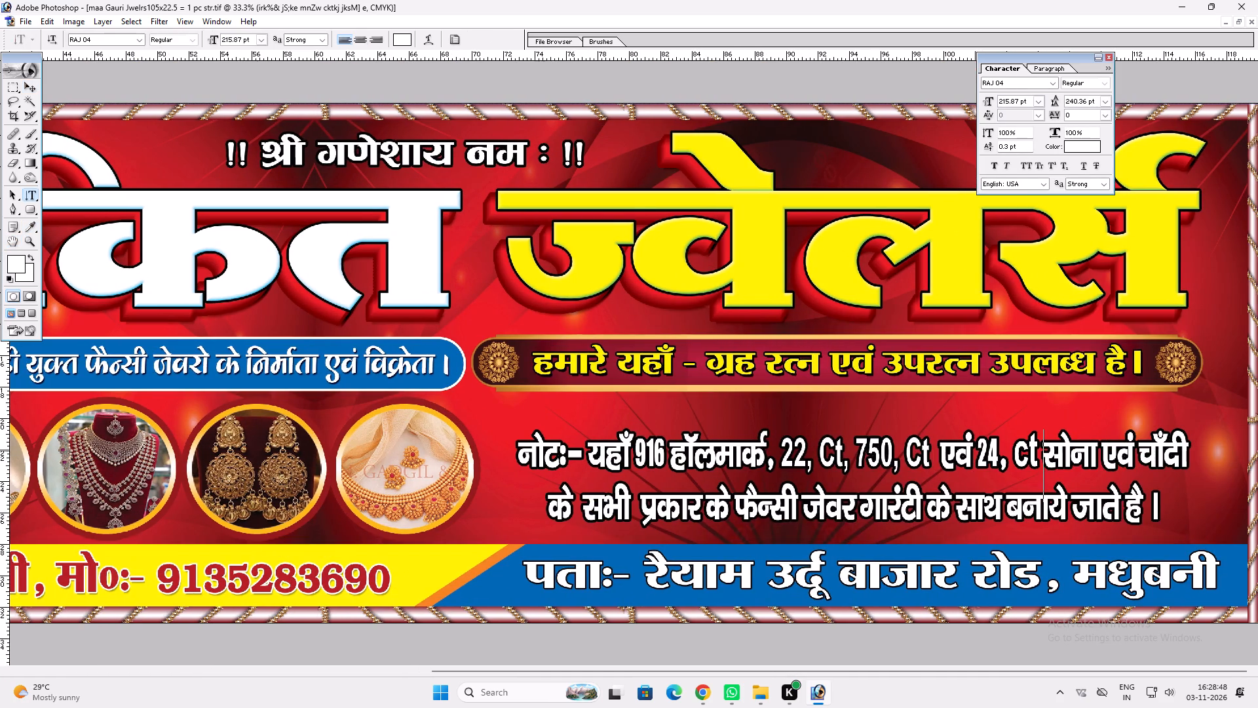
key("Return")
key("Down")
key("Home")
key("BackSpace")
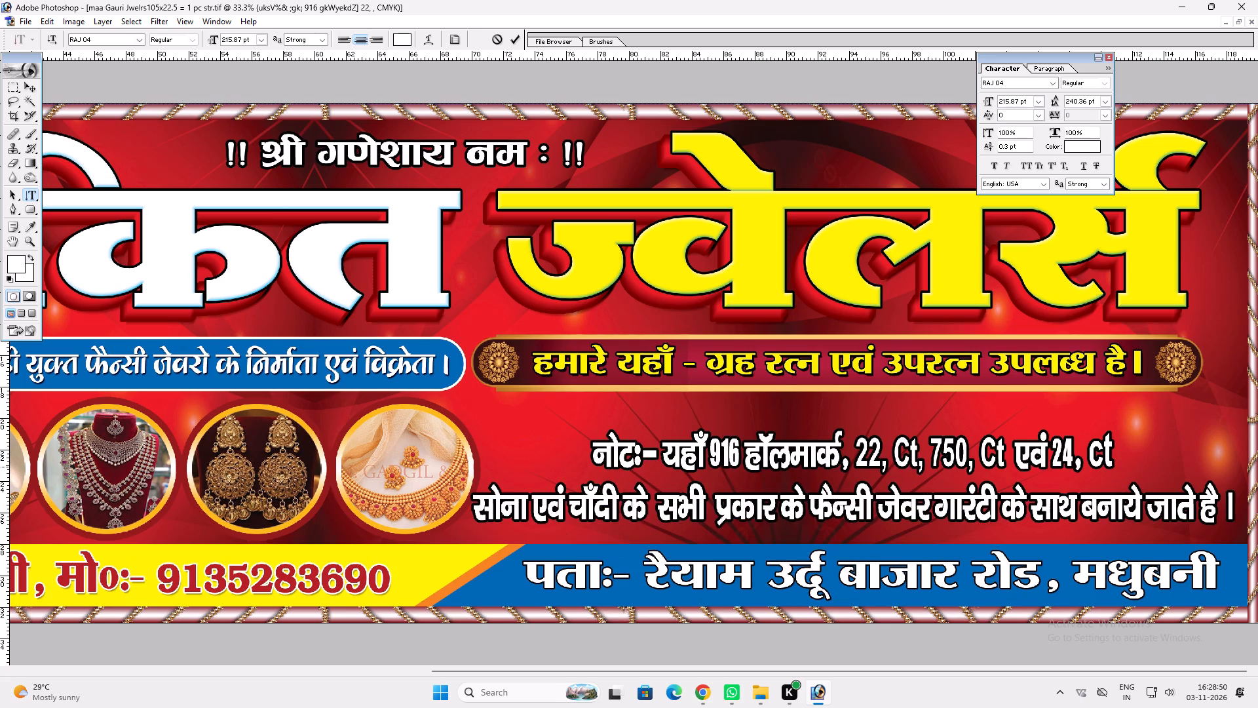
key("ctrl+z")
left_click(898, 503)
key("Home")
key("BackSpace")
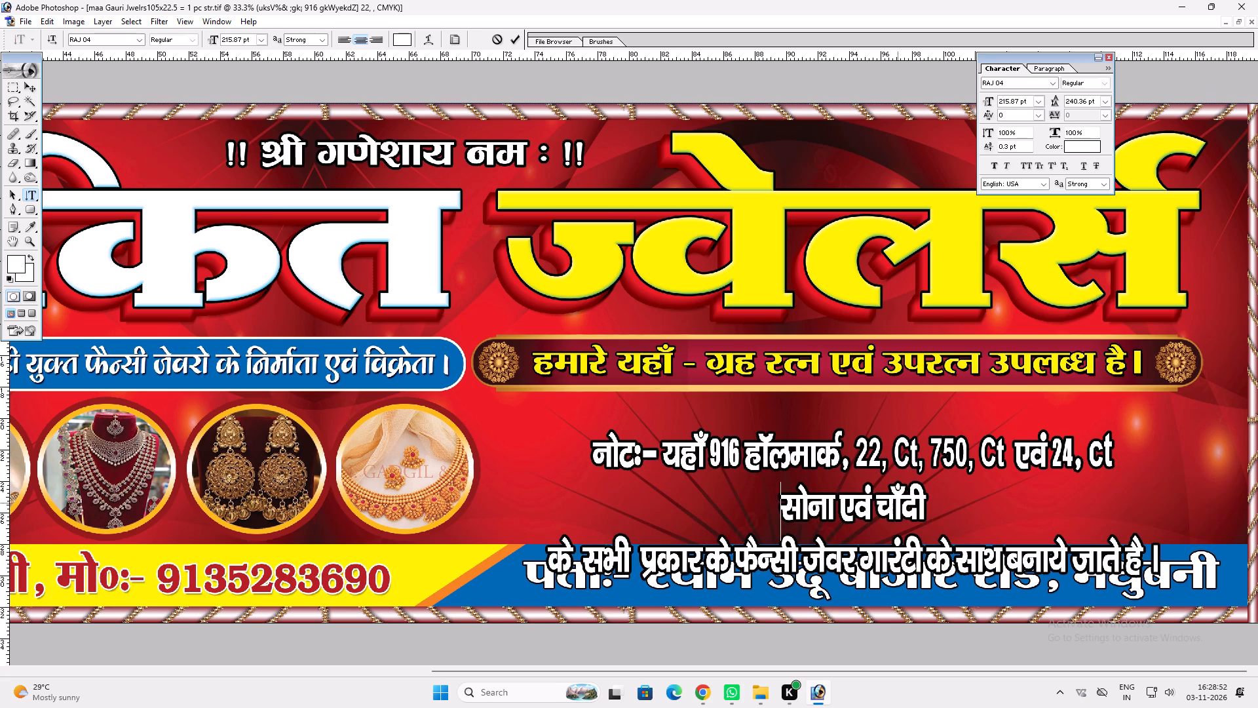
Move only the word "चाँदी" from the end of the नोट text's first line to the start of its second line.
left_click(1135, 463)
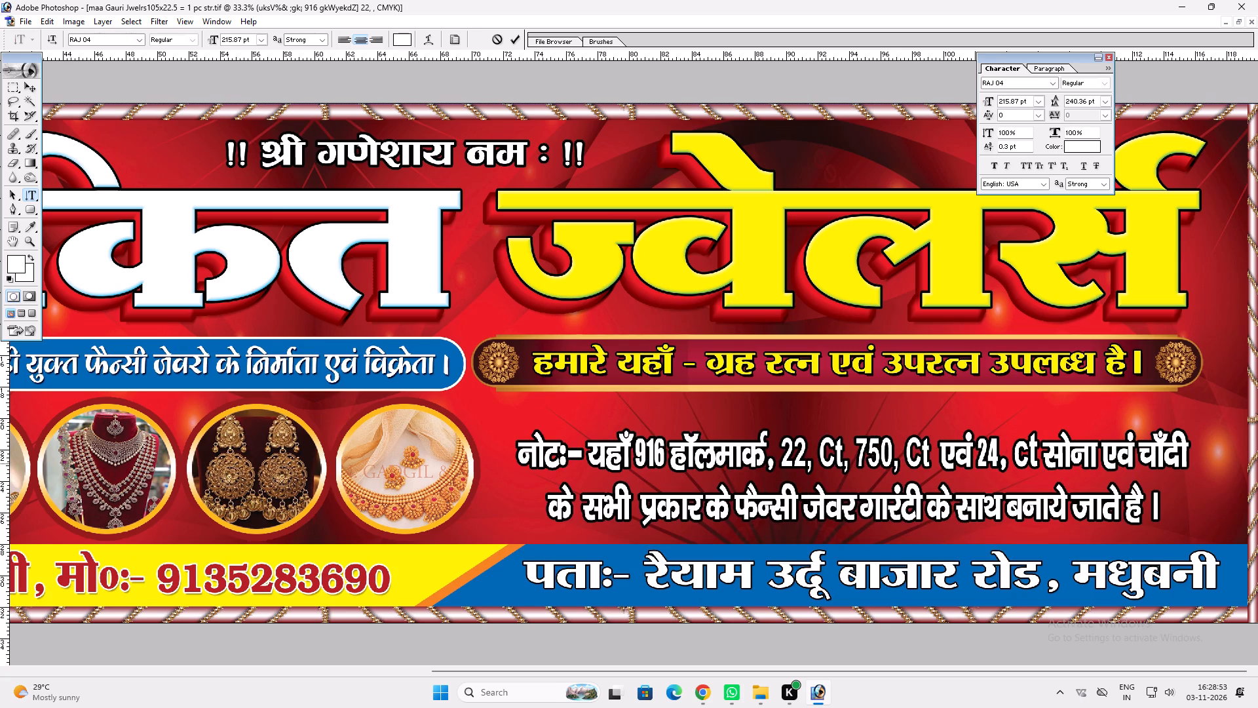
key("Return")
key("Right")
key("Down")
key("Home")
key("BackSpace")
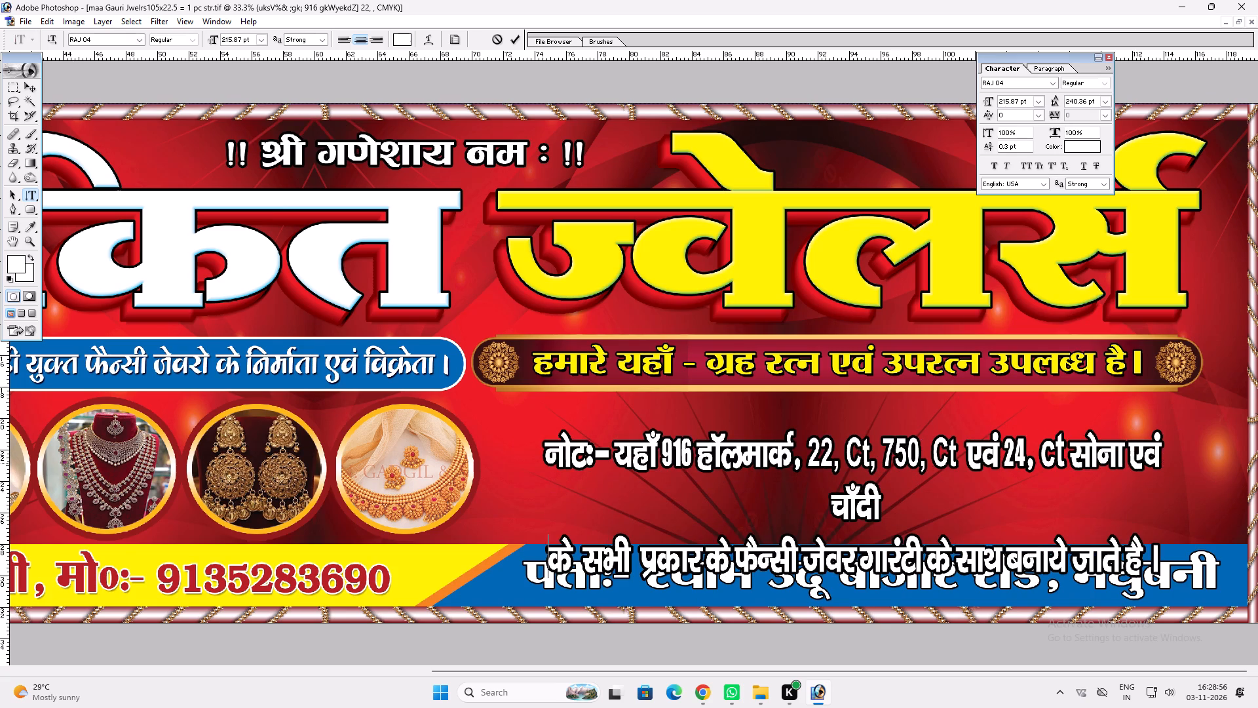
key("Return")
type("vv")
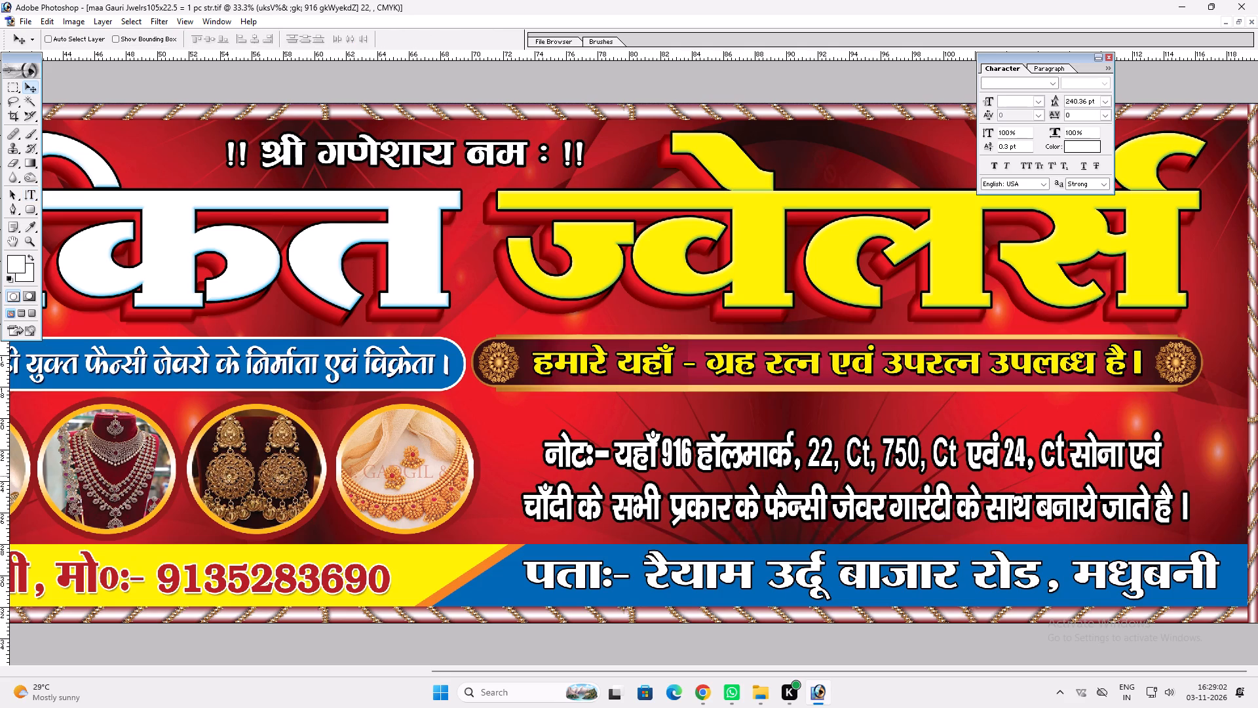
Shift the two-line नोट text slightly up and towards the jewellery circles, leaving more space above the address strip.
key("space")
key("space")
left_click_drag(1168, 527, 966, 528)
key("v")
left_click_drag(967, 508, 949, 490)
key("space")
left_click_drag(1030, 530, 915, 509)
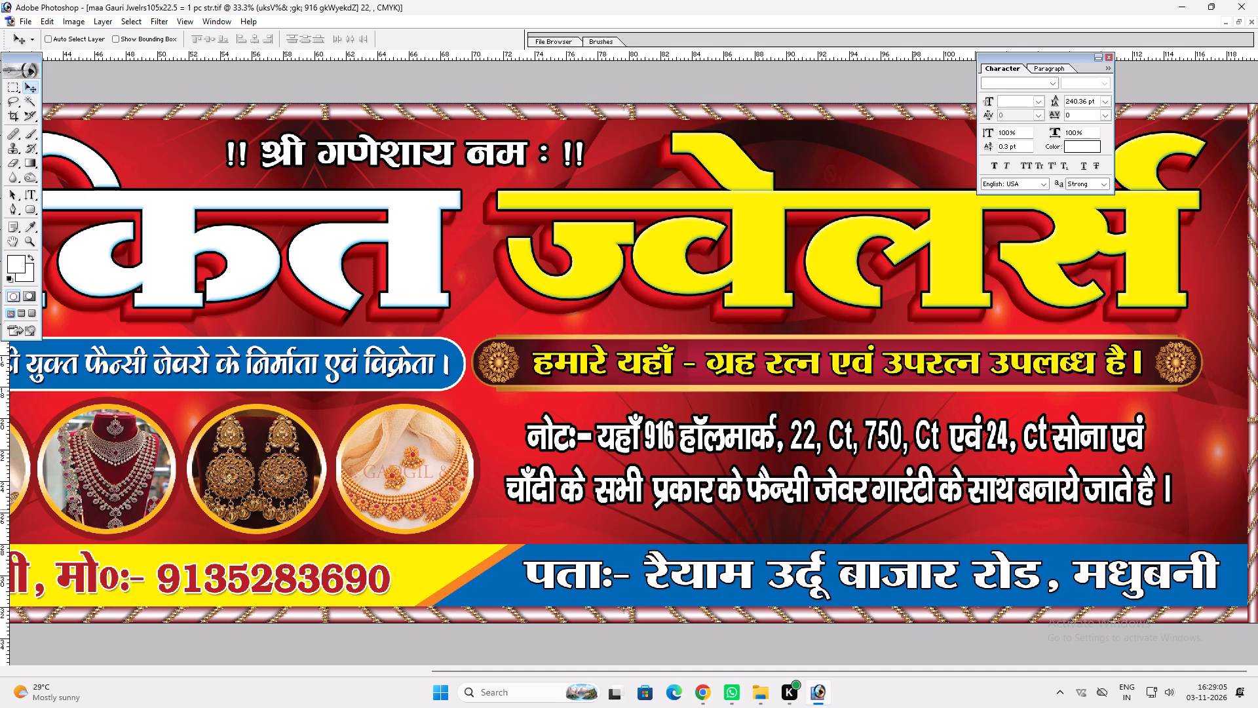
key("v")
Draw a rounded rectangle path with a 0.3 in corner radius around the two-line नोट text.
key("space")
key("space")
key("space")
key("space")
key("space")
key("space")
key("space")
key("space")
key("space")
key("u")
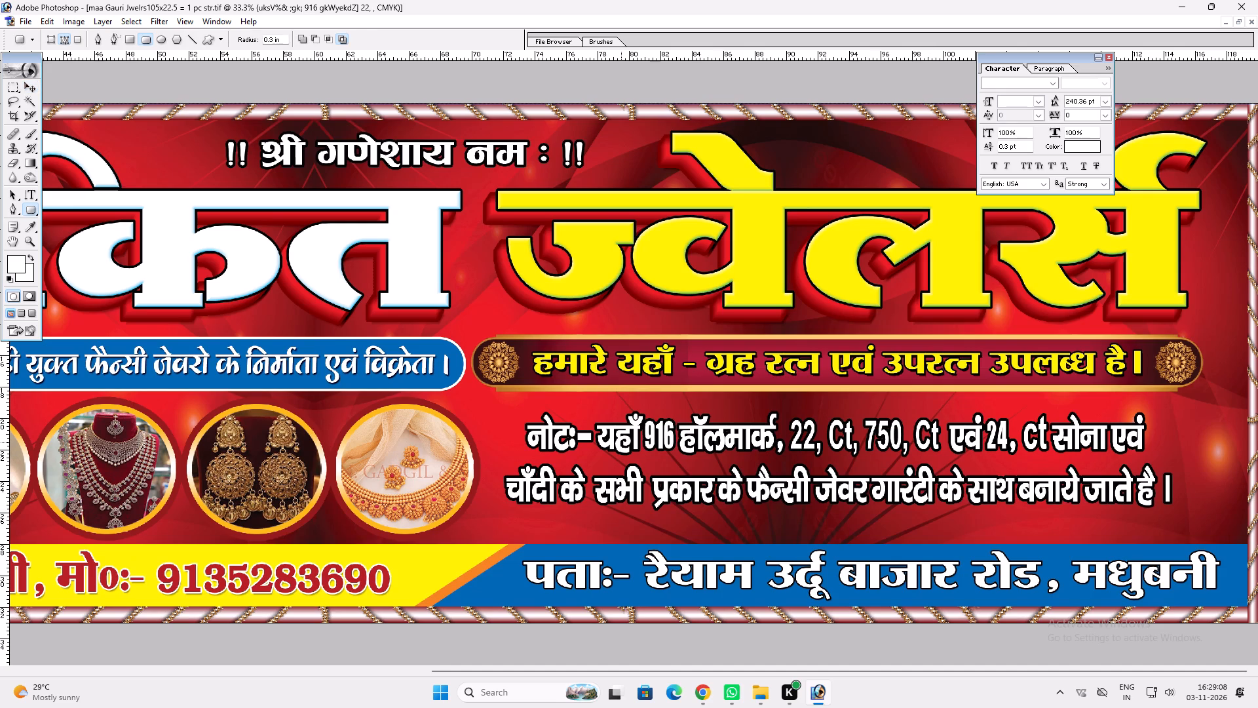
left_click_drag(498, 403, 1216, 522)
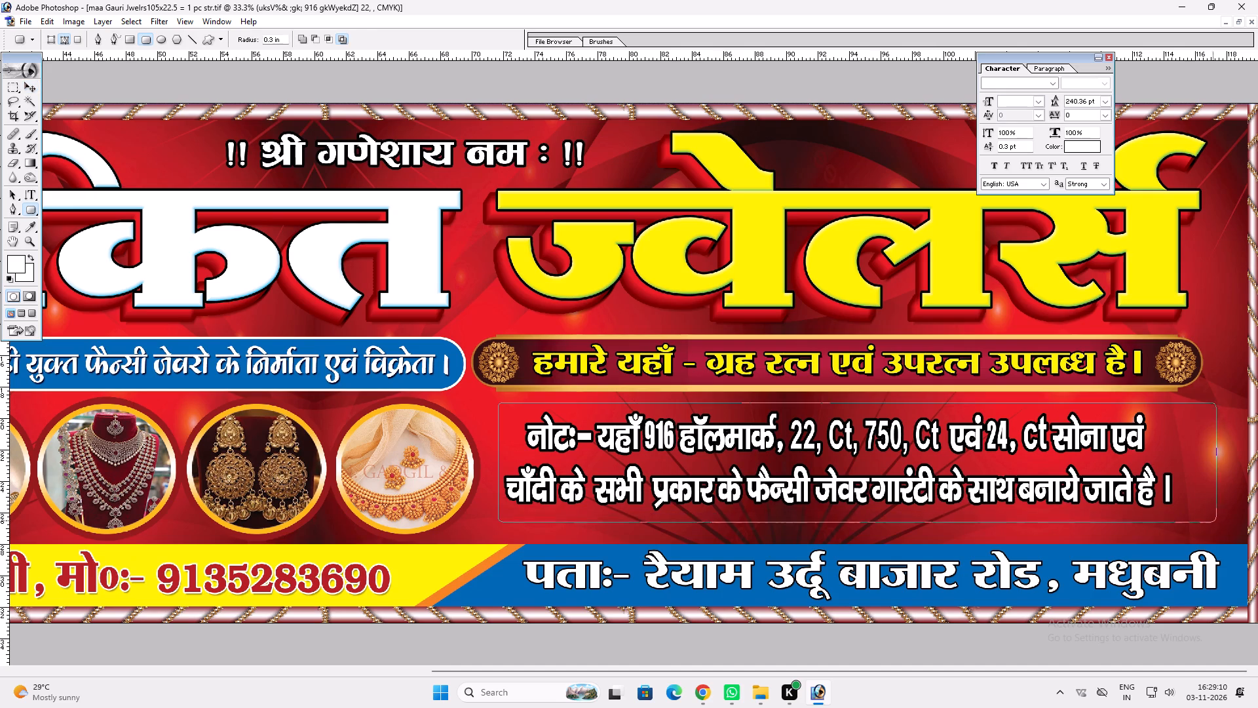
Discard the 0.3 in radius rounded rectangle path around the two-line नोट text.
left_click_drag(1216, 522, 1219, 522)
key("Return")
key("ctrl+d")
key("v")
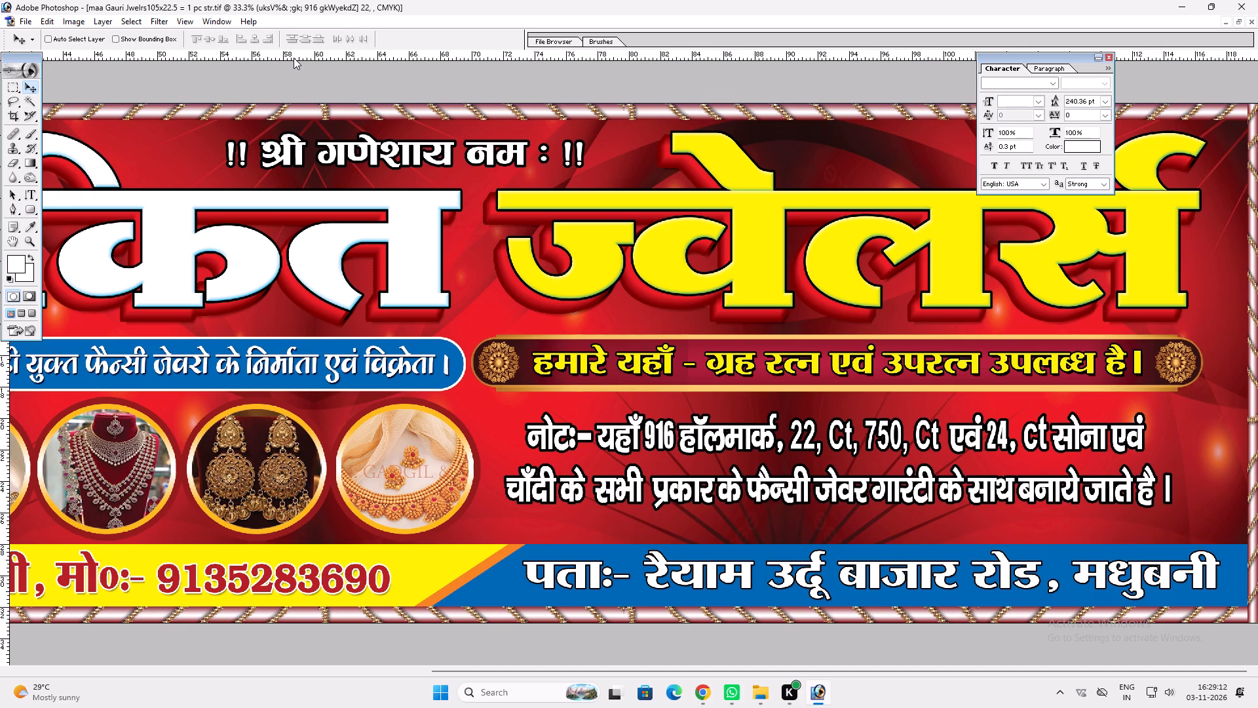
Draw a rounded rectangle path with a 0.8 in corner radius around the two-line नोट text, reaching almost to the banner's rope border.
key("u")
left_click_drag(284, 38, 0, 57)
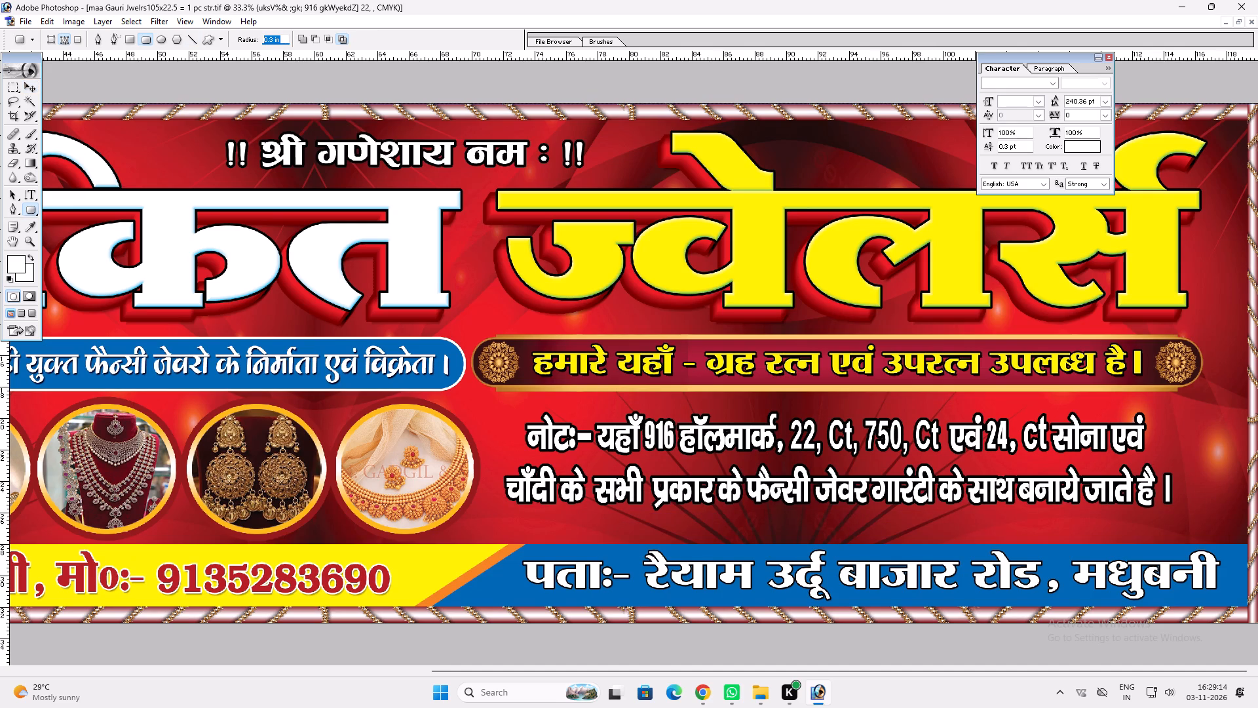
type("0.")
key("6")
key("BackSpace")
key("8")
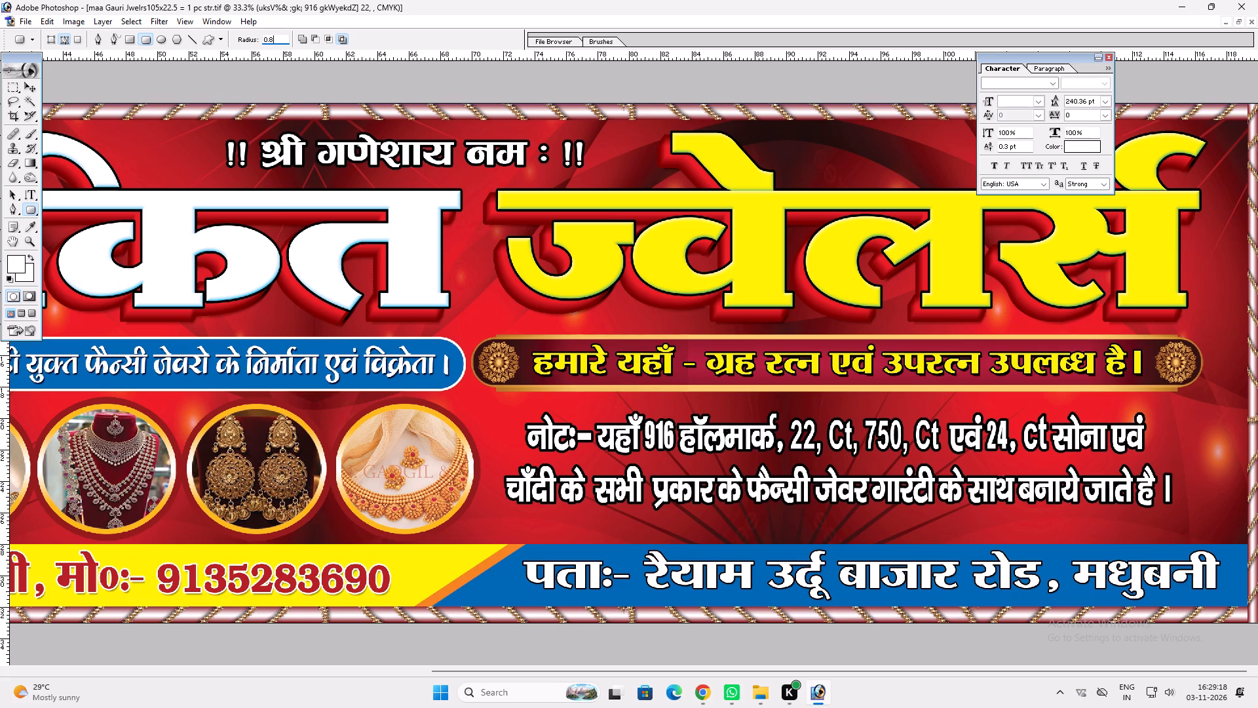
left_click_drag(506, 401, 1223, 529)
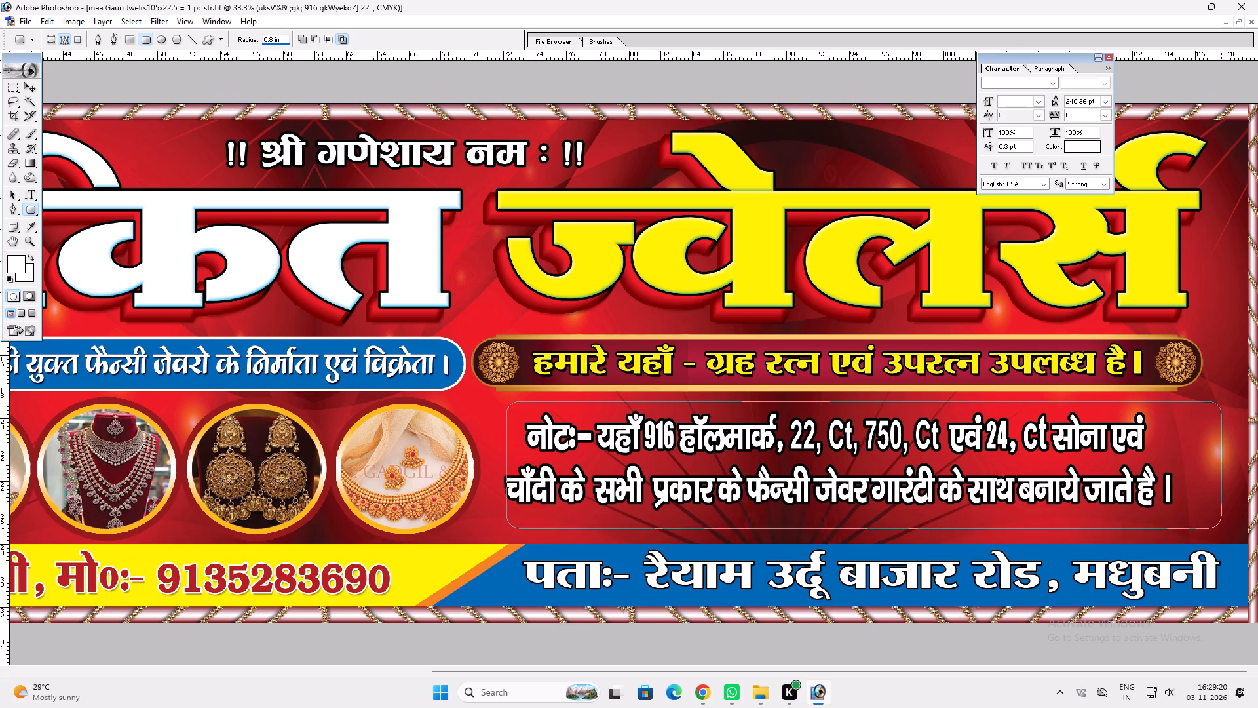
left_click_drag(1223, 529, 1237, 532)
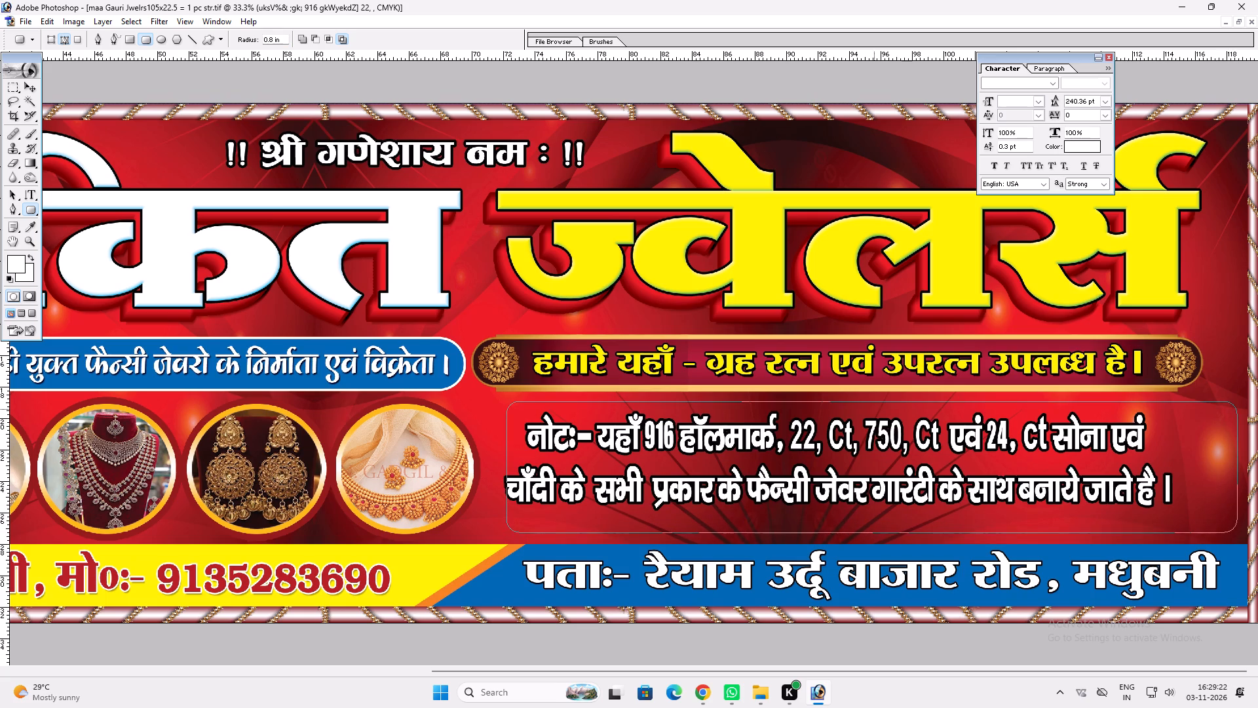
Convert the rounded path to a selection, copy the white background layer inside it onto a new layer, and bring that panel to the front.
key("ctrl+Return")
key("v")
right_click(468, 399)
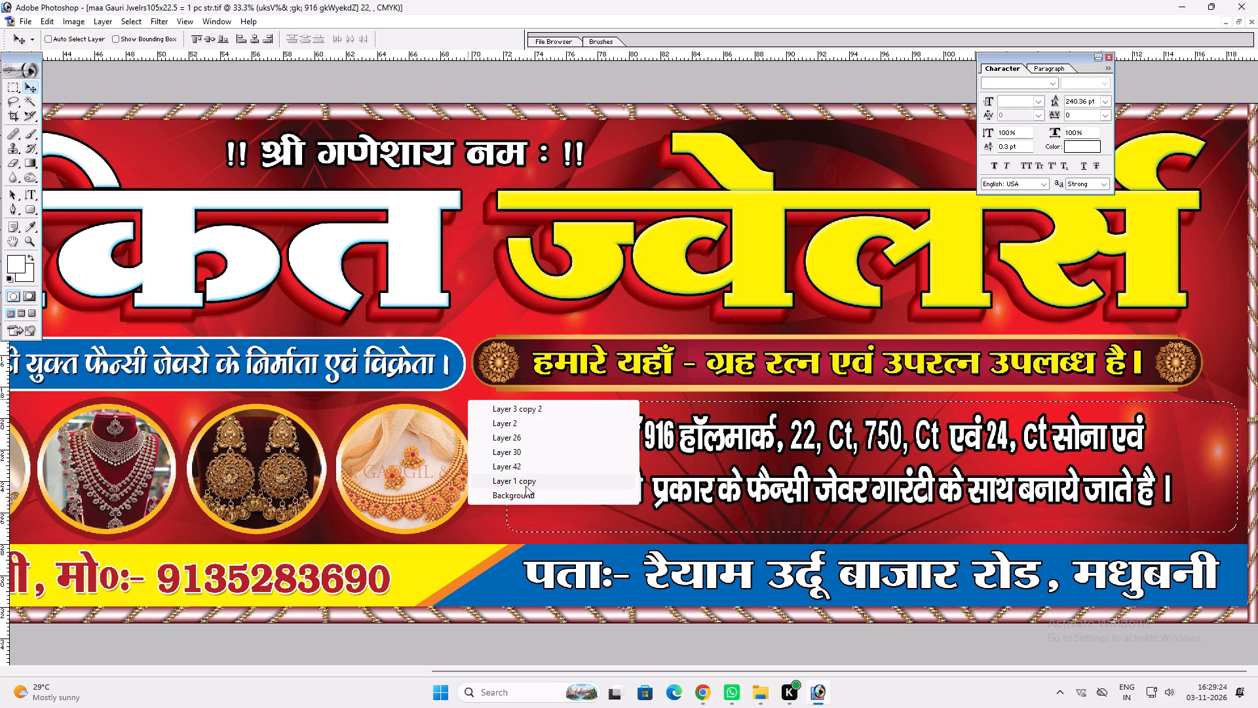
left_click(525, 490)
key("ctrl+c")
key("ctrl+v")
key("ctrl+shift+bracketright")
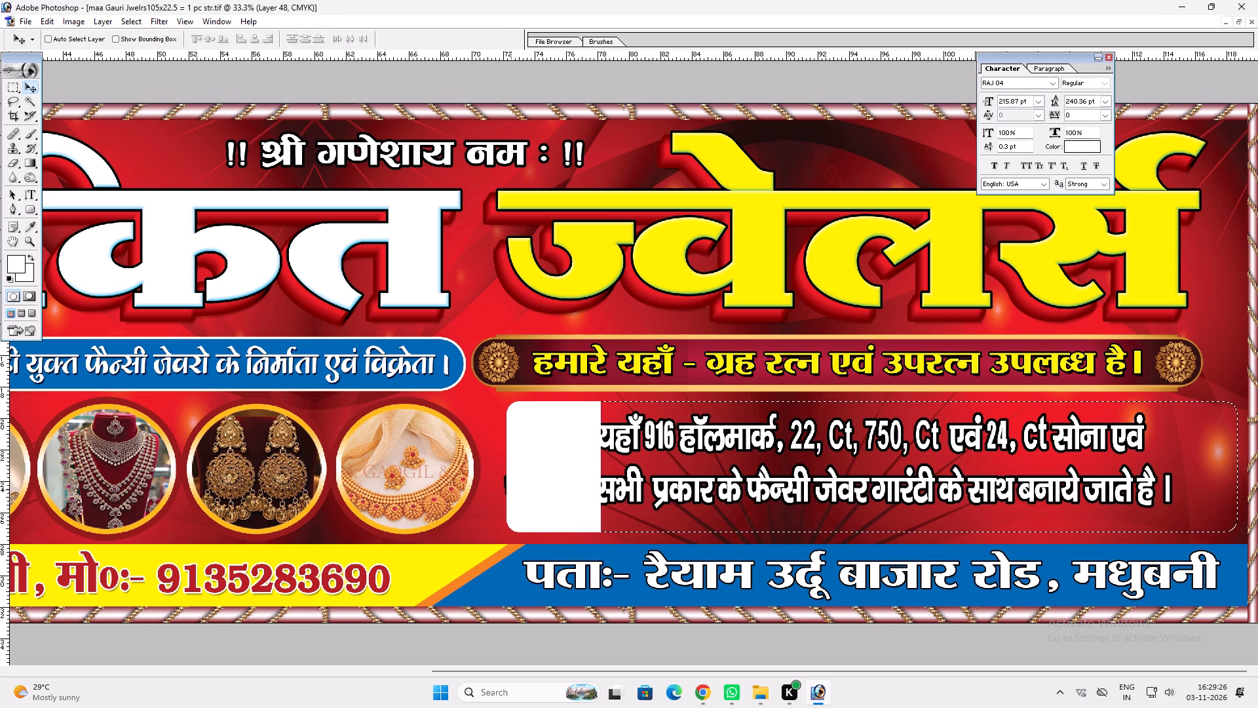
Apply a linear gradient overlay to the white panel, yellow at its bottom fading to white at its top, with both colour stops moved inward.
key("alt+l")
type("yg")
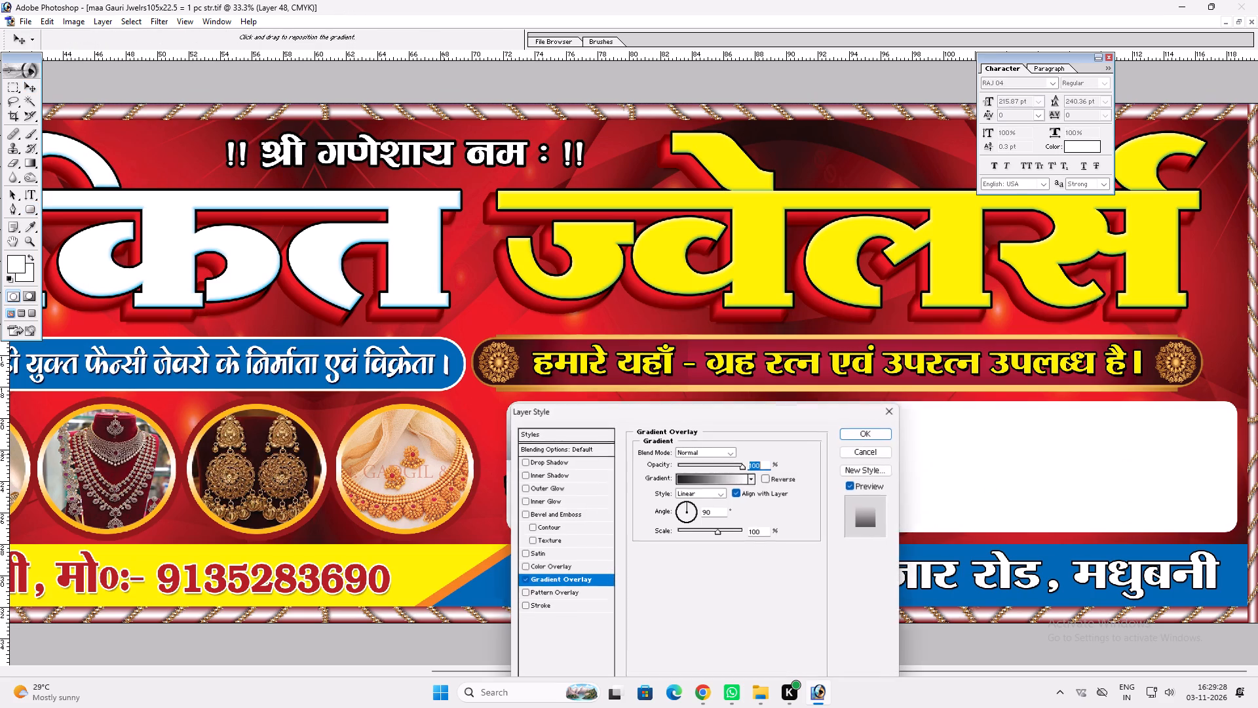
left_click(708, 479)
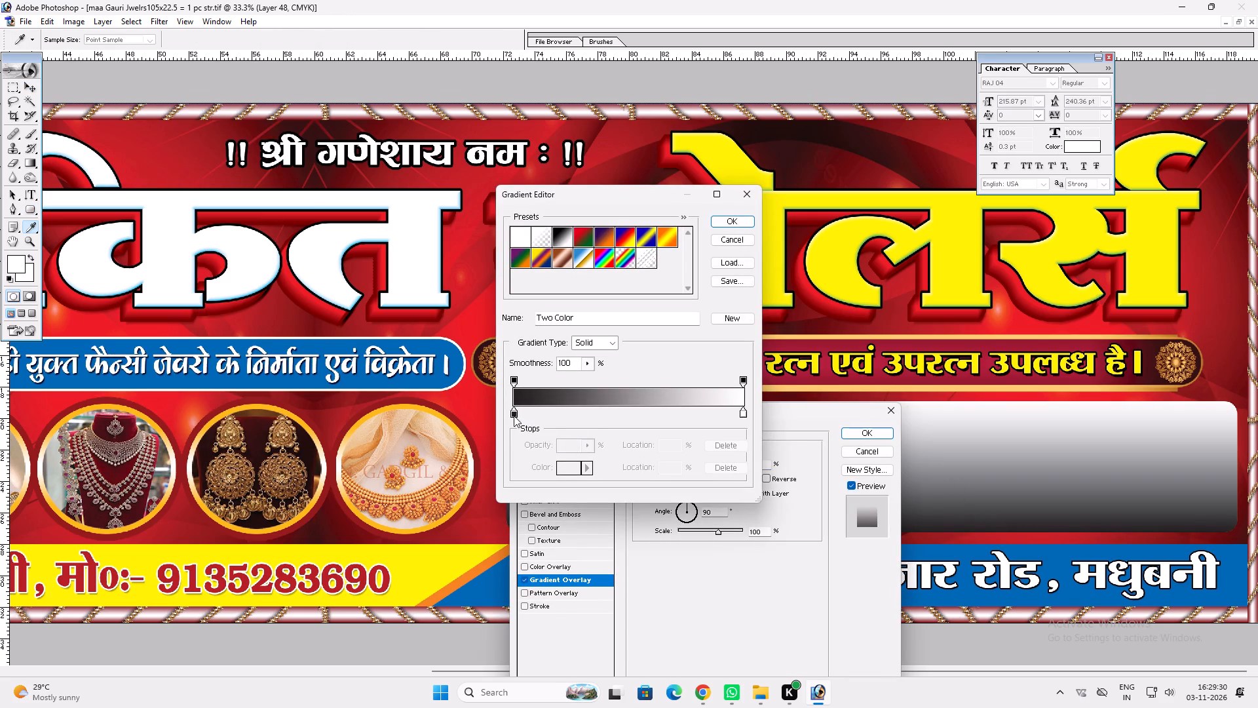
left_click_drag(514, 416, 590, 423)
left_click(569, 458)
double_click(567, 460)
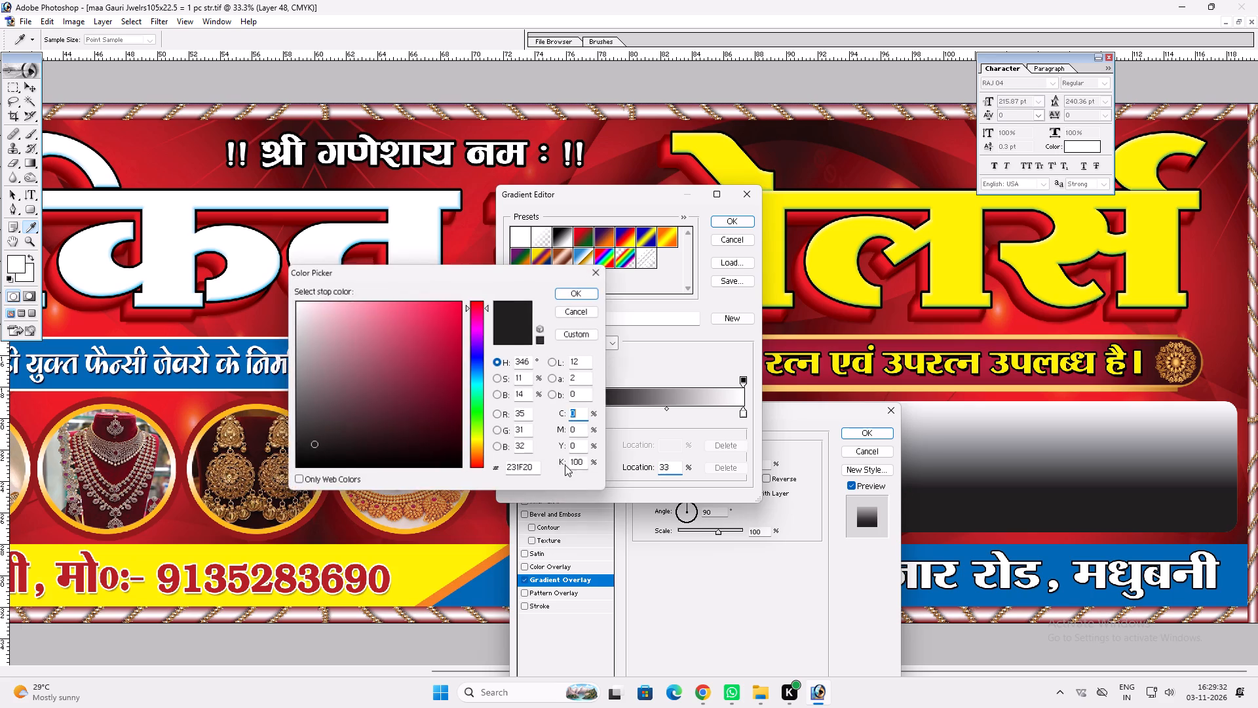
left_click(440, 562)
key("Return")
left_click_drag(587, 414, 556, 417)
left_click_drag(741, 414, 712, 418)
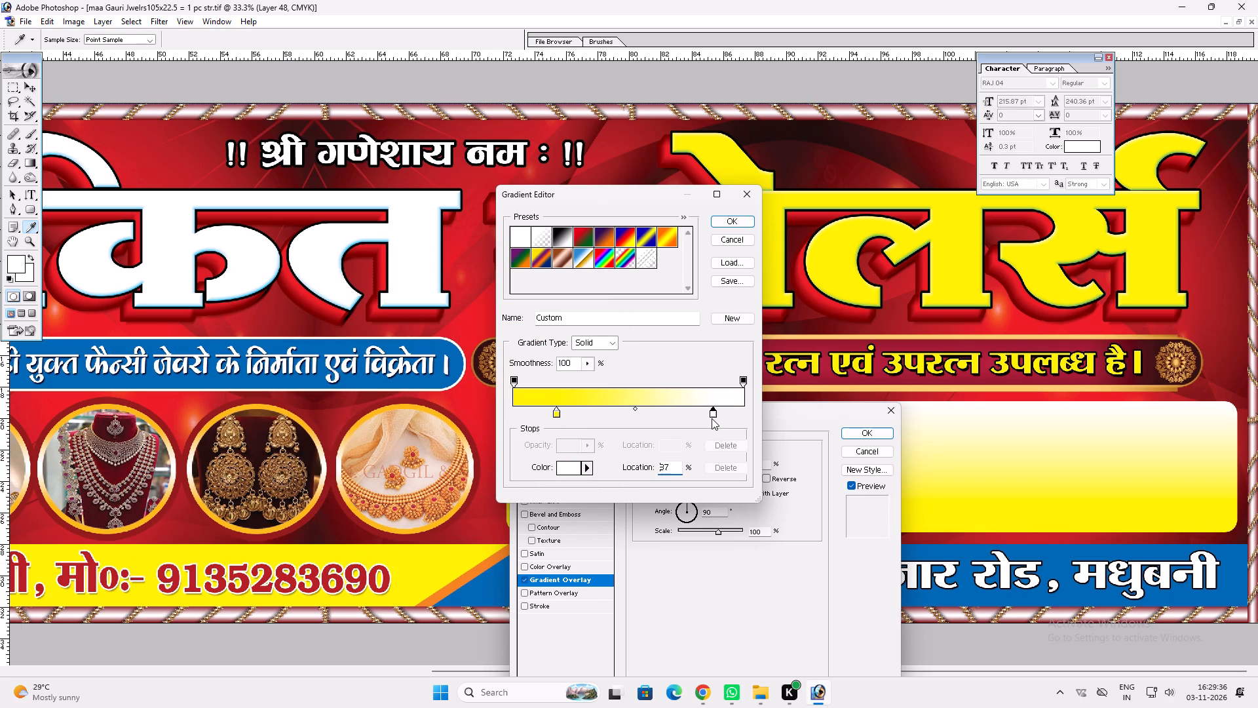
left_click_drag(712, 418, 704, 419)
key("Return")
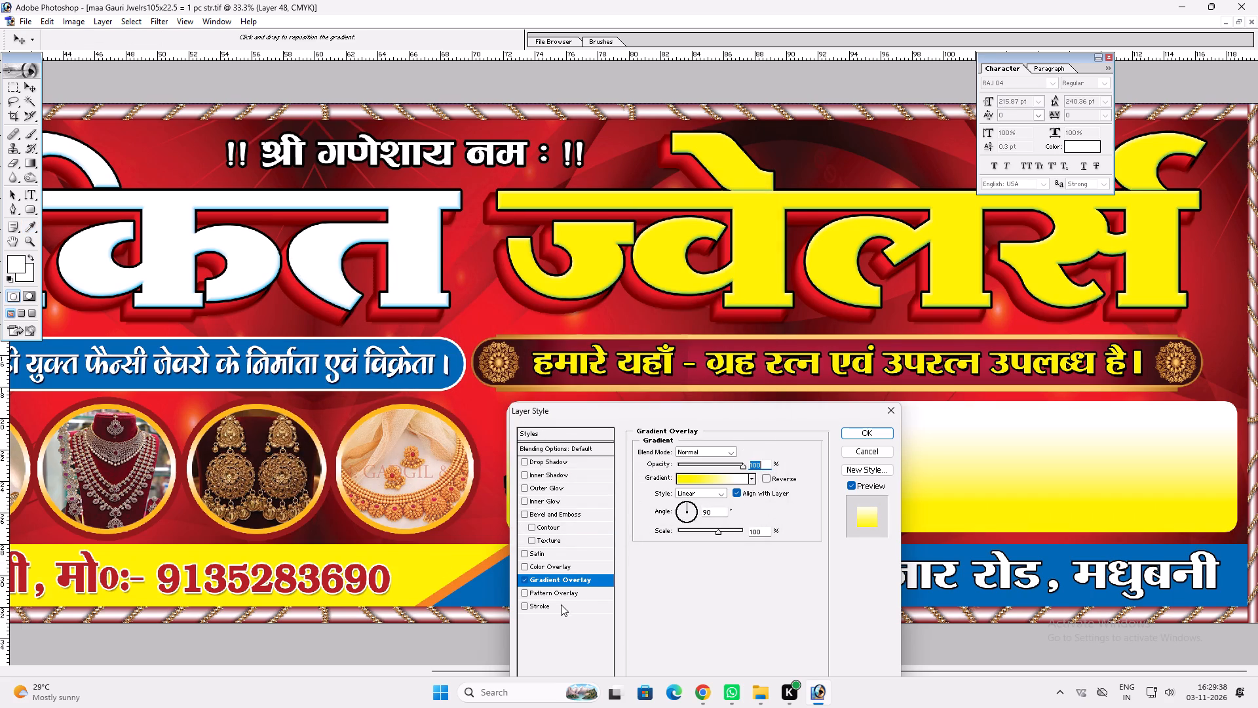
Add an 11 px outside stroke in dark red 9A0003 to the gradient panel.
left_click(556, 602)
left_click(664, 532)
left_click_drag(449, 429, 499, 473)
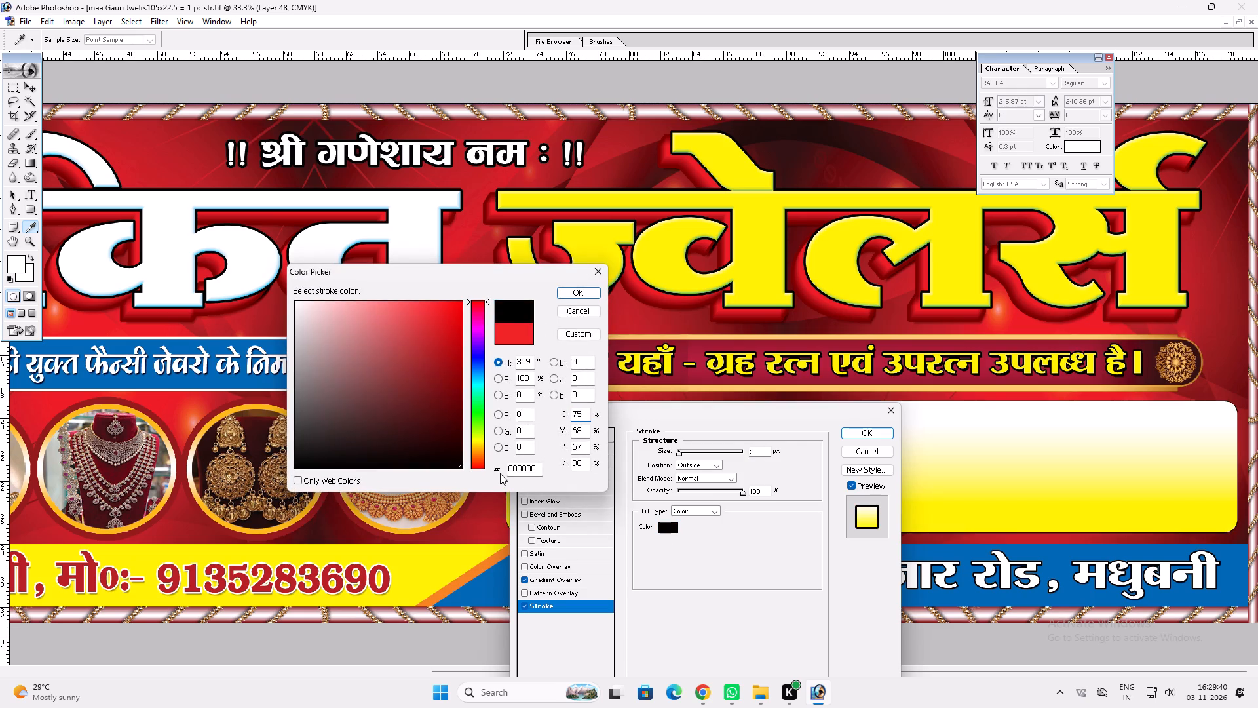
key("Return")
scroll(721, 593, "up", 9)
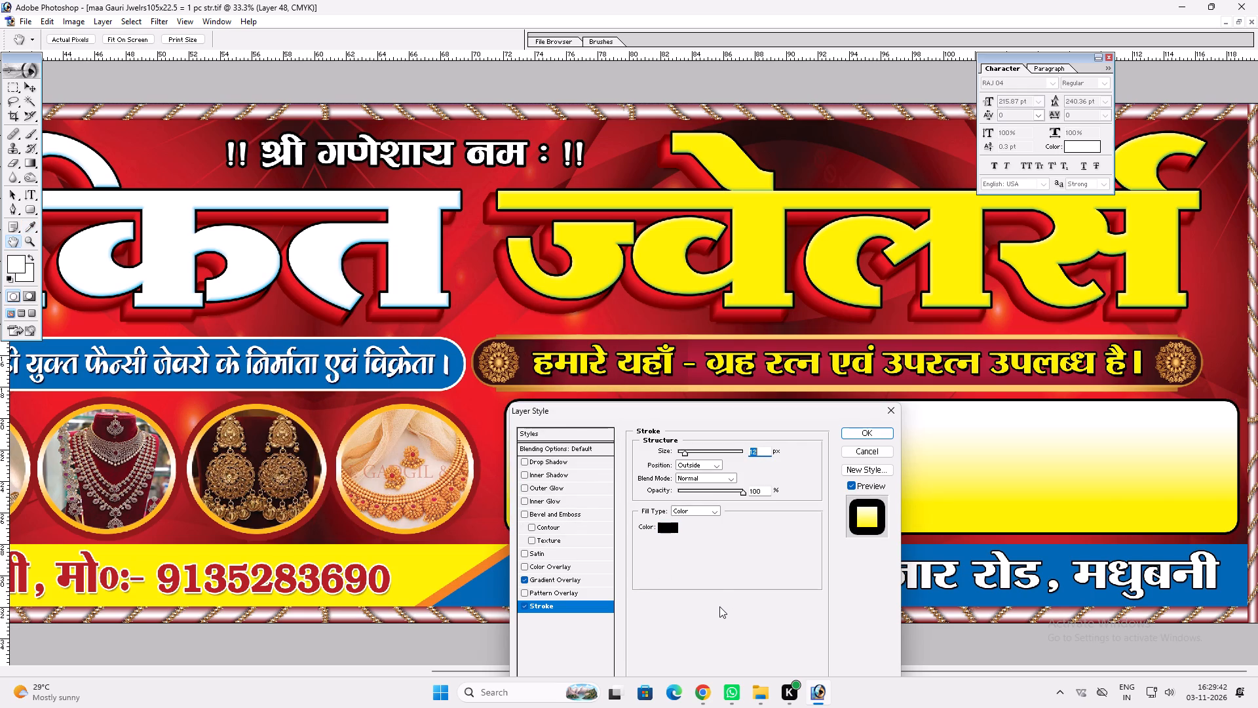
scroll(719, 606, "down", 1)
left_click(666, 526)
left_click_drag(446, 363, 463, 367)
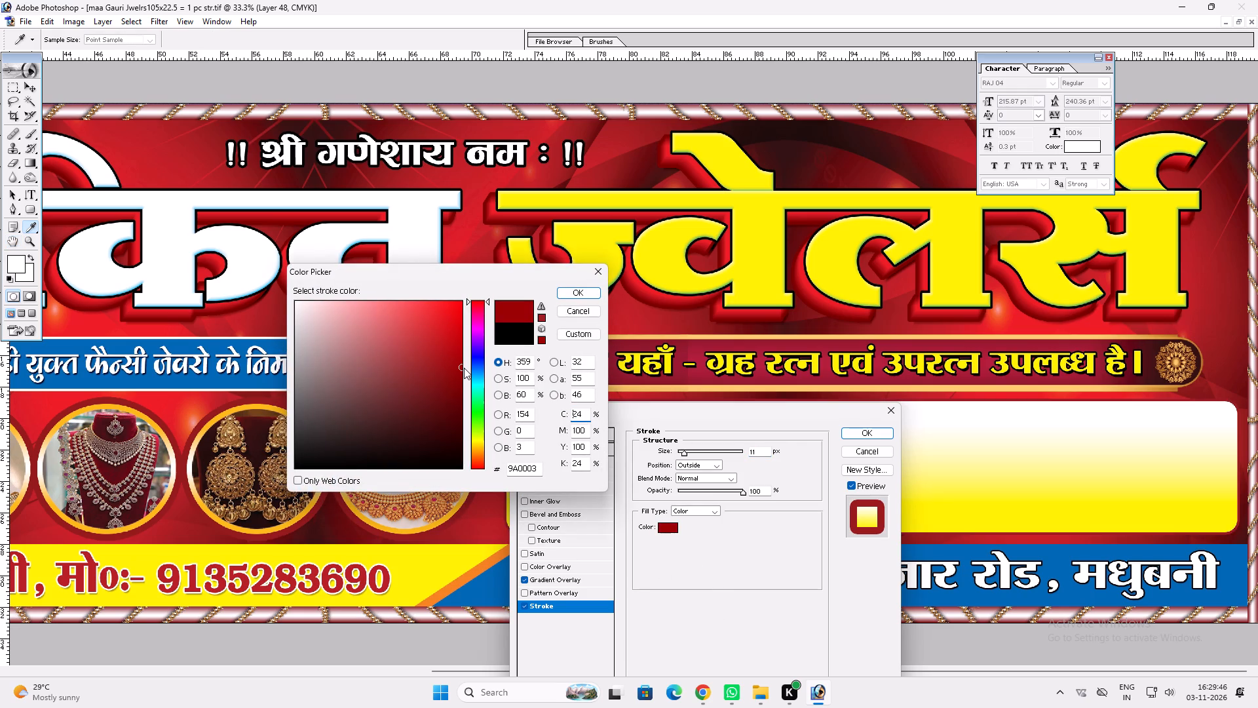
key("Return")
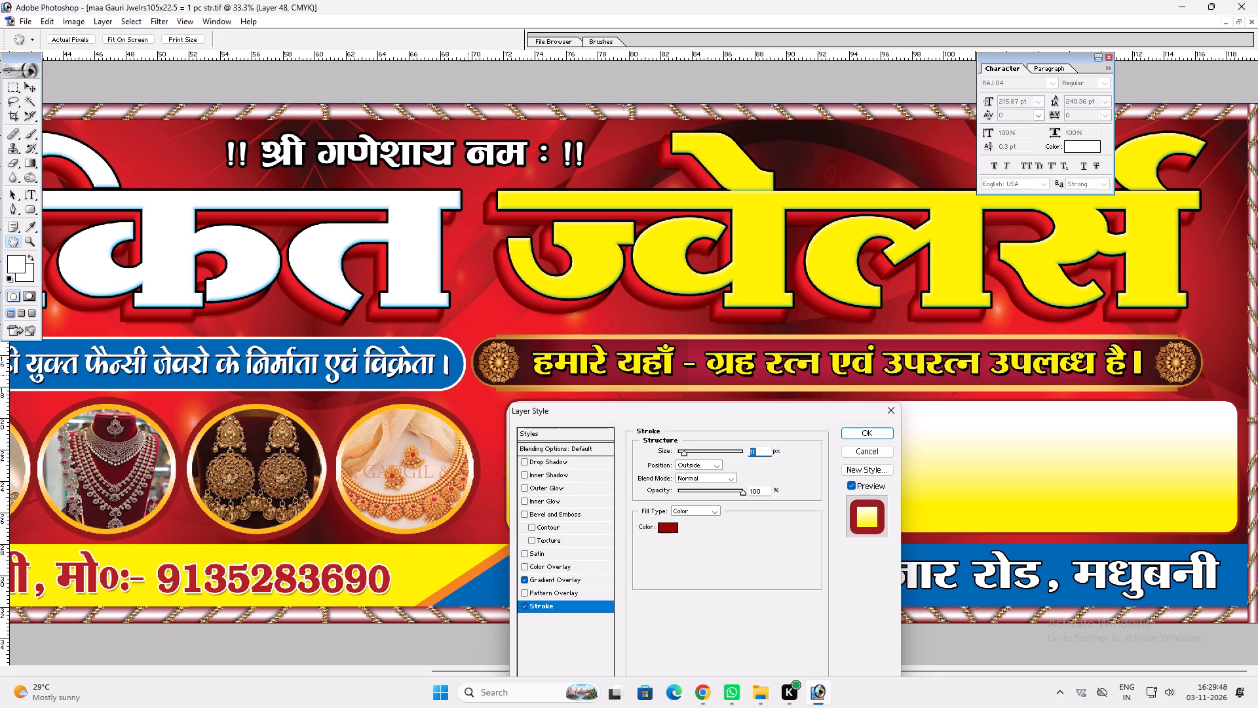
key("Return")
key("Return")
Add a drop shadow to the gradient panel with 100% opacity, a short distance and an increased size.
key("alt+l")
type("yd")
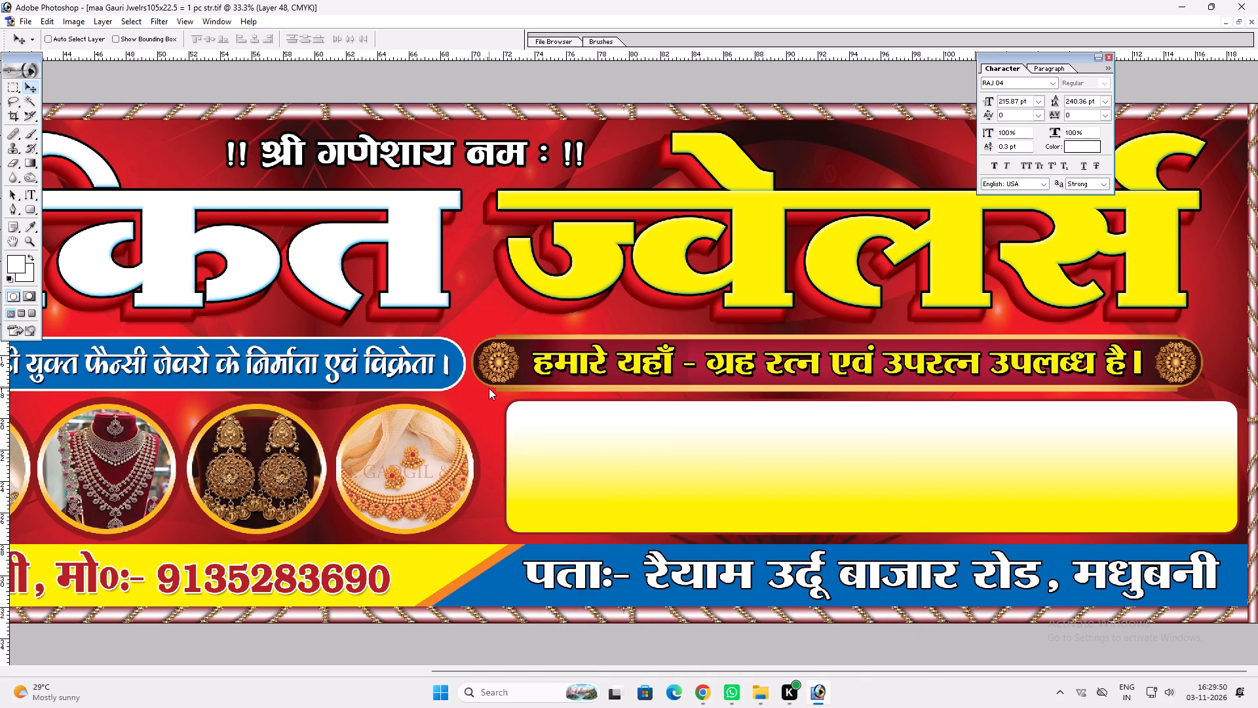
left_click_drag(734, 468, 784, 467)
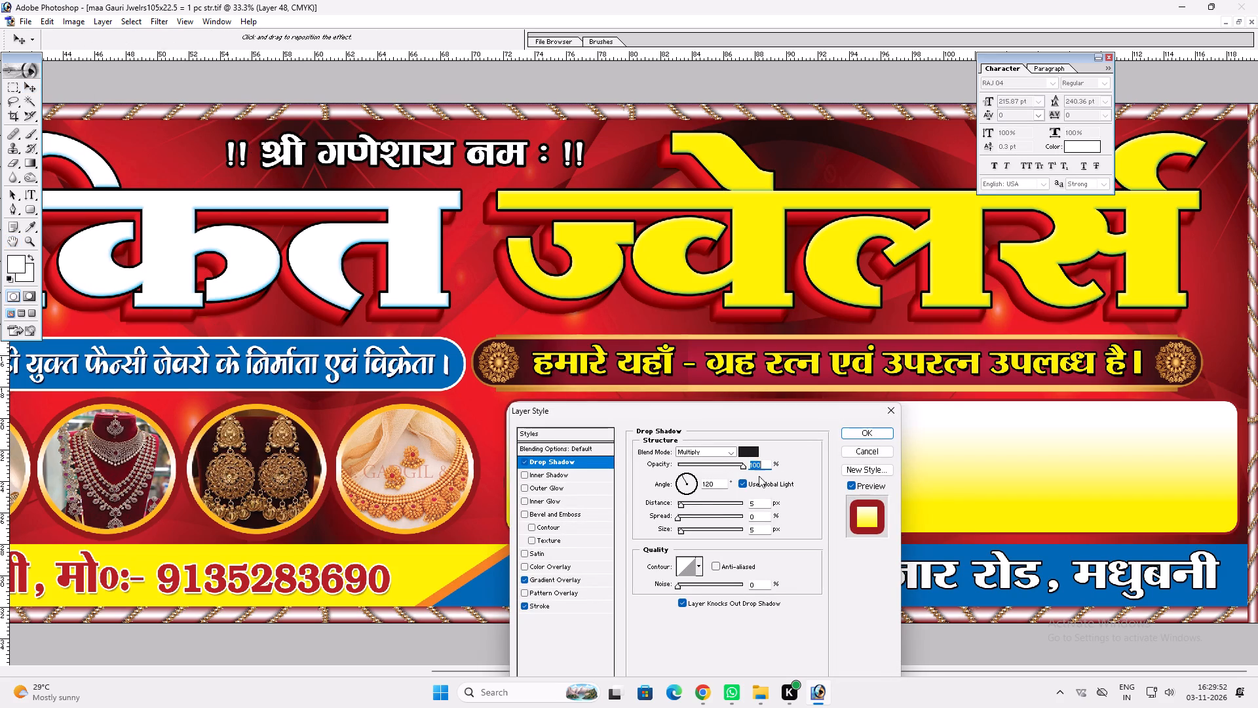
left_click_drag(691, 500, 696, 500)
left_click(693, 501)
left_click(687, 530)
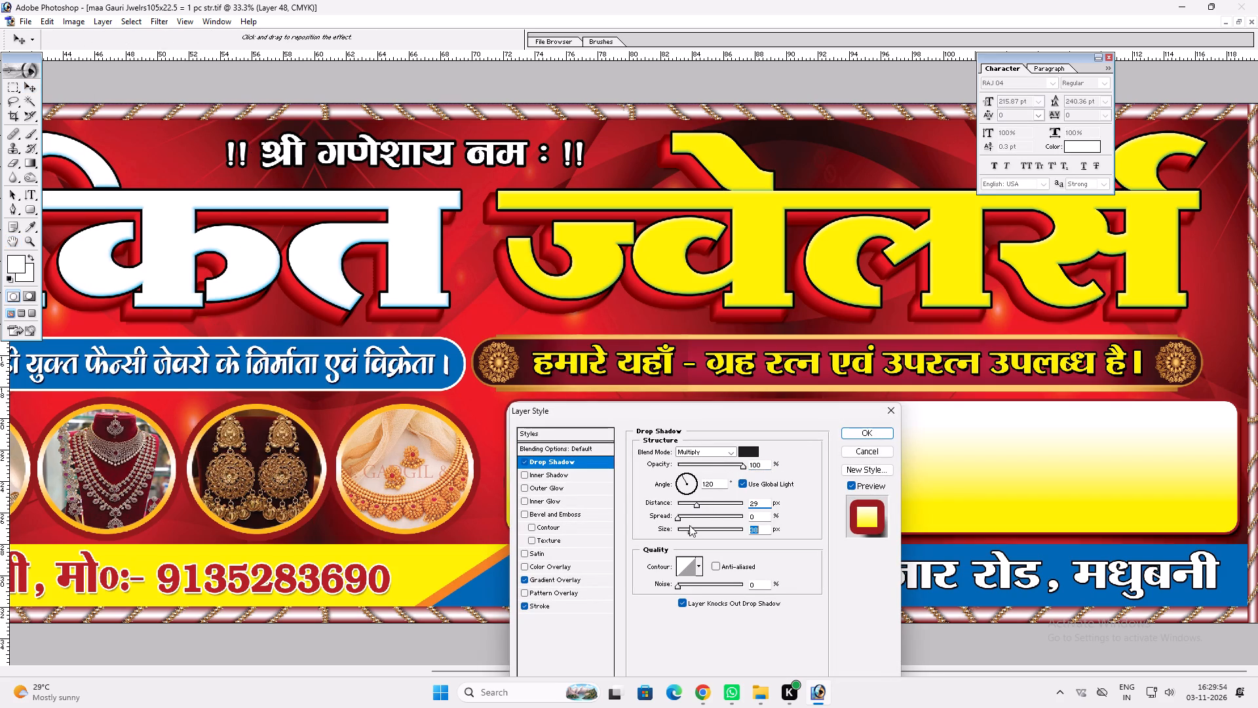
left_click(686, 522)
left_click_drag(696, 505, 682, 505)
key("Return")
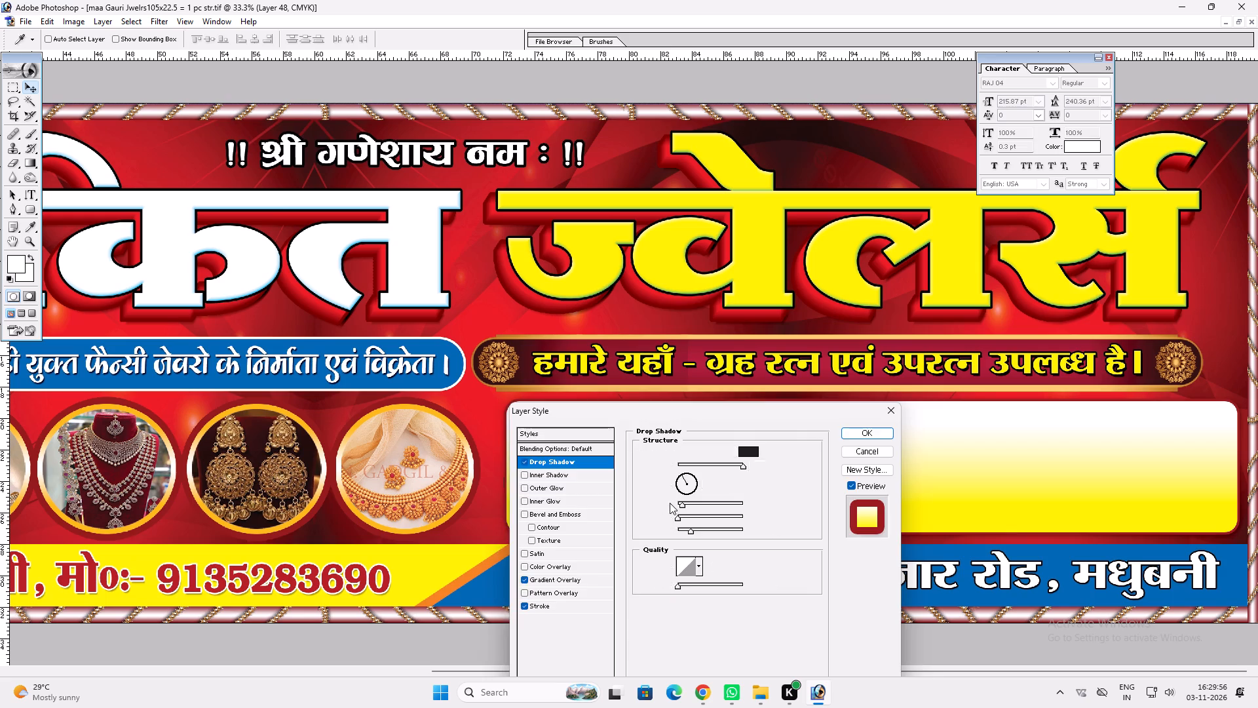
Bring the two-line नोट text layer in front of the gradient panel.
key("v")
key("t")
left_click(664, 482)
key("Return")
key("ctrl+shift+bracketright")
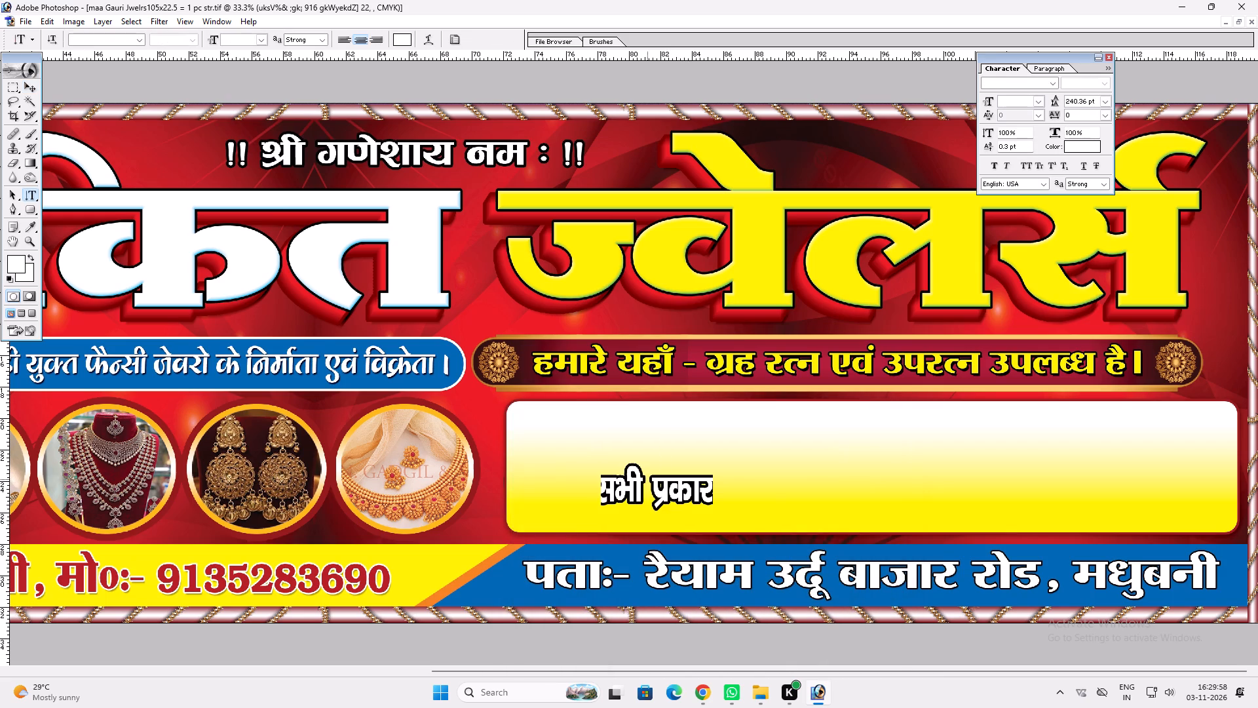
Reposition the नोट text within the panel and scale it to about 106% width and 111% height to fill the panel.
key("v")
left_click_drag(719, 519, 728, 517)
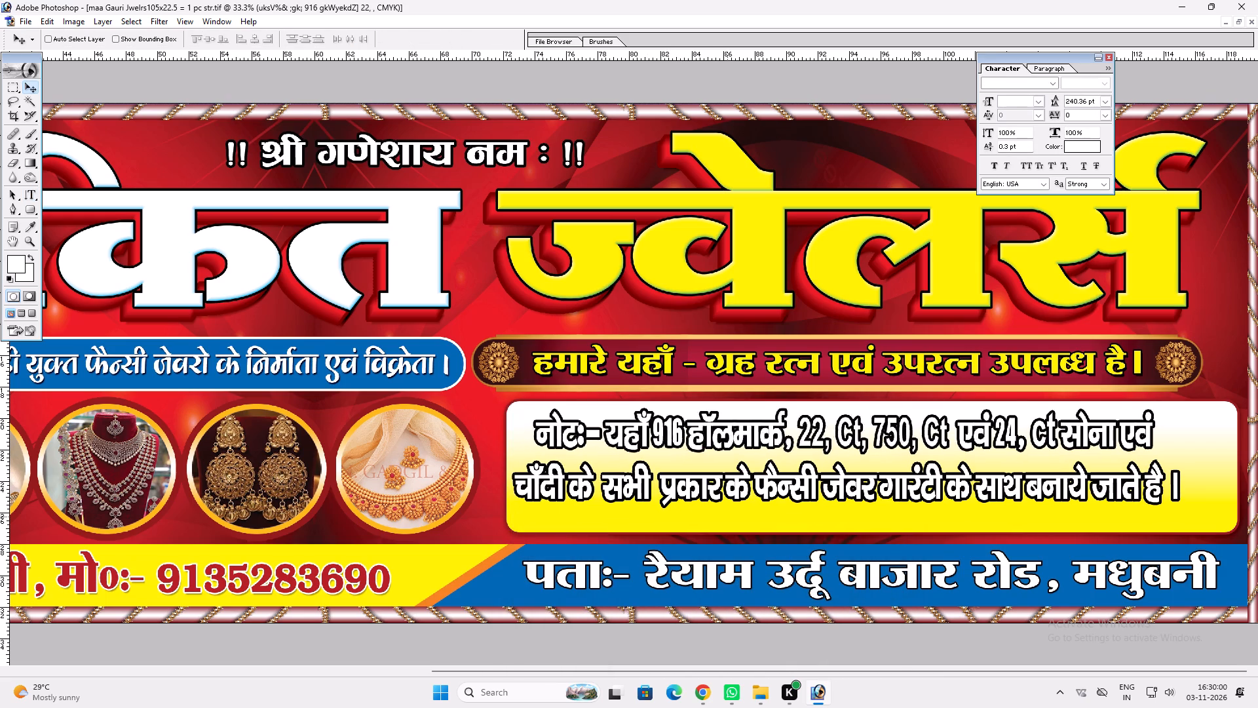
left_click_drag(728, 517, 737, 517)
key("ctrl+t")
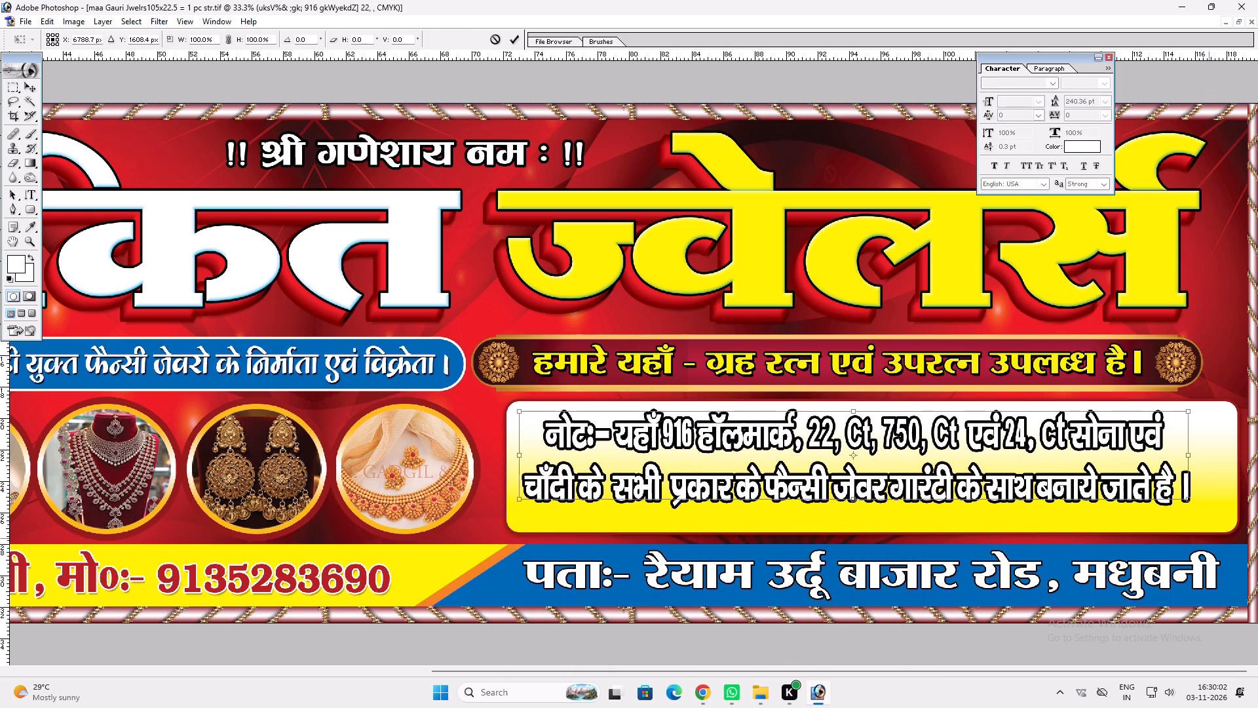
left_click_drag(1188, 500, 1227, 507, "shift")
left_click_drag(1208, 503, 1201, 507, "shift")
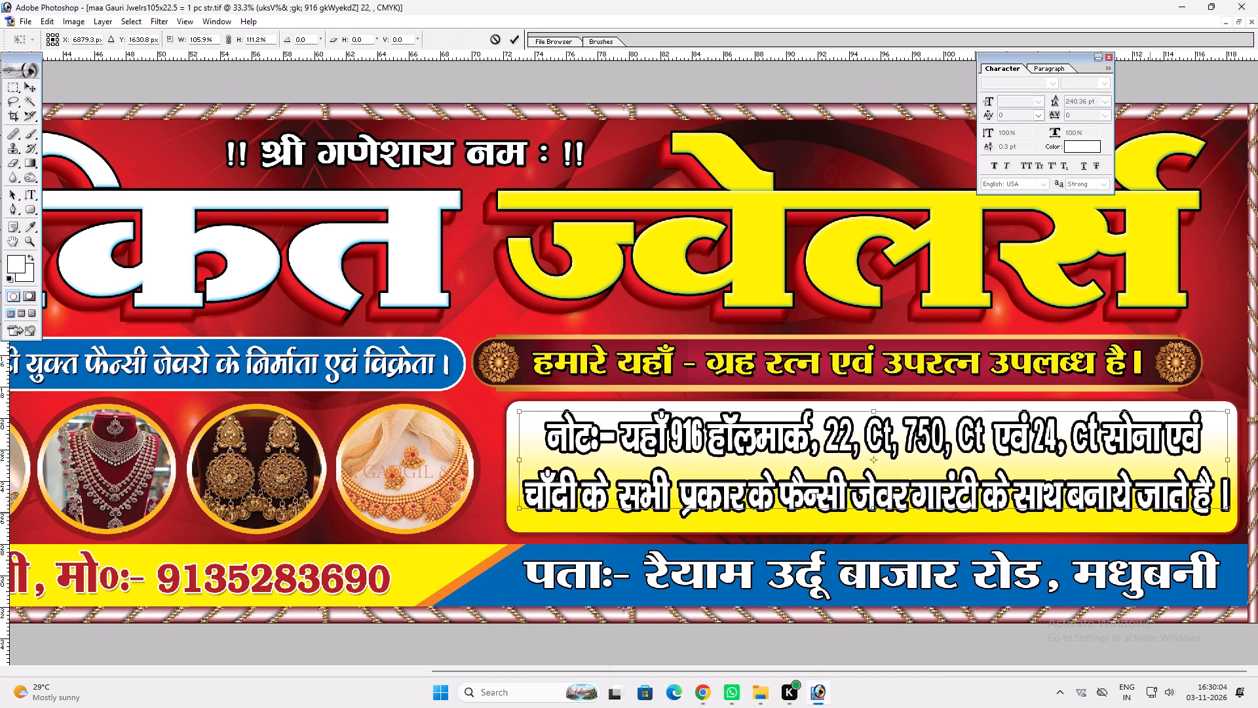
key("shift+Return")
Add a colour overlay to the नोट text in red B82025, sampled from the phone number lettering.
key("v")
key("alt+l")
type("yn")
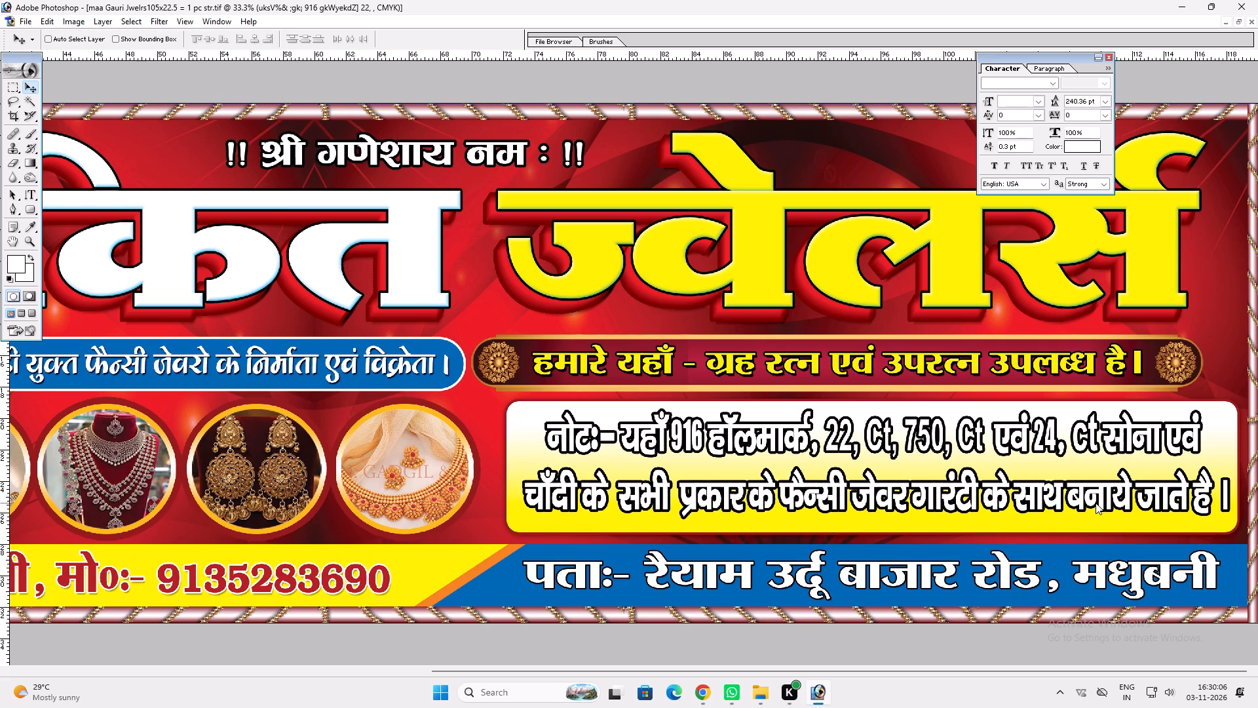
left_click(584, 565)
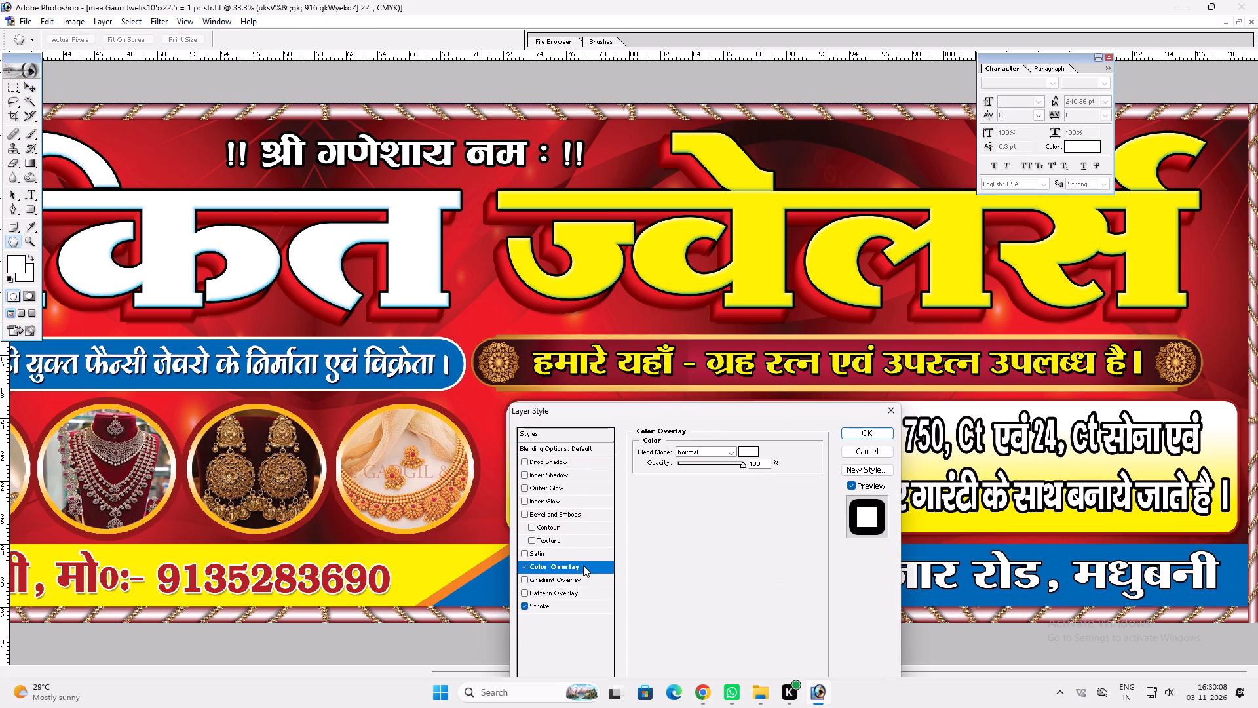
left_click(753, 450)
left_click(364, 575)
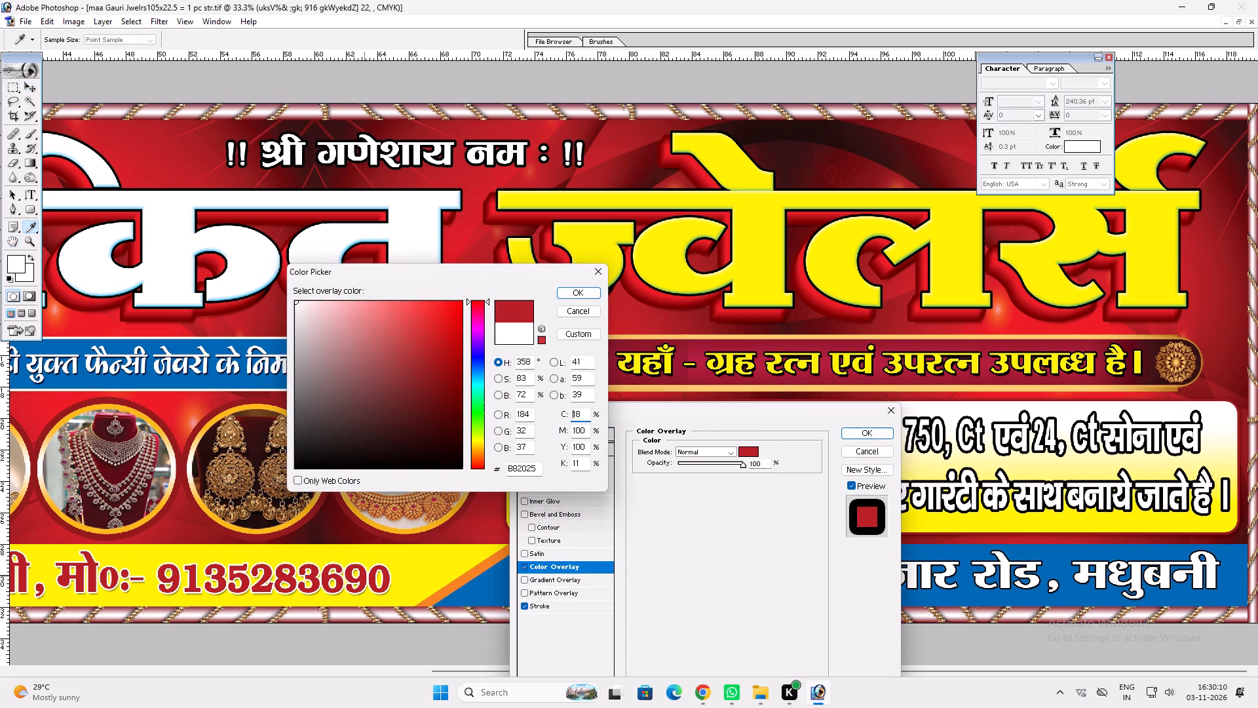
key("Return")
Change the नोट text's stroke colour to white, sampled from the shop name lettering.
left_click(543, 606)
left_click(664, 530)
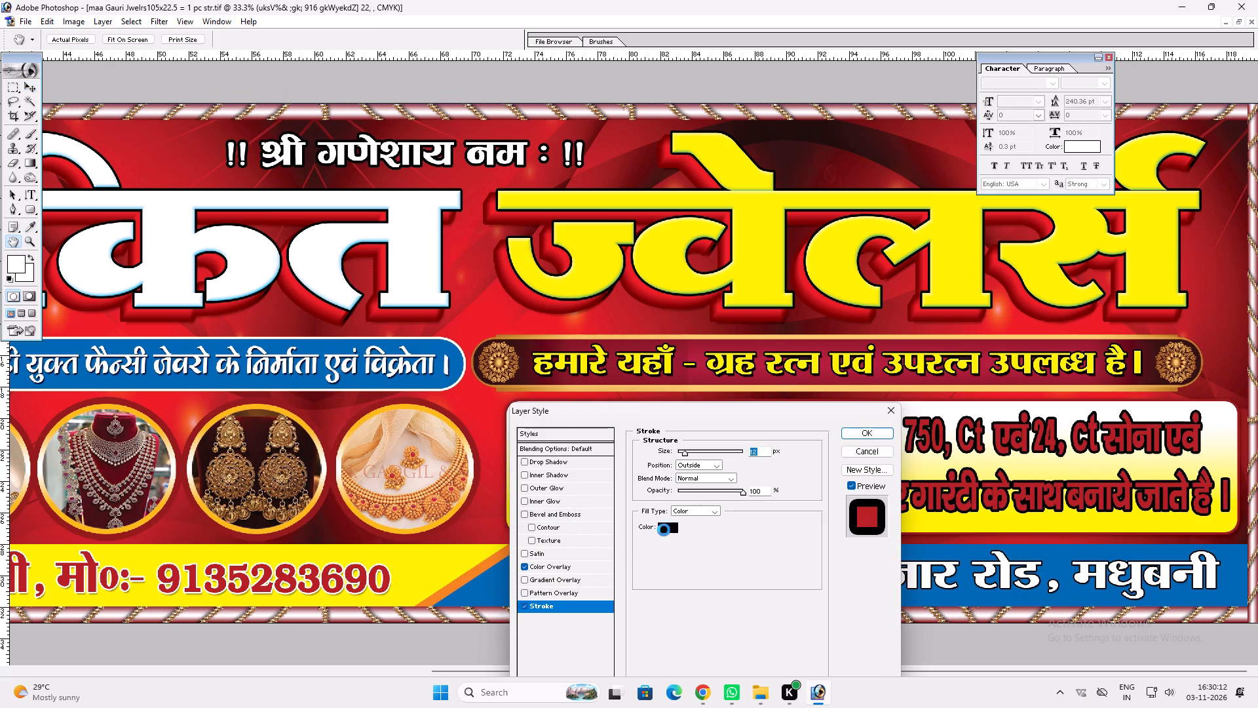
left_click_drag(377, 374, 111, 181)
key("Return")
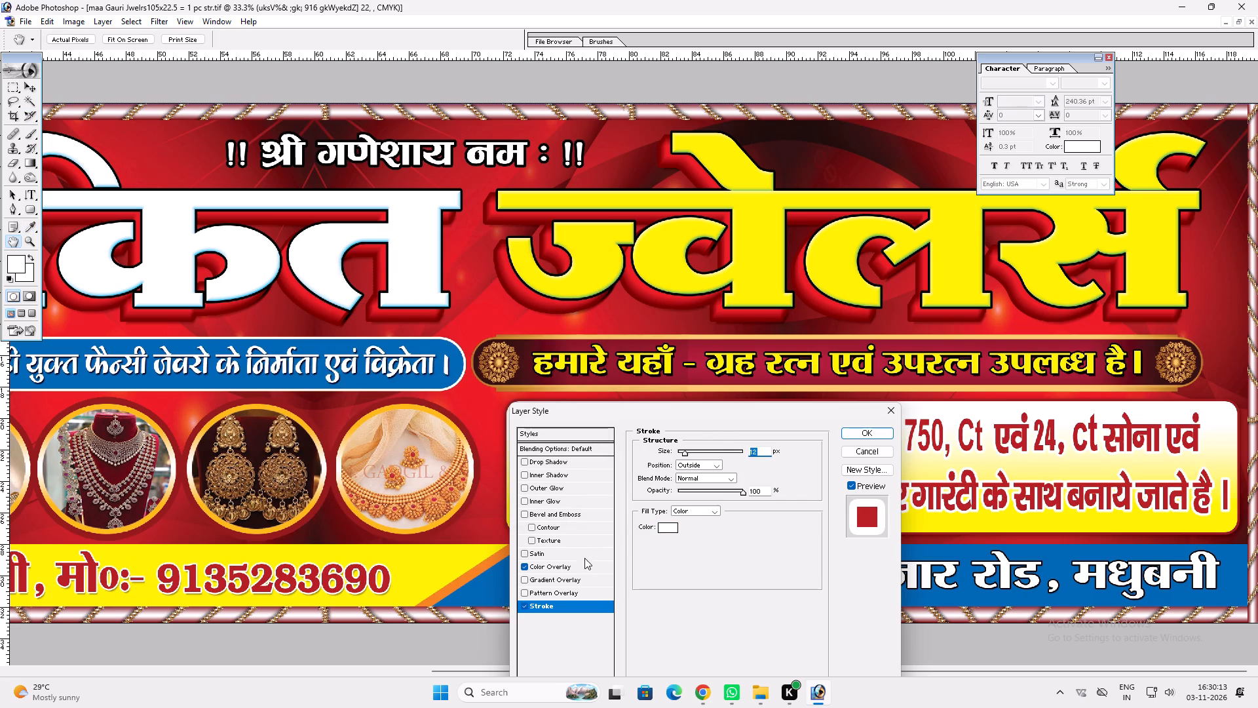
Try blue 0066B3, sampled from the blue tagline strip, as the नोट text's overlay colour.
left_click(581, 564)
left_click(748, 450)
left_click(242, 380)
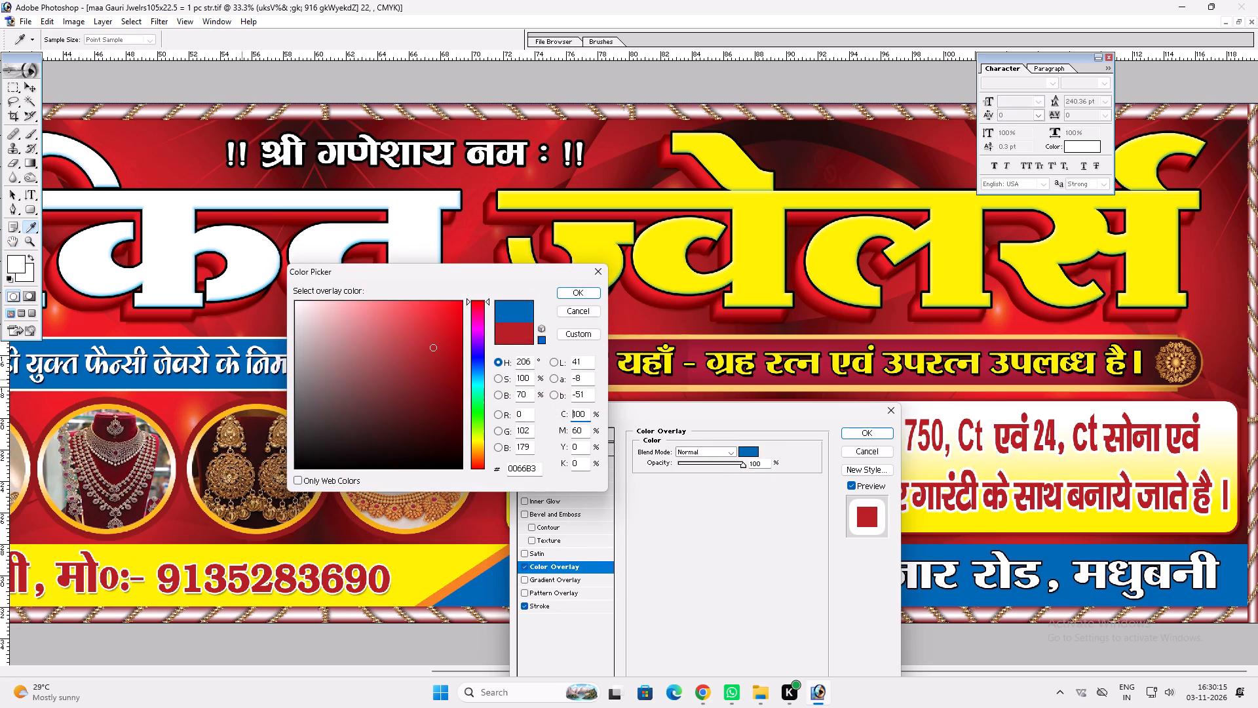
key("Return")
Set the नोट text's overlay colour to dark navy with CMYK values 100, 100, 0, 60 and apply the style.
left_click(747, 453)
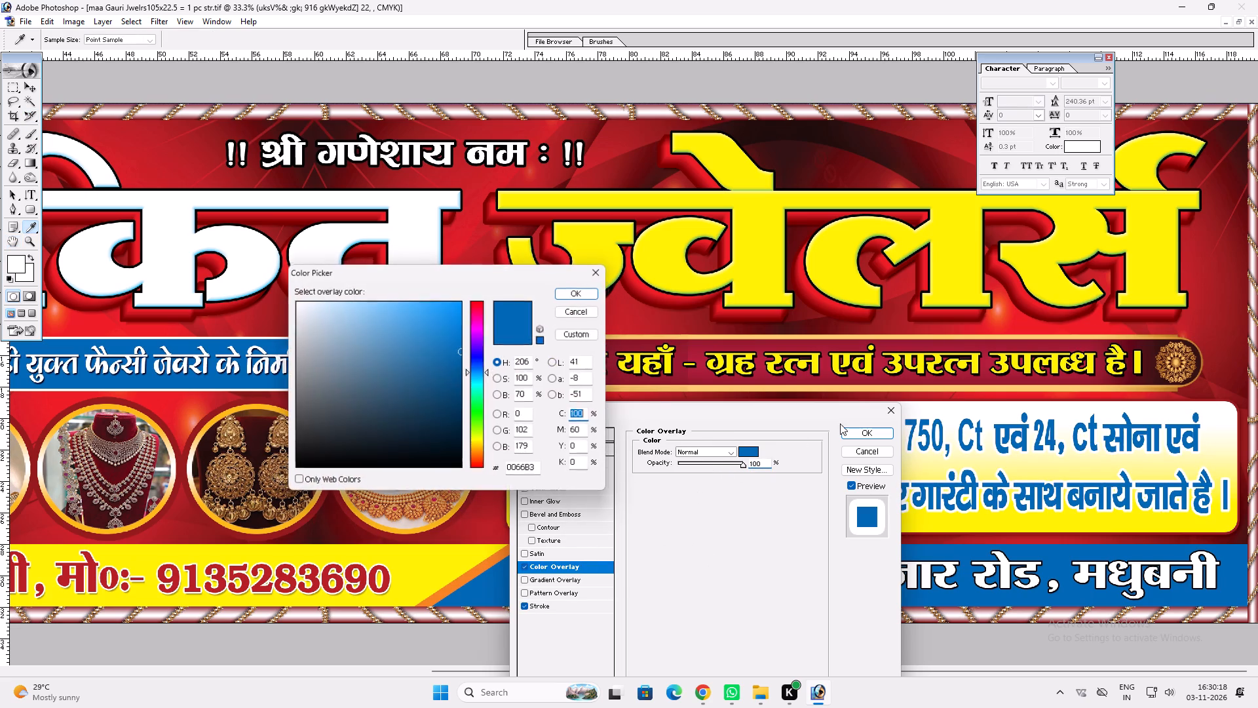
type("100")
key("Tab")
type("100")
key("Tab")
key("6")
key("Tab")
key("Tab")
key("0")
key("shift+Tab")
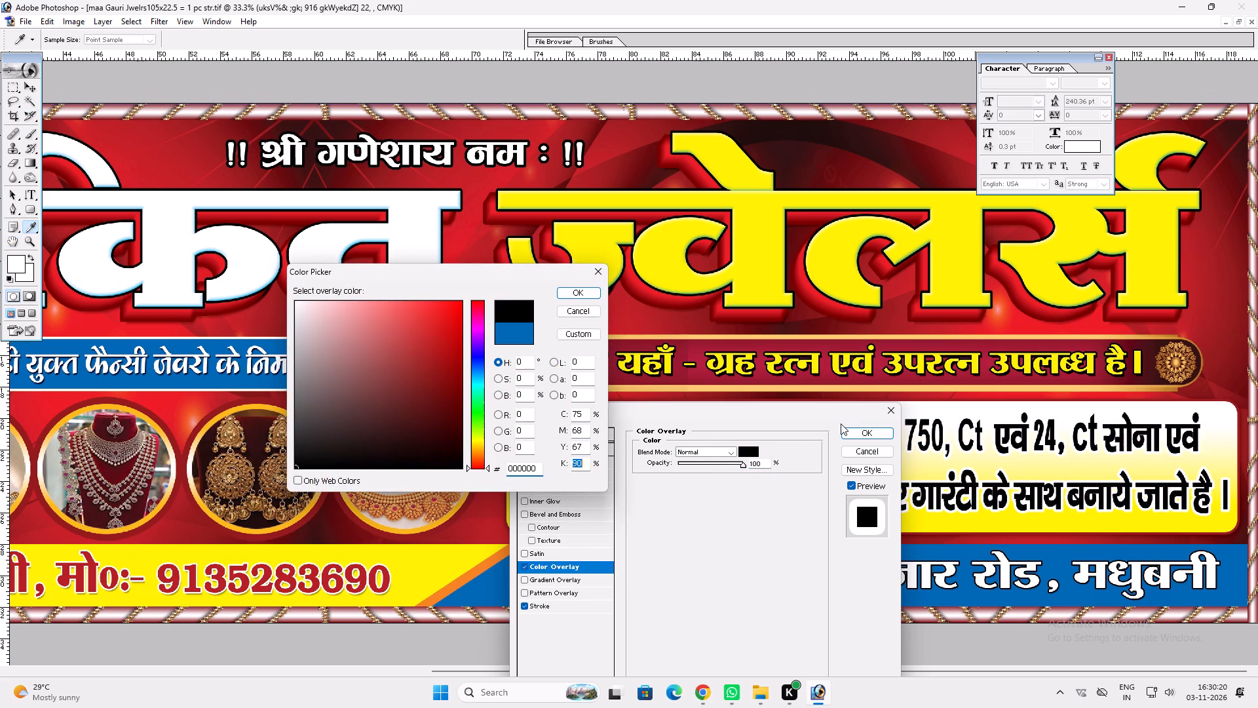
key("shift+Tab")
key("shift+Tab")
key("shift+Tab")
type("100")
key("Tab")
type("100")
key("Tab")
key("0")
key("Tab")
type("60")
key("Return")
key("Return")
key("v")
key("ctrl+t")
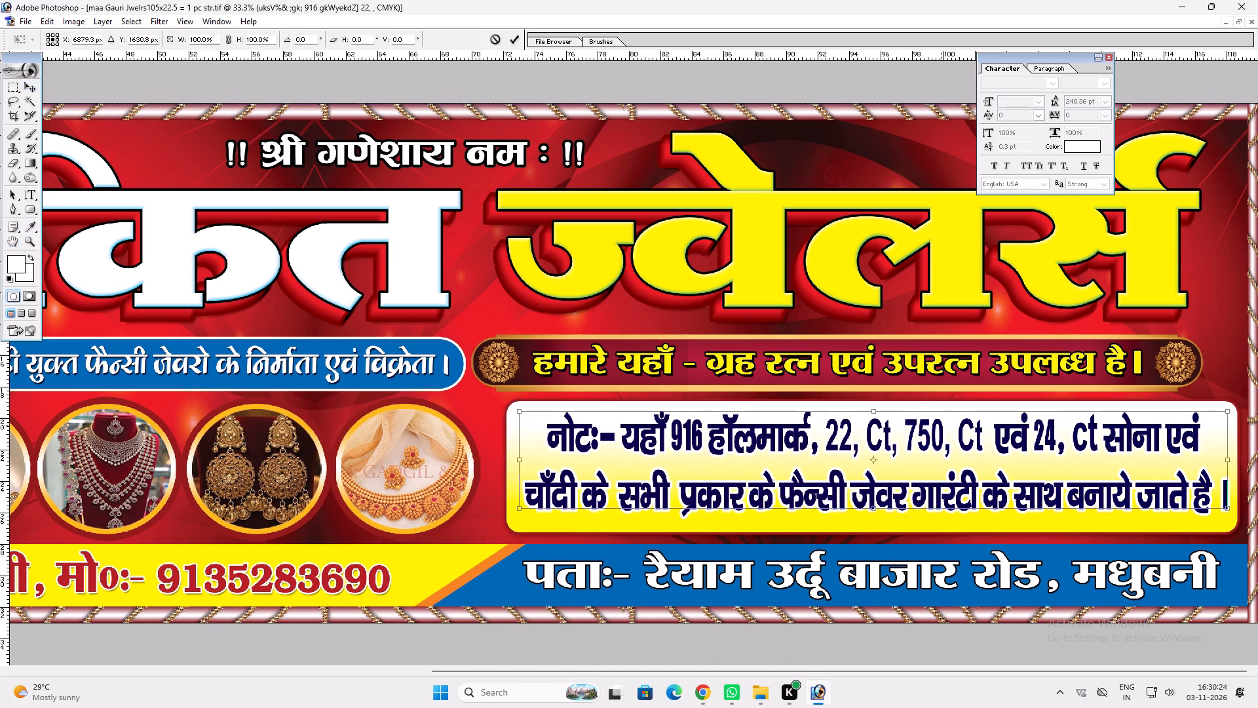
key("shift+Return")
Set the "22, Ct, 750, Ct" part of the नोट text to the Arial Black style.
key("t")
left_click_drag(826, 442, 977, 441)
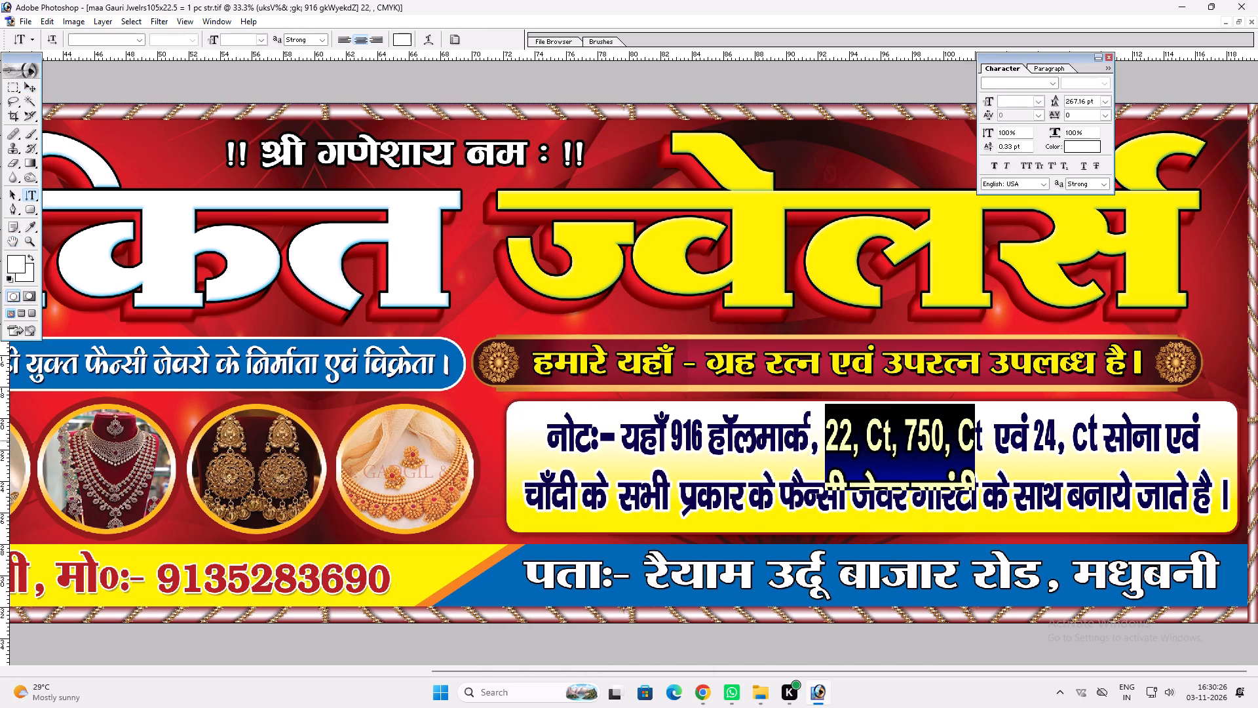
left_click_drag(977, 441, 979, 439)
left_click(195, 35)
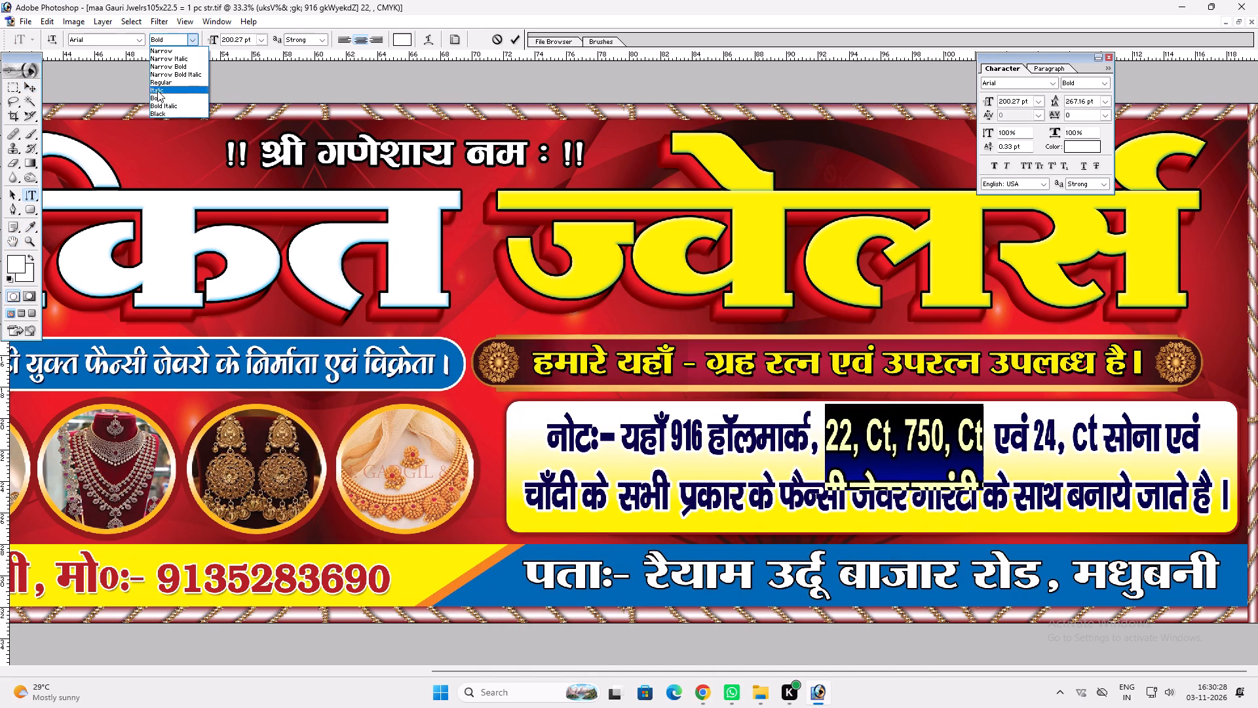
left_click(160, 114)
key("Return")
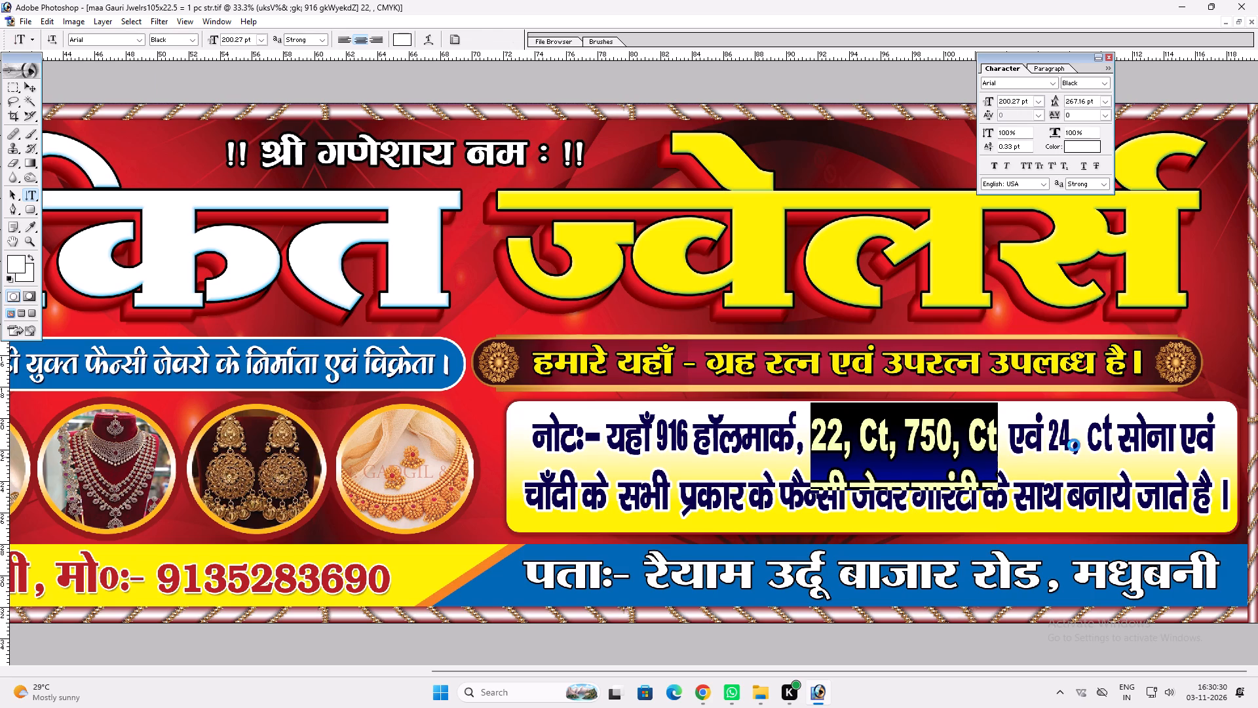
Set the "ct" following 24 in the नोट text to the Arial Black style.
left_click_drag(1115, 446, 1052, 448)
left_click_drag(1114, 439, 1069, 443)
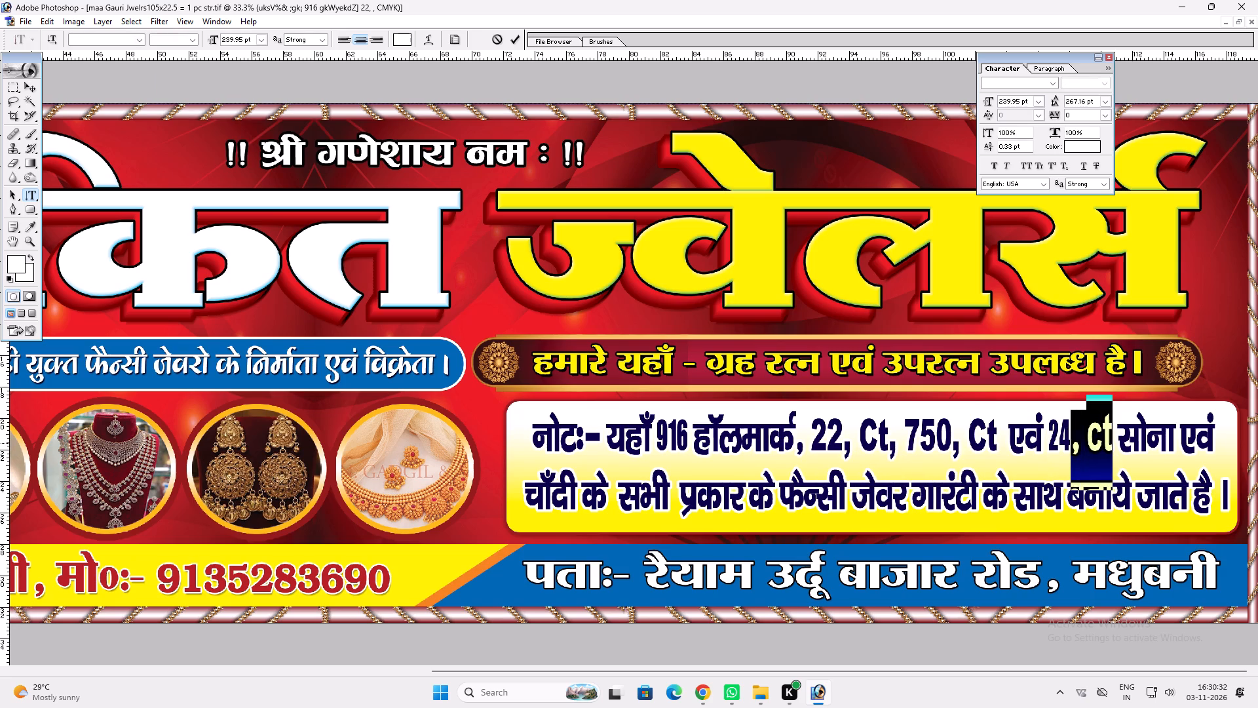
left_click_drag(1069, 443, 1050, 442)
left_click(192, 41)
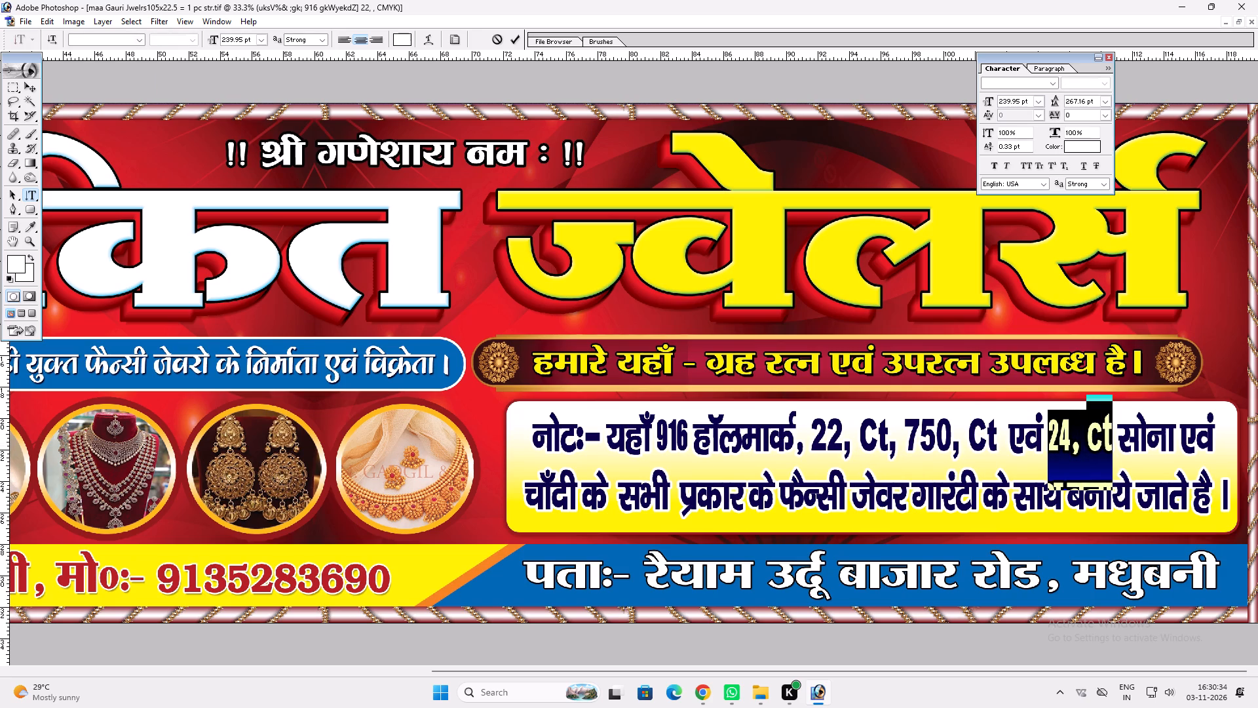
left_click_drag(1051, 442, 1113, 442)
left_click_drag(1113, 442, 1077, 451)
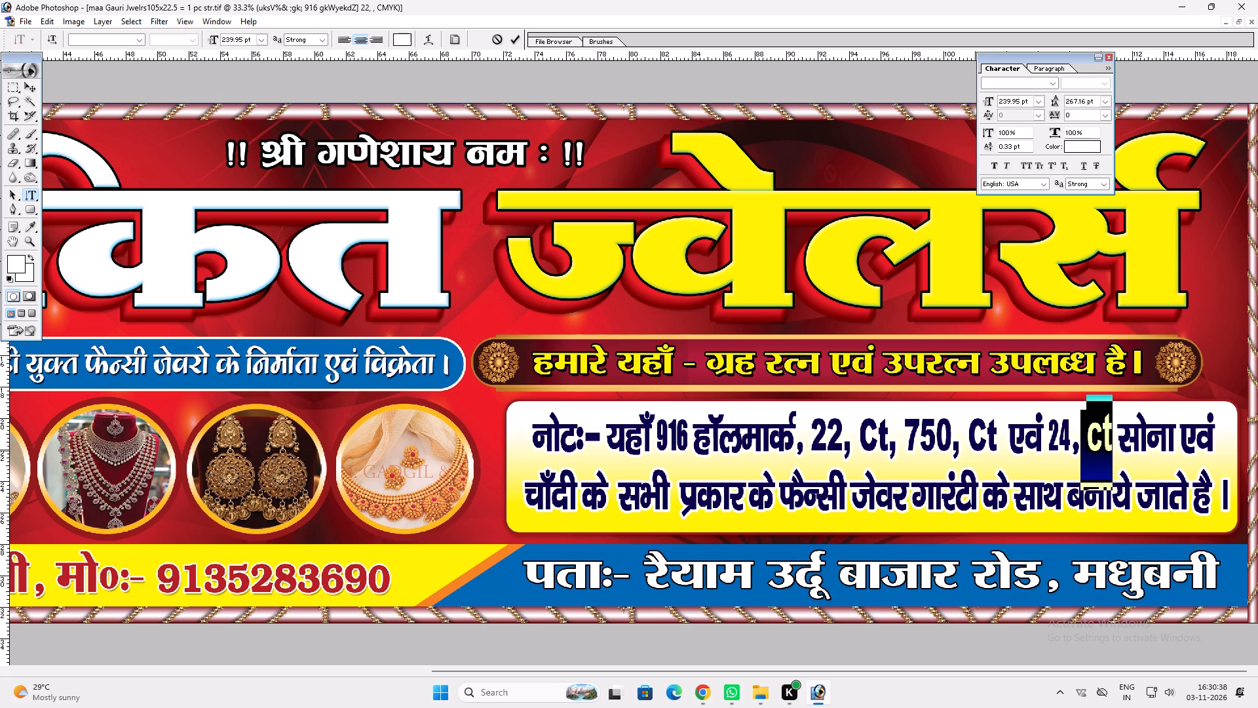
left_click_drag(1077, 451, 1098, 446)
key("Return")
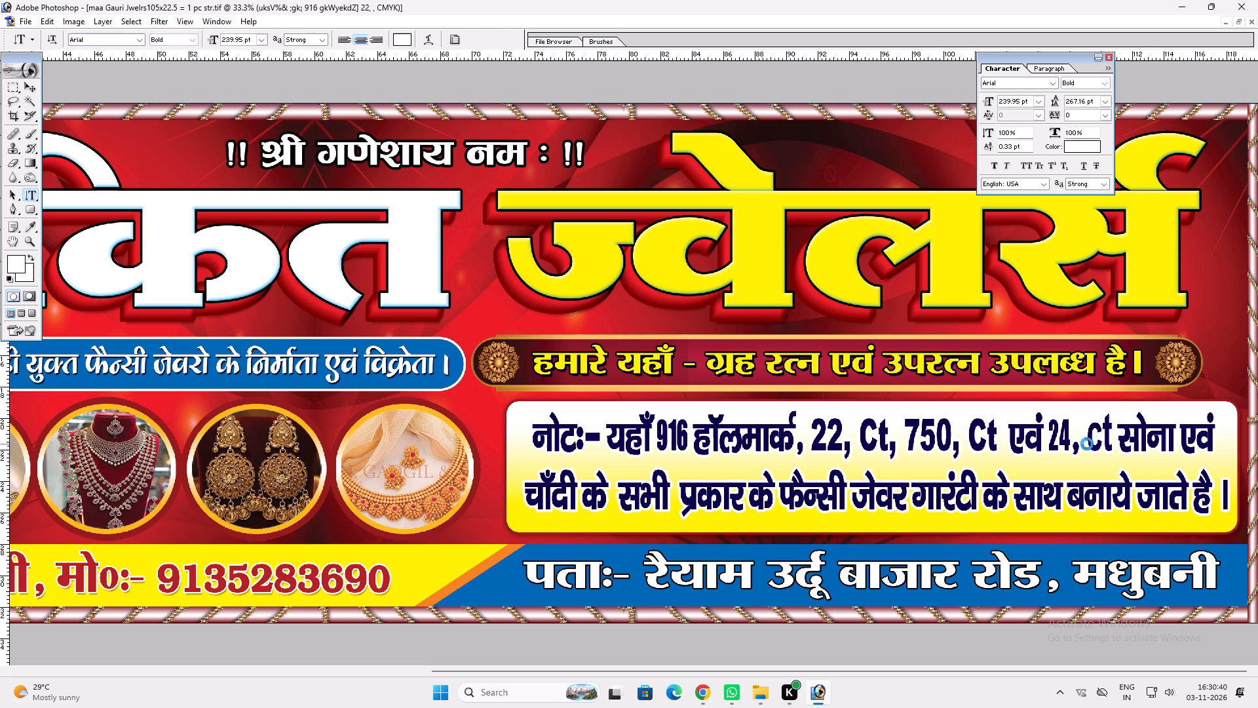
left_click_drag(1107, 445, 1092, 450)
left_click_drag(1110, 446, 1083, 453)
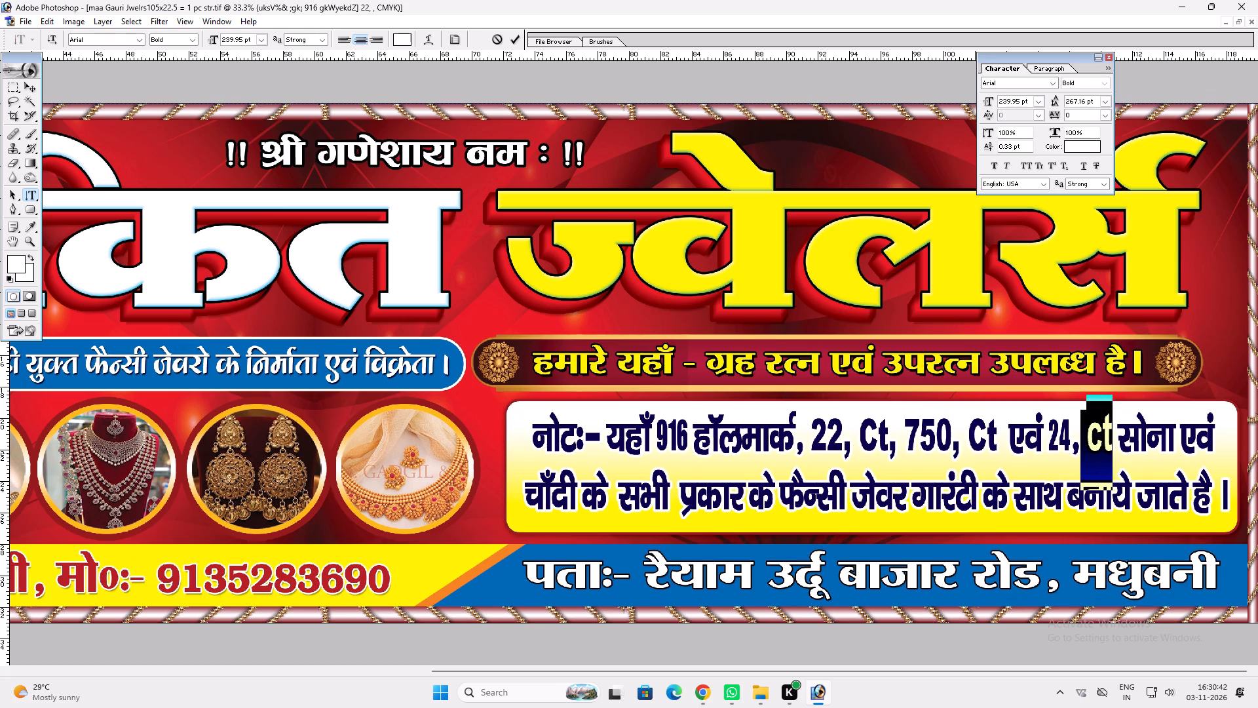
left_click_drag(1083, 453, 1090, 452)
left_click(193, 42)
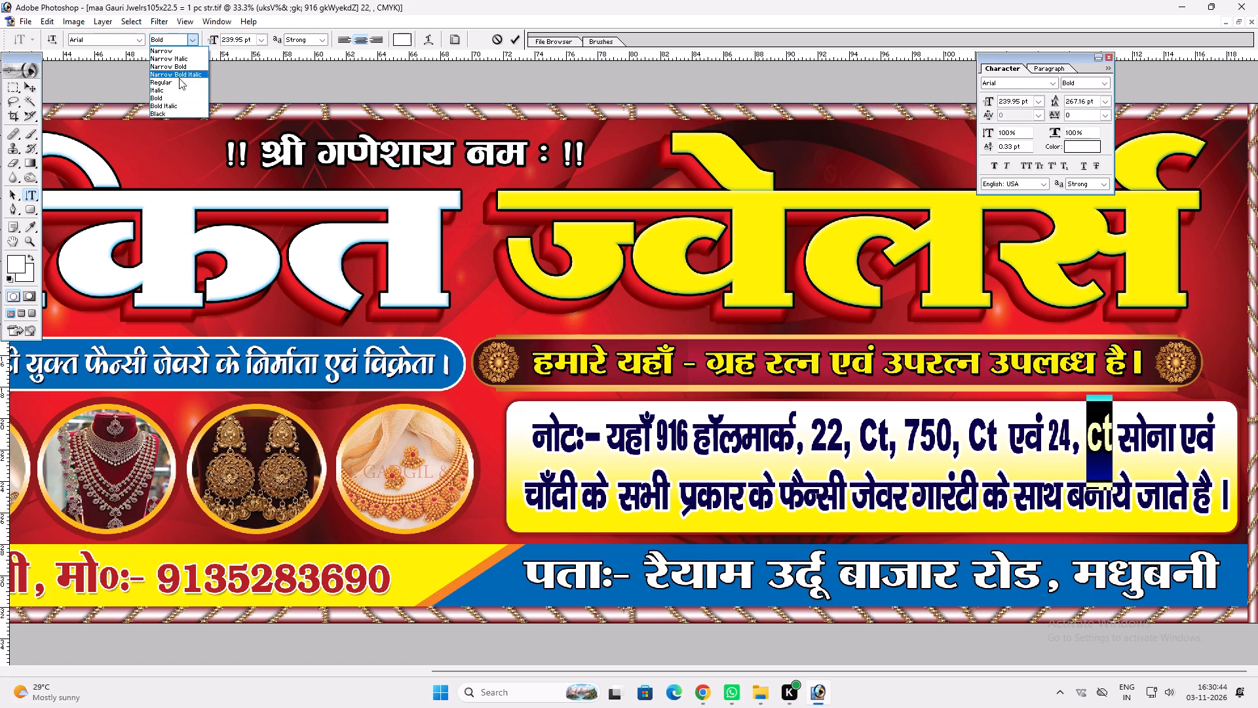
left_click(168, 111)
key("Return")
key("v")
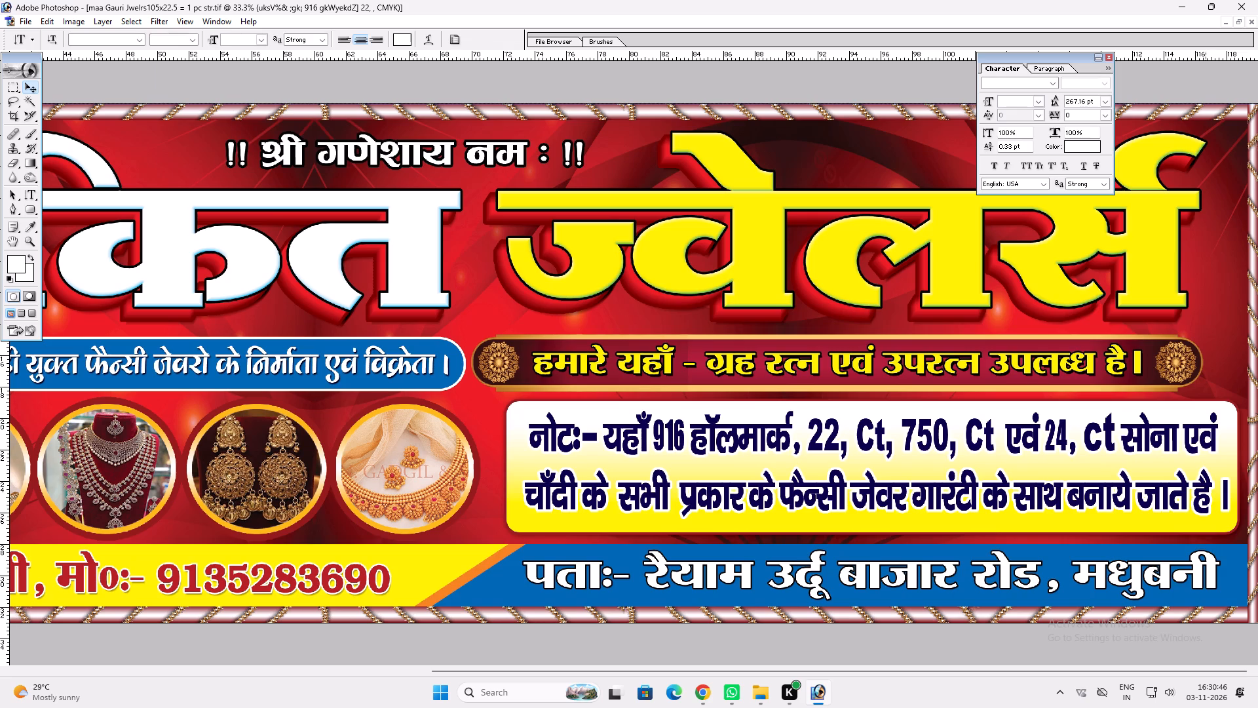
Stretch the नोट text slightly wider with Free Transform.
key("ctrl+t")
left_click(1225, 446, "shift")
key("shift+Return")
key("v")
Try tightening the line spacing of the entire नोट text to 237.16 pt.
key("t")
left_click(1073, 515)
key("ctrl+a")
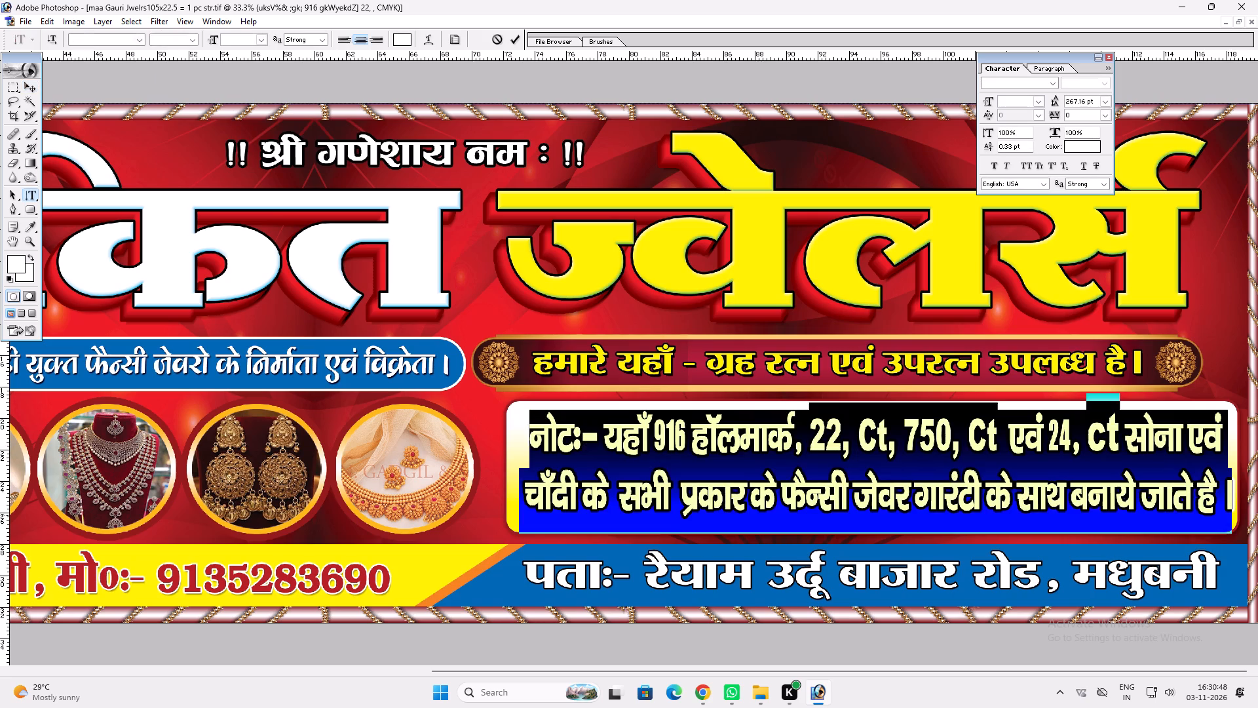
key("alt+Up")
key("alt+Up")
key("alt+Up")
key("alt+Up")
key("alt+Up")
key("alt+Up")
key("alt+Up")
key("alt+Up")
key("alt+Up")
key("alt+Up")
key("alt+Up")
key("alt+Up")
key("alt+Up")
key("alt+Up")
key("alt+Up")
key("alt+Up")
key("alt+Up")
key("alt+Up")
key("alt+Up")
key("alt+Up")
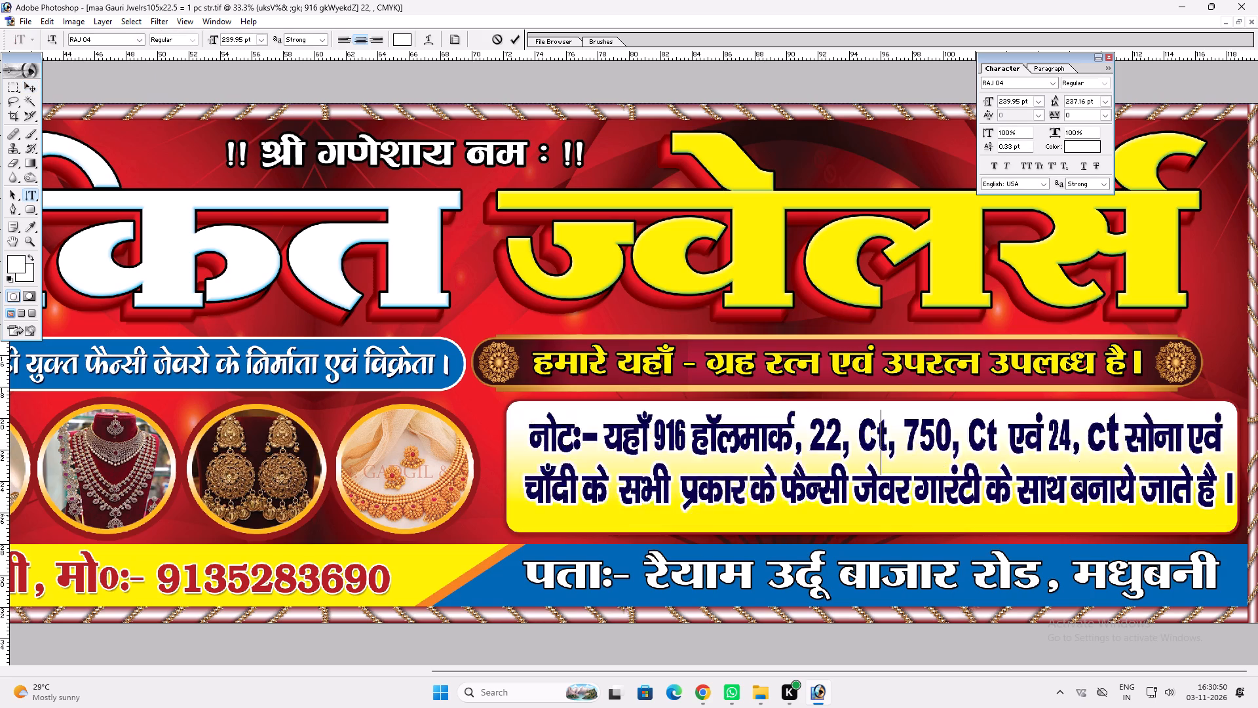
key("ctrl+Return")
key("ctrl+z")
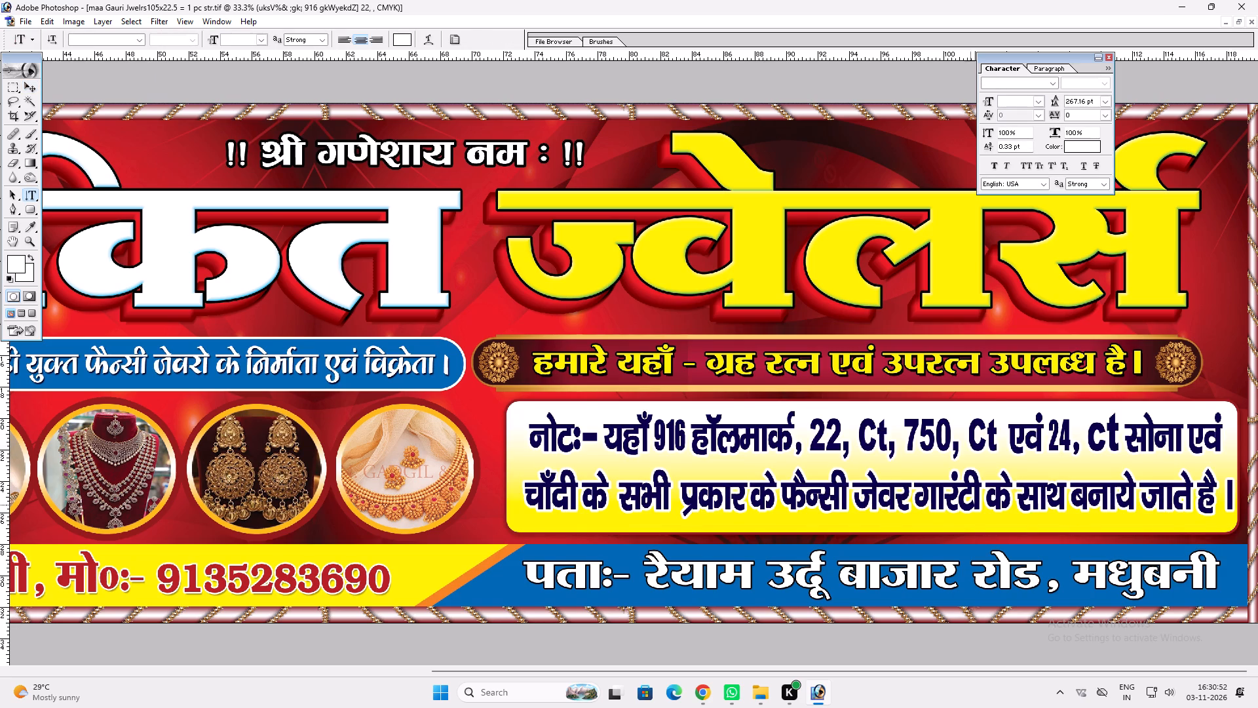
Tighten the line spacing of the entire नोट text to 253.16 pt.
left_click(965, 505)
key("ctrl+a")
key("alt+Up")
key("alt+Up")
key("alt+Up")
key("alt+Up")
key("alt+Up")
key("alt+Up")
key("alt+Up")
key("alt+Up")
key("alt+Up")
key("alt+Up")
key("alt+Up")
key("alt+Up")
key("alt+Up")
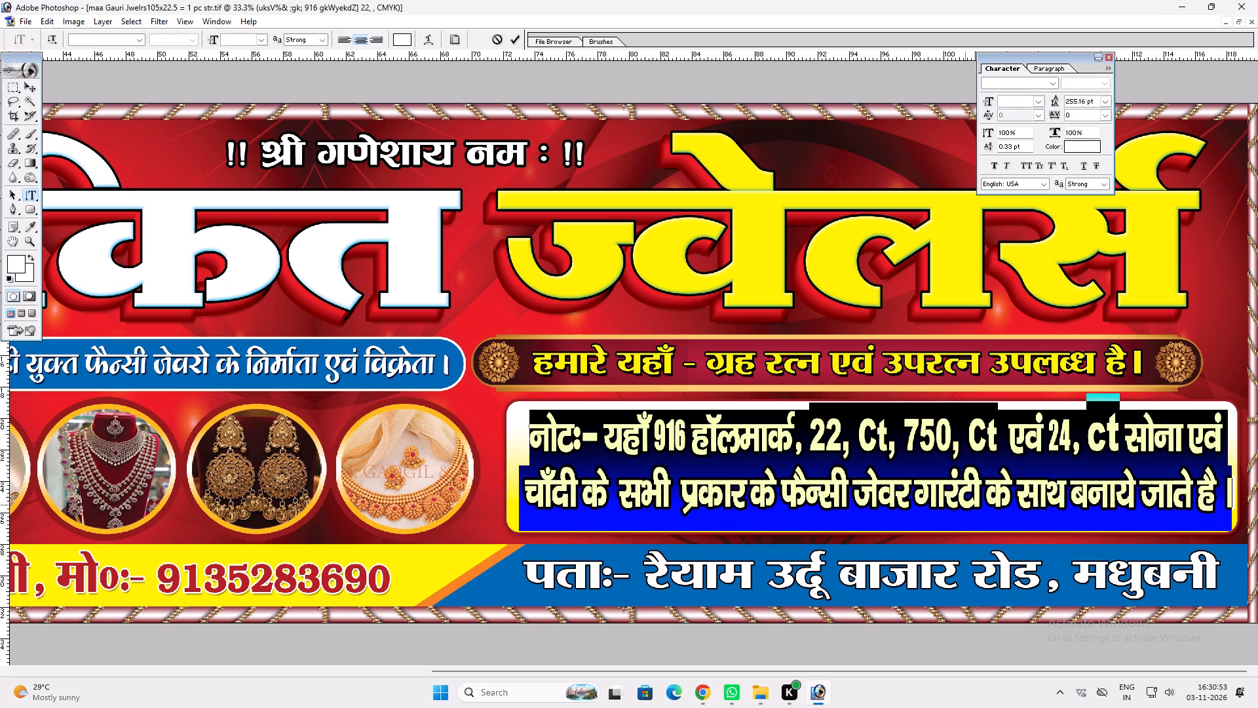
key("alt+Up")
key("ctrl+z")
key("ctrl+Return")
Scale the नोट text slightly taller, to 244.94 pt, and nudge it to sit centred in its white-yellow panel.
key("ctrl+t")
left_click(954, 505, "shift")
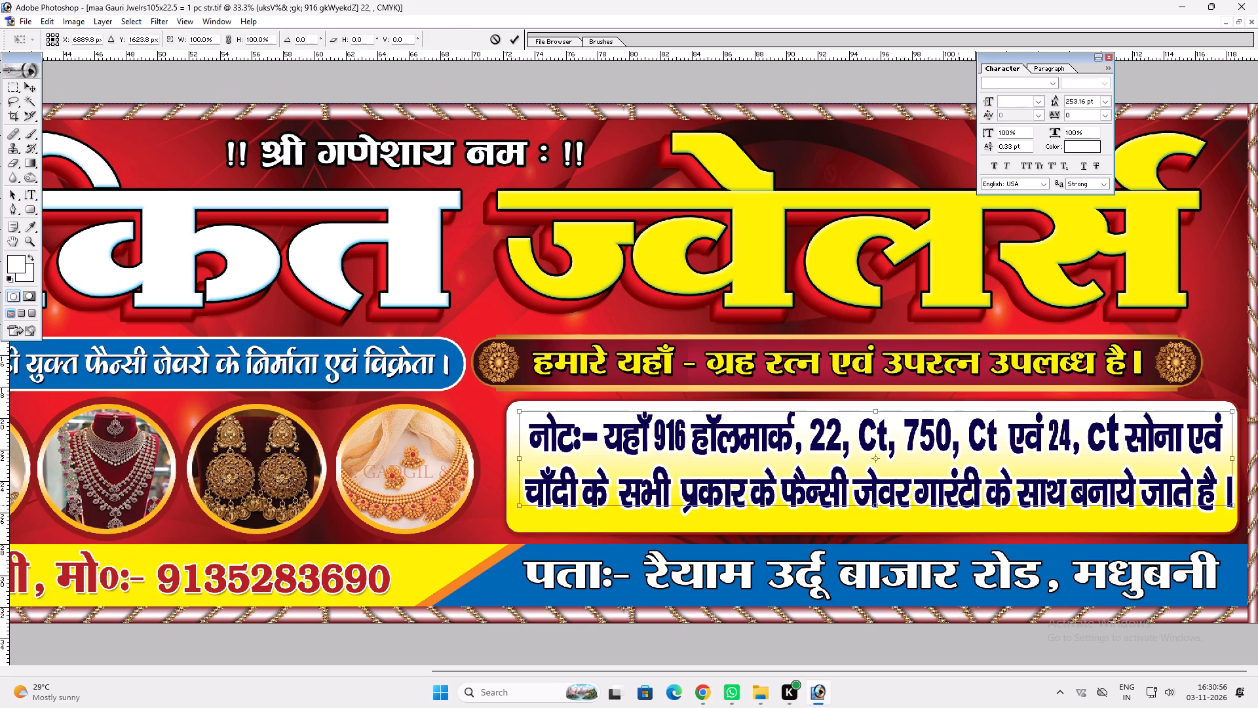
key("shift+Return")
left_click_drag(941, 507, 934, 509)
key("Return")
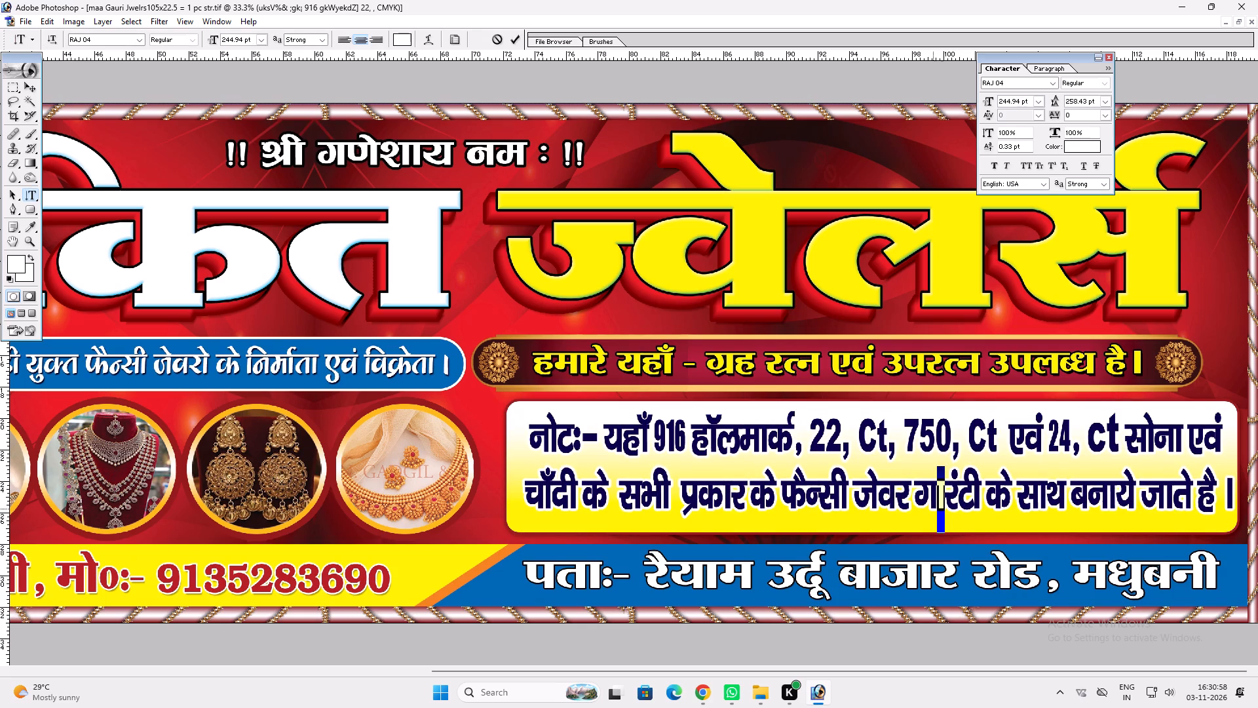
type("vv")
left_click_drag(929, 509, 923, 510)
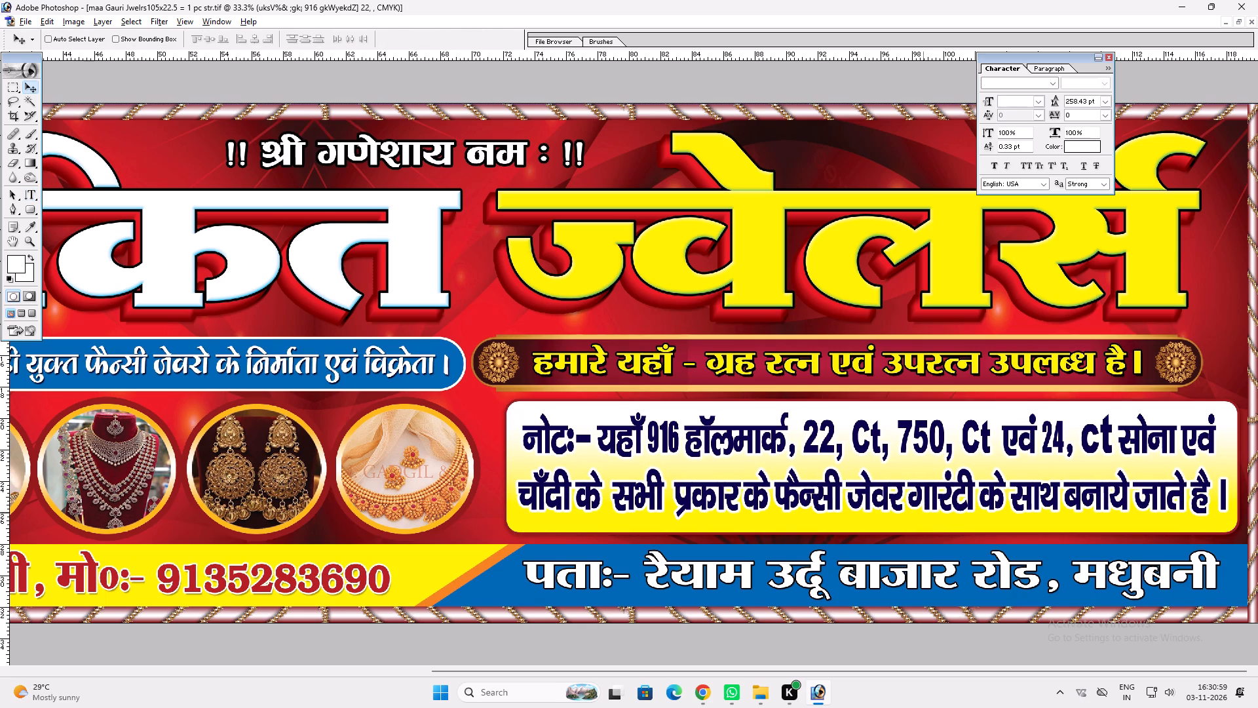
Add a drop shadow to the नोट text with reduced opacity and an increased distance.
key("alt+l")
type("yd")
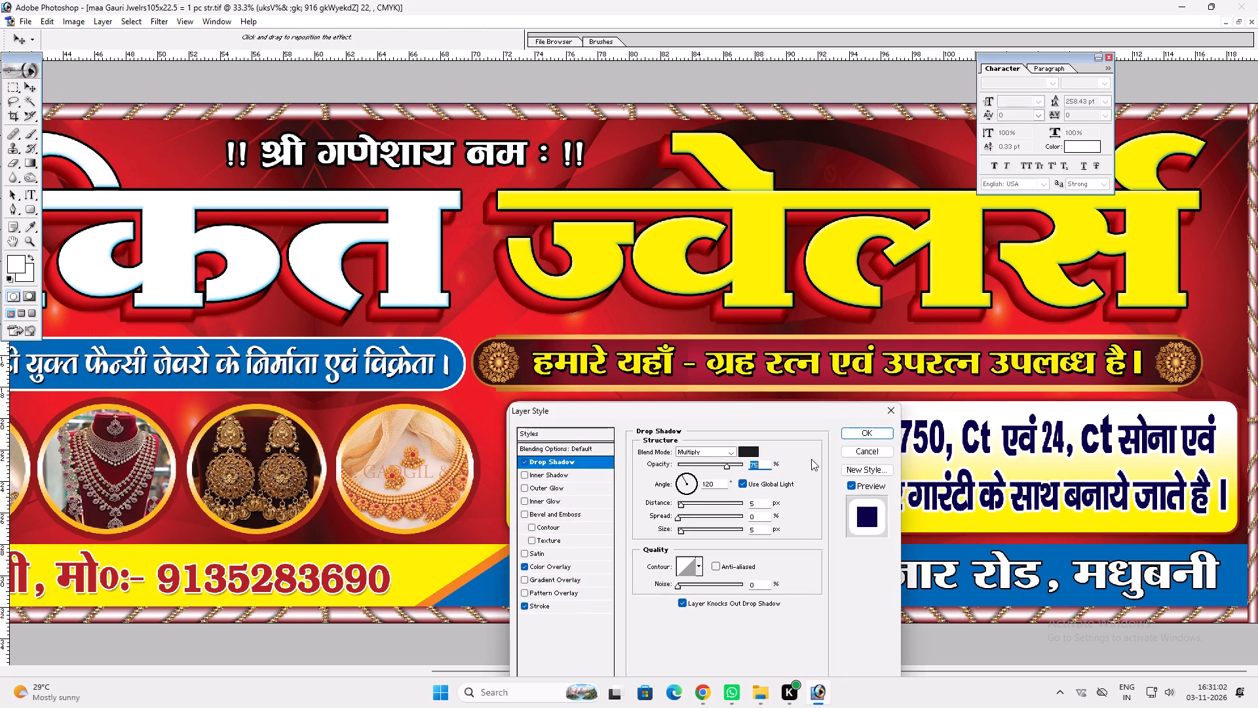
left_click_drag(724, 469, 707, 470)
left_click(692, 504)
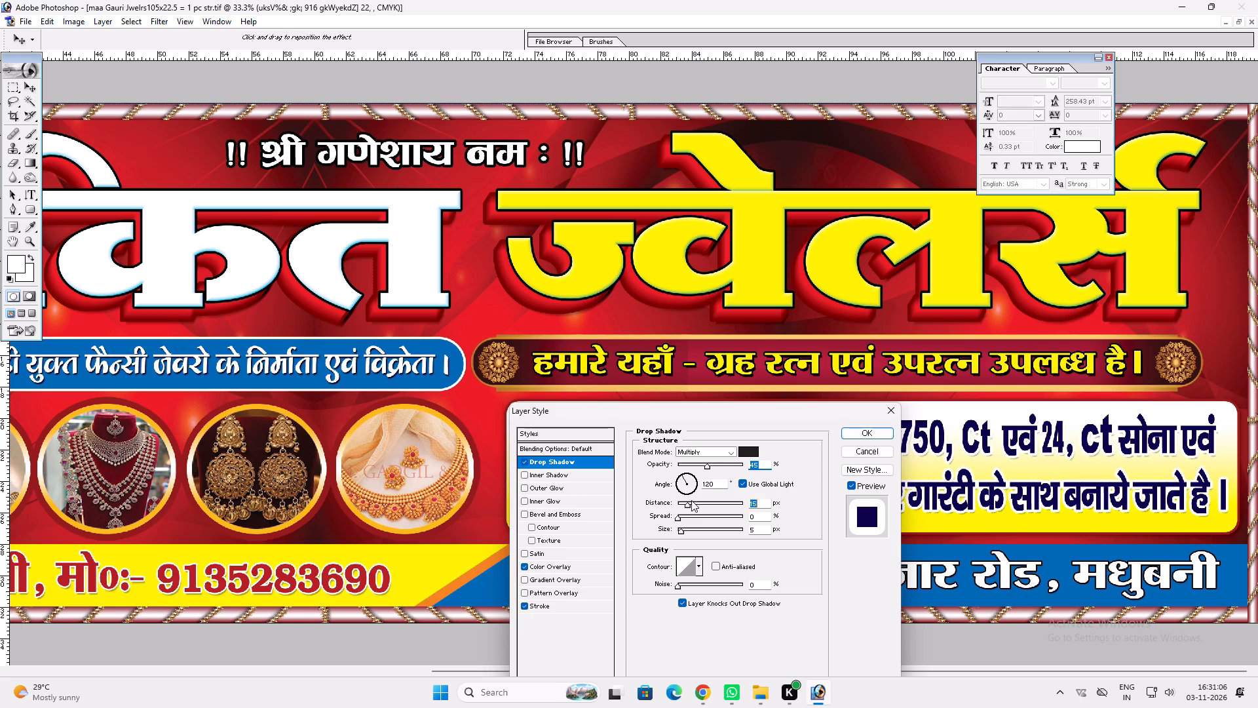
key("Return")
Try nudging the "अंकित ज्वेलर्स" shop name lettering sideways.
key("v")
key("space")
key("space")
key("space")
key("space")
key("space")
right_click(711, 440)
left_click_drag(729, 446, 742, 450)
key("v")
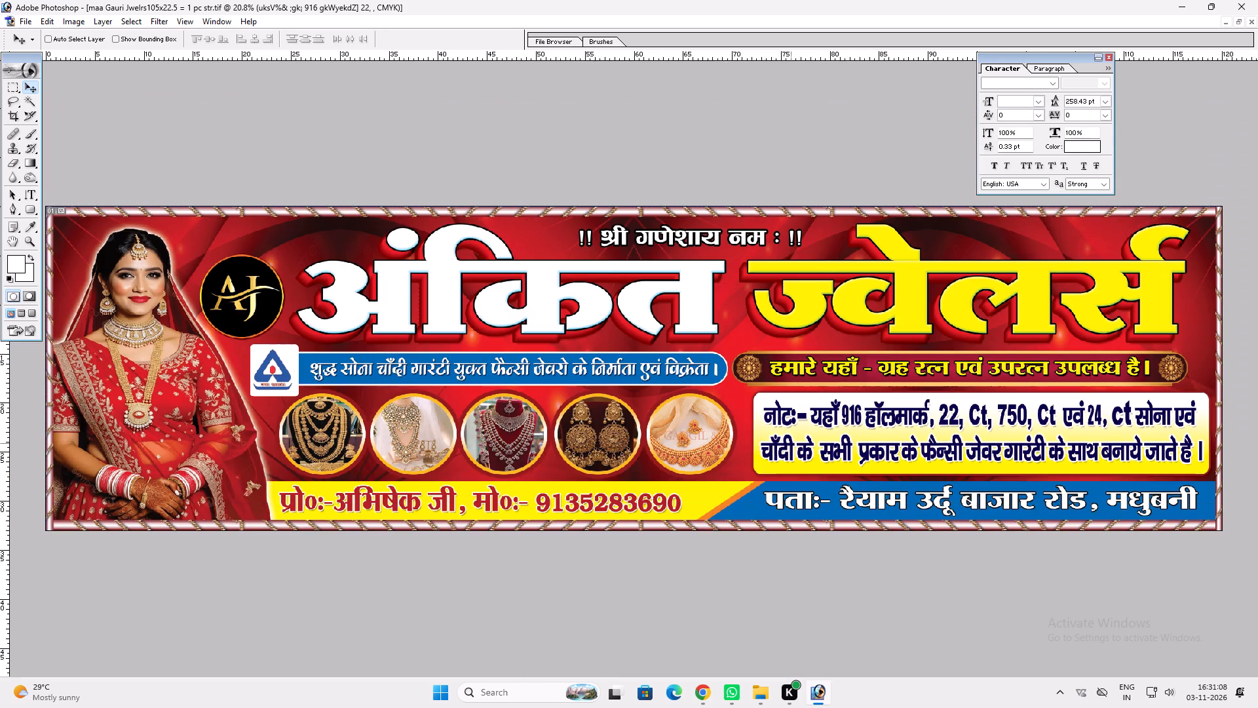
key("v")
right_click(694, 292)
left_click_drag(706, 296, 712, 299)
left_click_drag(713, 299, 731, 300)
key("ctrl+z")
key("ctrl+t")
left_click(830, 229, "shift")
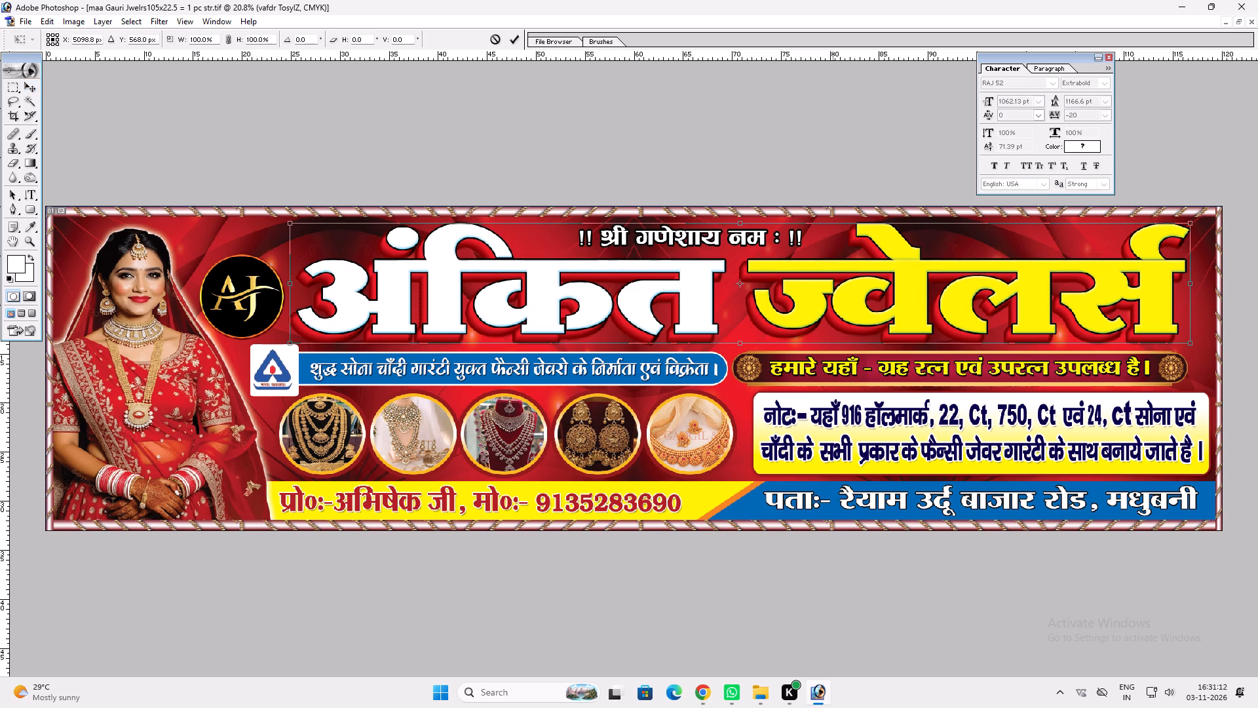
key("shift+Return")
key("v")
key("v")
Scale the bride image down slightly beside the AJ logo with Free Transform.
double_click(260, 310, "ctrl")
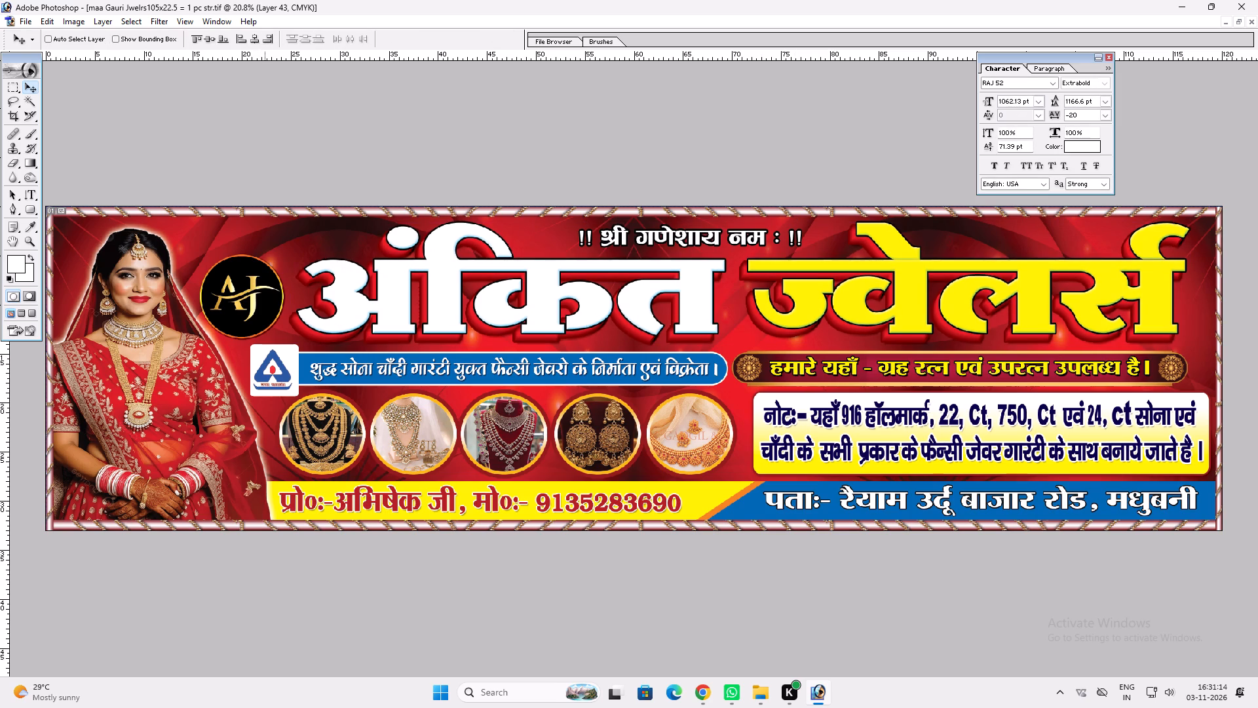
left_click(165, 345, "ctrl")
scroll(187, 351, "up", 2, "ctrl")
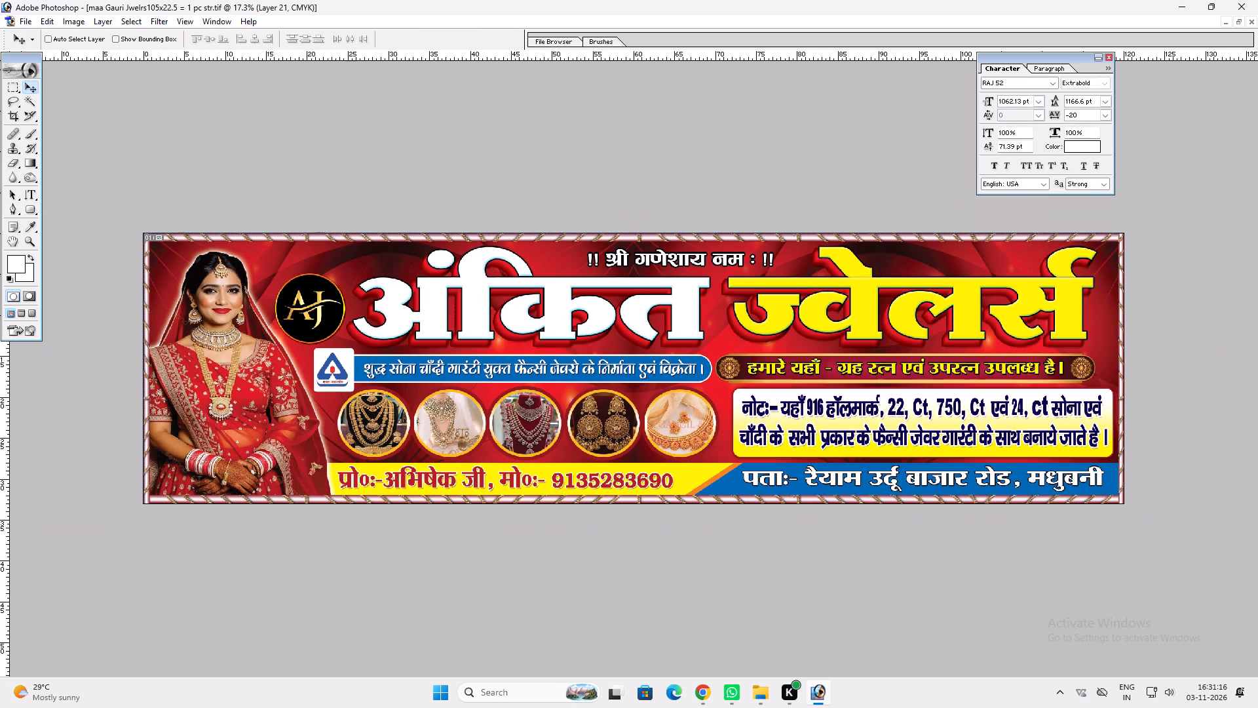
key("ctrl+t")
left_click_drag(392, 314, 377, 317, "alt+shift")
key("Return")
key("v")
left_click(286, 353, "shift")
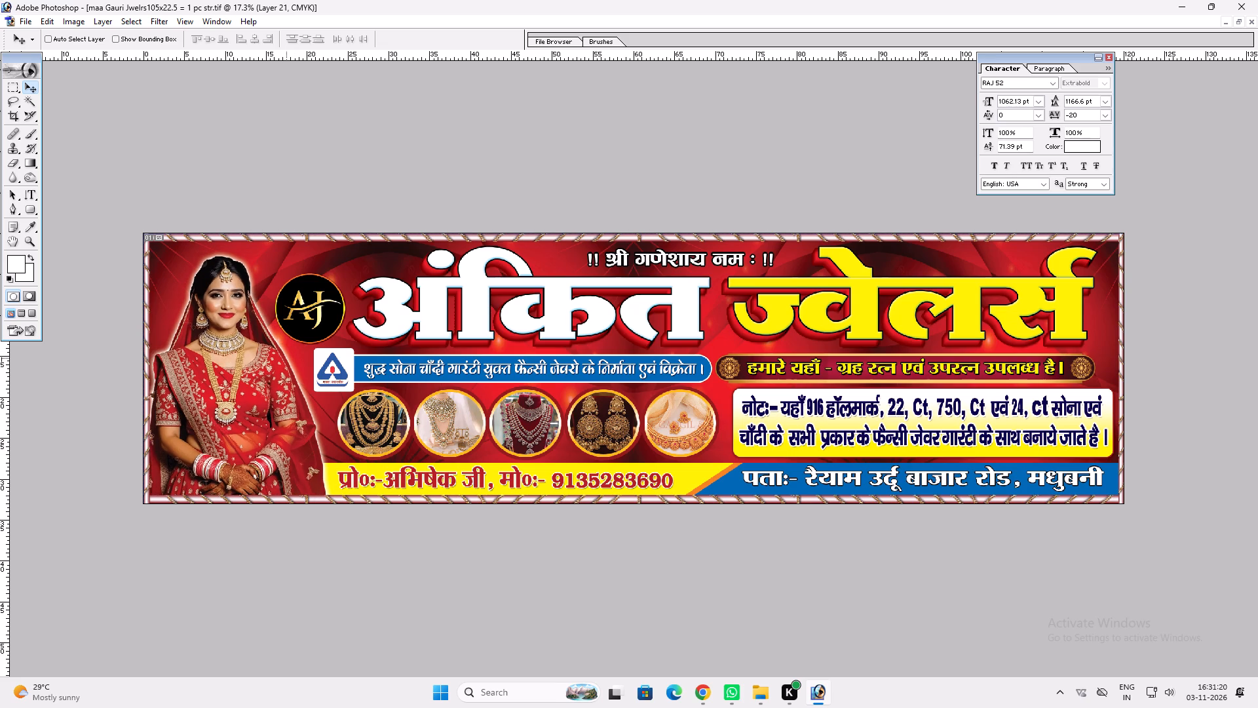
key("ctrl+t")
key("Return")
type("vv")
Start saving the banner under a new name and choose the 03.11.2026 folder inside November as its location.
key("ctrl+shift+s")
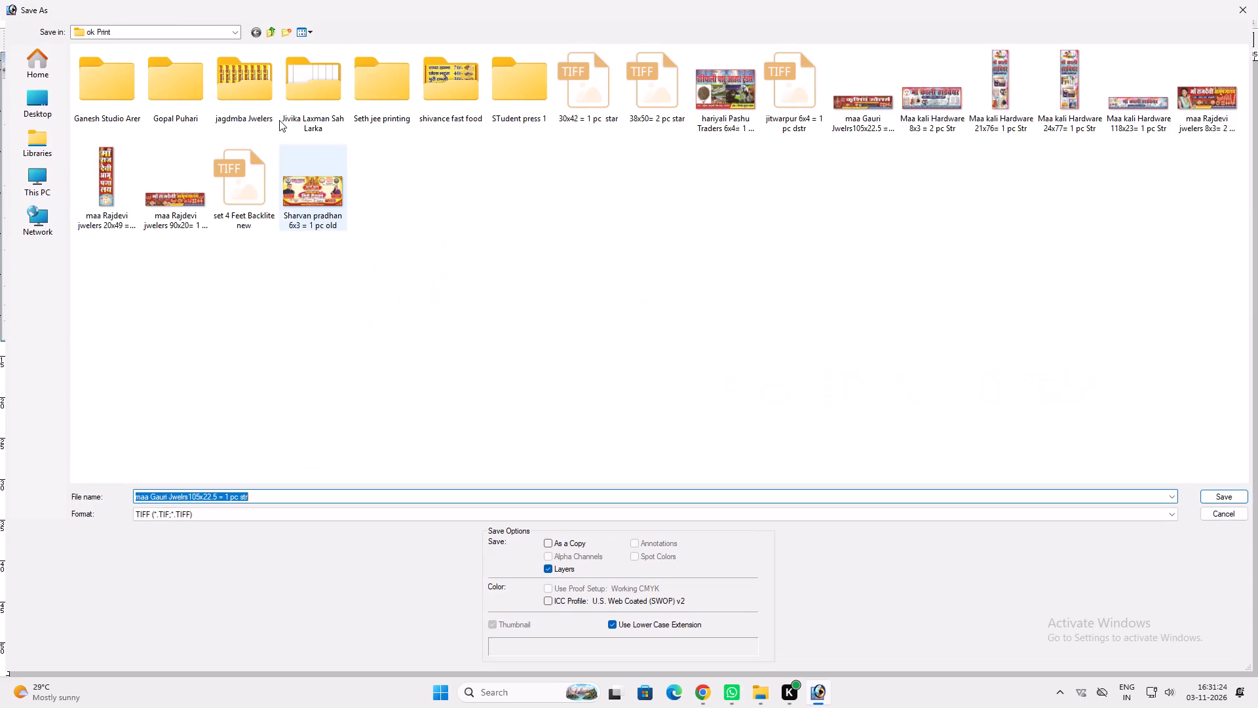
left_click(263, 26)
left_click(268, 28)
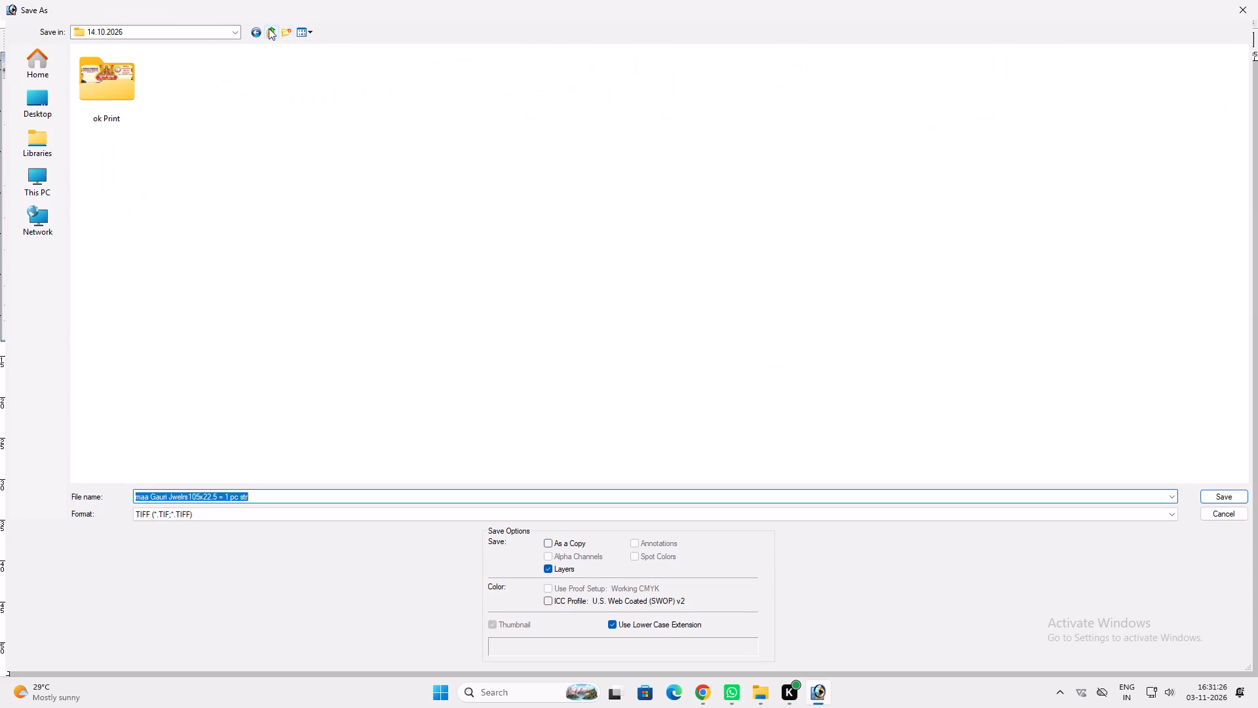
left_click(269, 28)
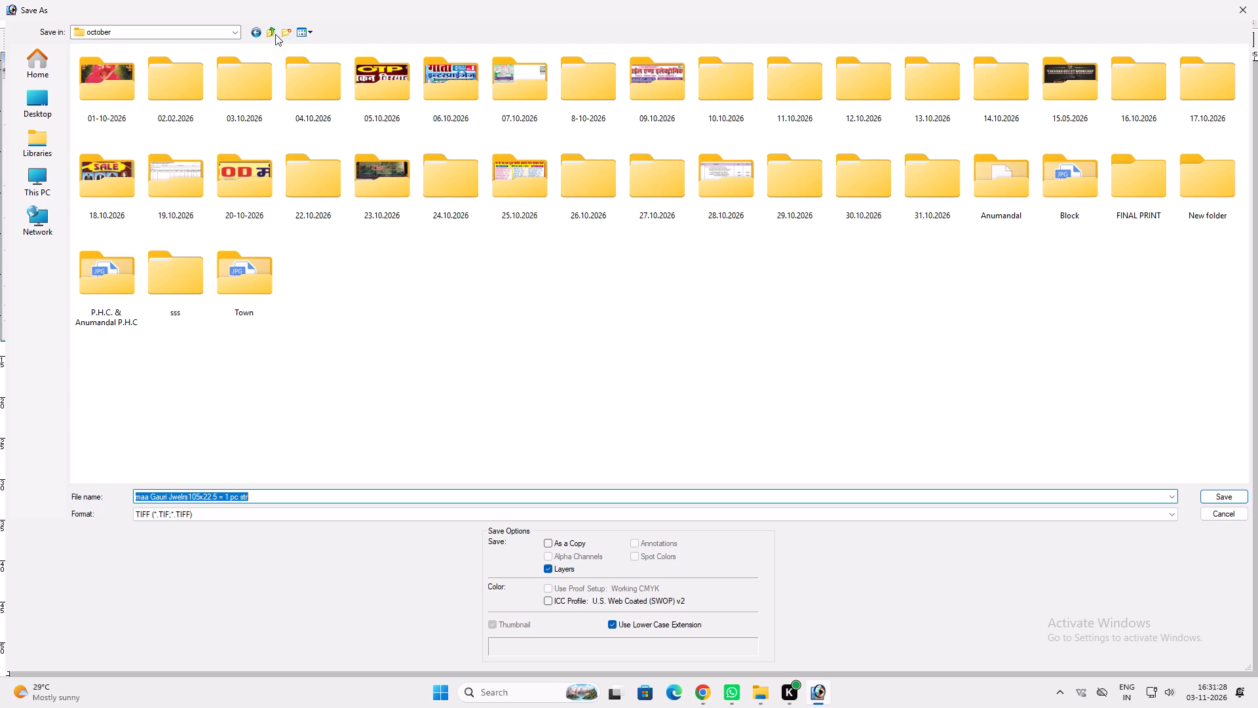
left_click(275, 33)
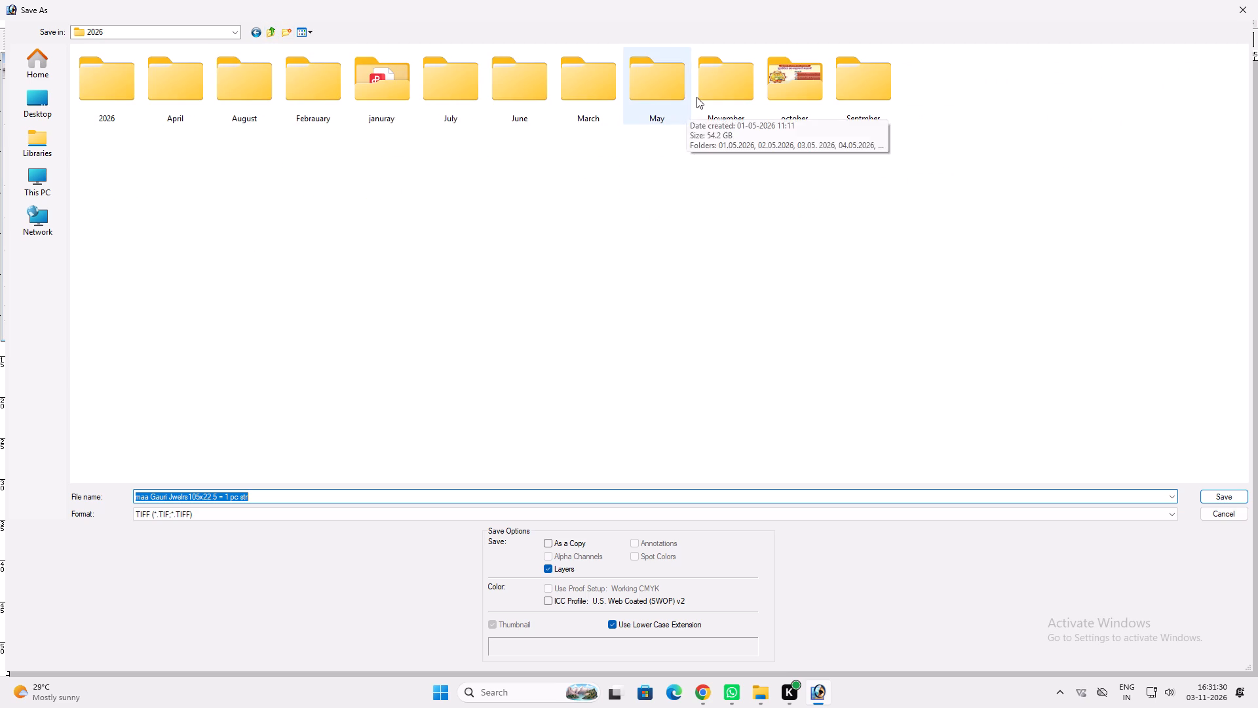
double_click(696, 97)
double_click(260, 96)
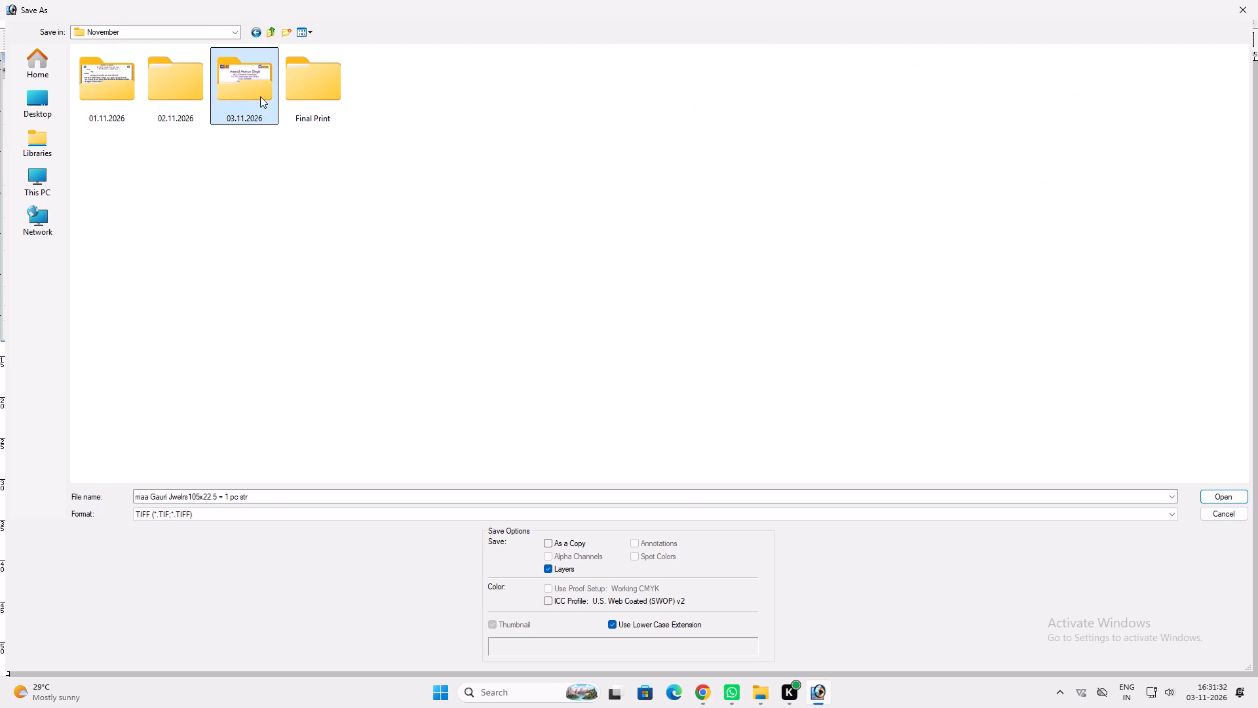
Save the banner as a TIFF named "Ankit Jwelers 10x3 = 1 pc Str" in the 03.11.2026 folder.
left_click(261, 501)
left_click(261, 498)
key("ctrl+a")
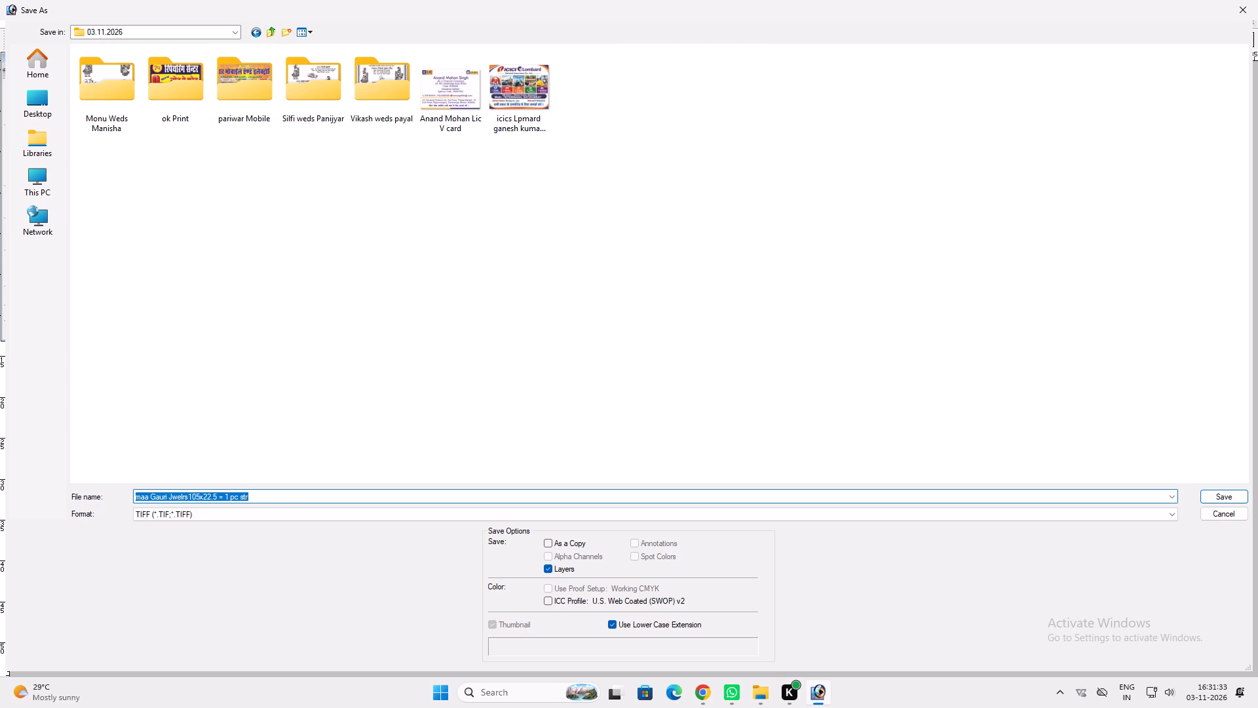
type("Ankit Jwelers")
key("space")
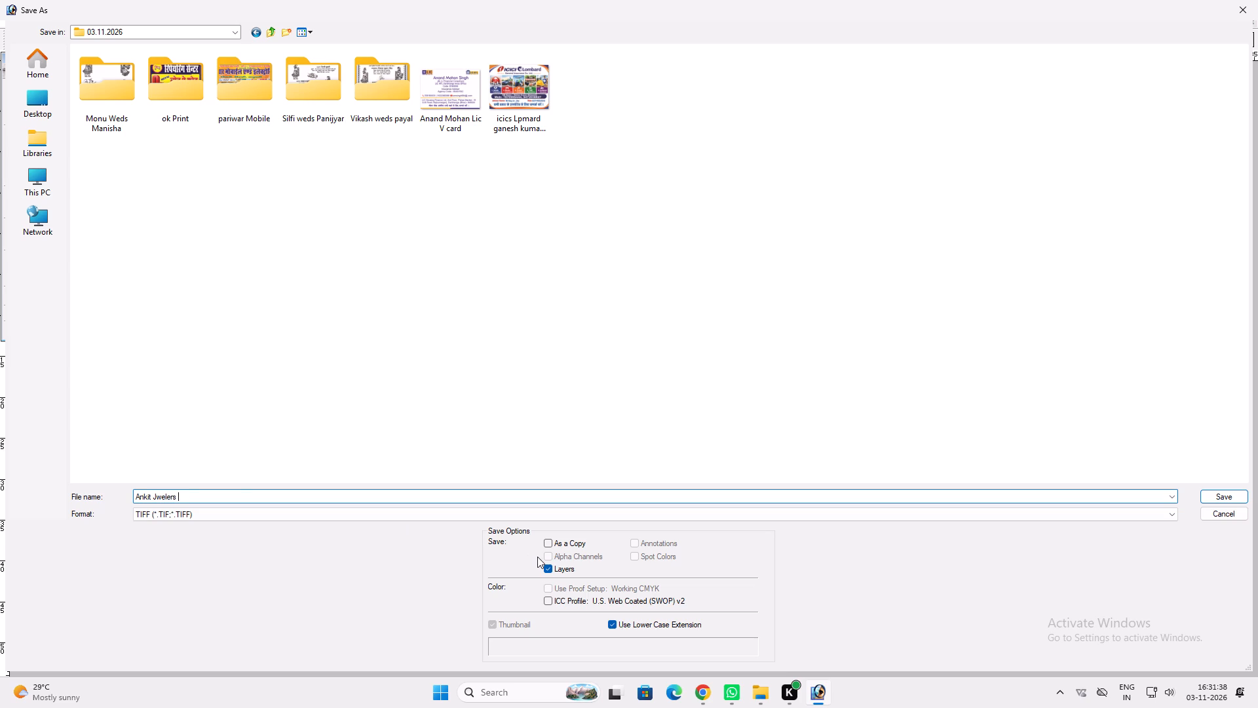
type("10x2")
key("BackSpace")
type("3 = 1 [c")
key("space")
key("BackSpace")
key("BackSpace")
key("BackSpace")
type("oc S")
key("BackSpace")
key("BackSpace")
key("BackSpace")
type("oc")
key("BackSpace")
key("BackSpace")
key("BackSpace")
type("oc")
key("space")
key("BackSpace")
key("BackSpace")
key("BackSpace")
type("pc Str")
key("space")
key("Return")
key("Return")
key("space")
key("Return")
key("Return")
key("Return")
key("space")
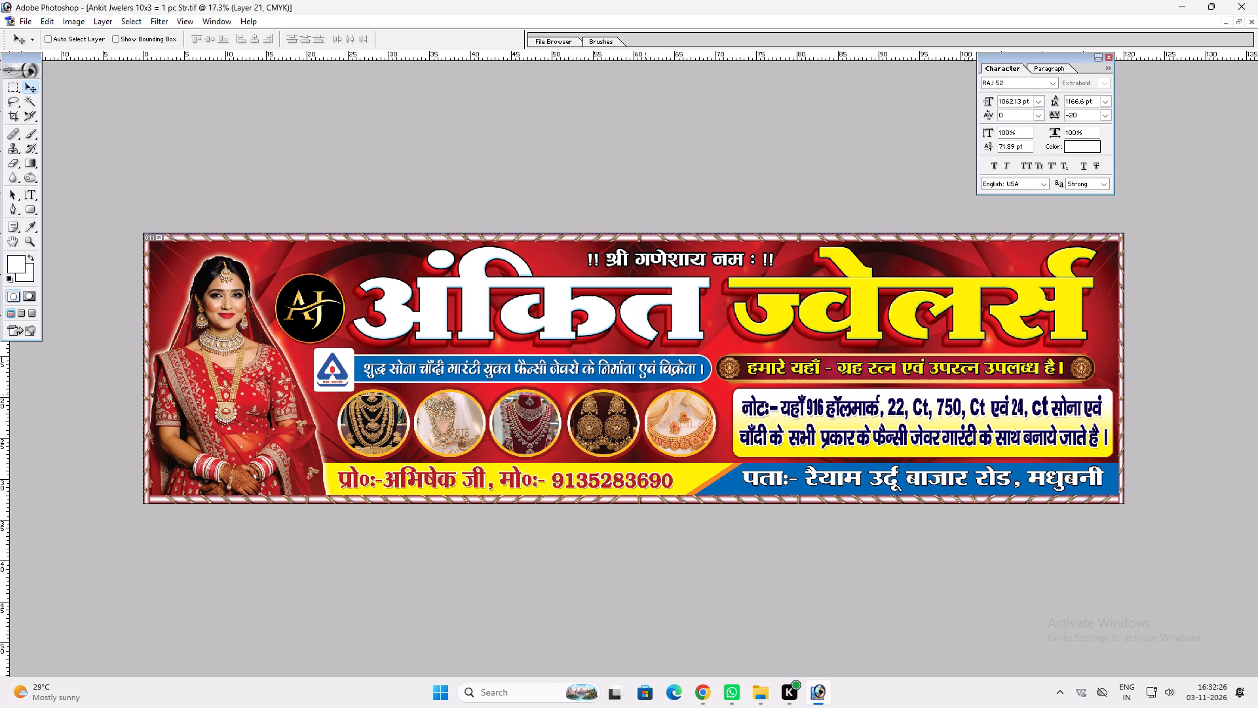
Create a new white CMYK document 68 inches wide and 62 inches high at 72 pixels/inch.
key("ctrl+n")
key("Tab")
key("Tab")
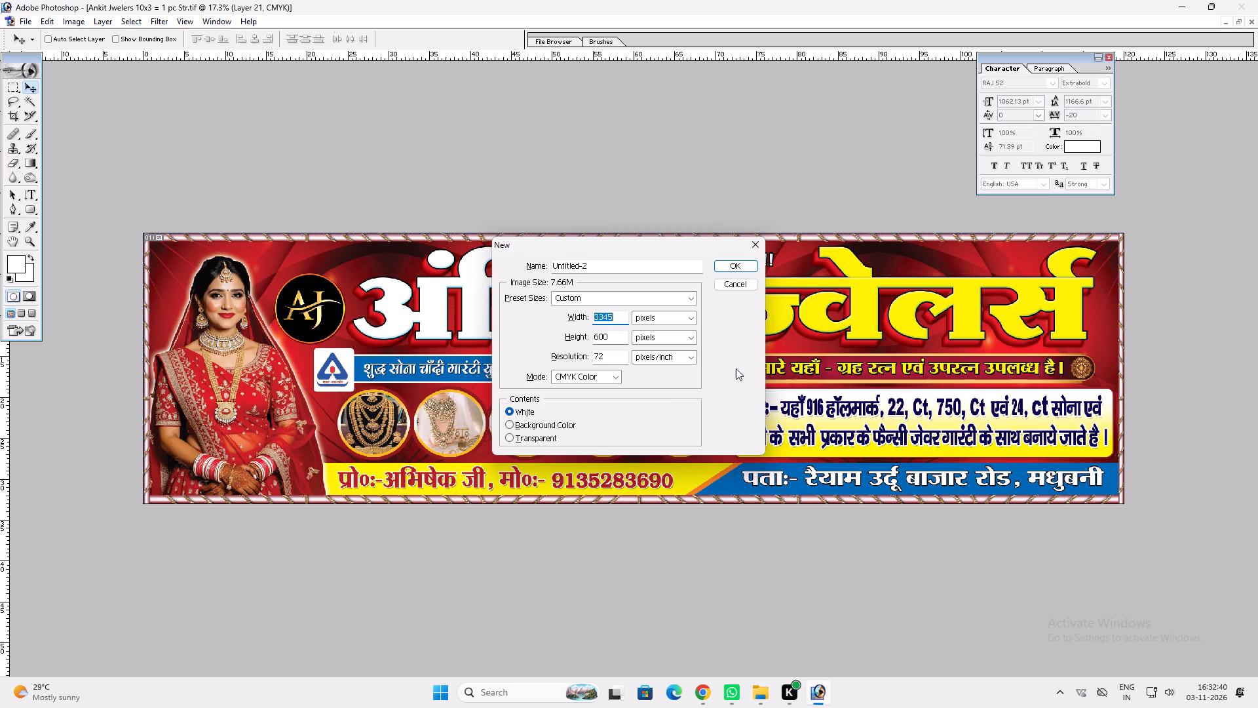
key("6")
key("8")
key("Tab")
key("6")
key("Down")
key("Tab")
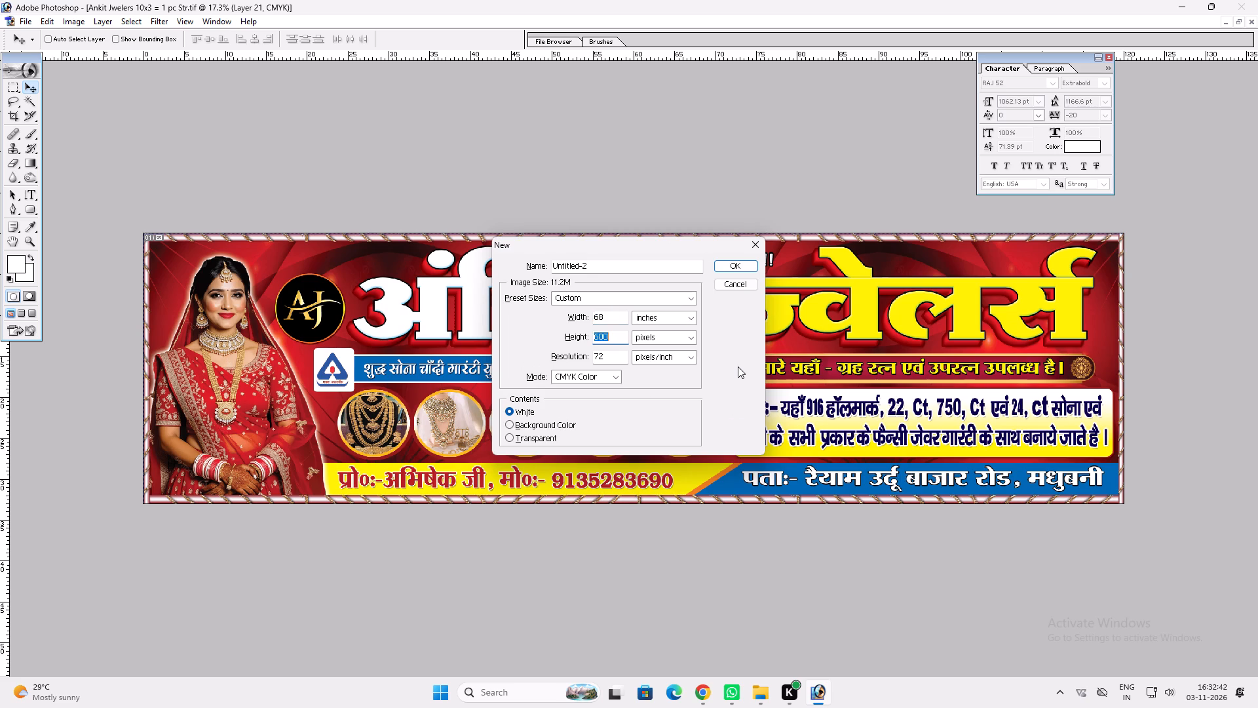
key("6")
key("1")
key("Tab")
key("shift+Tab")
type("62")
key("shift+Tab")
key("Tab")
type("62")
key("Tab")
key("Down")
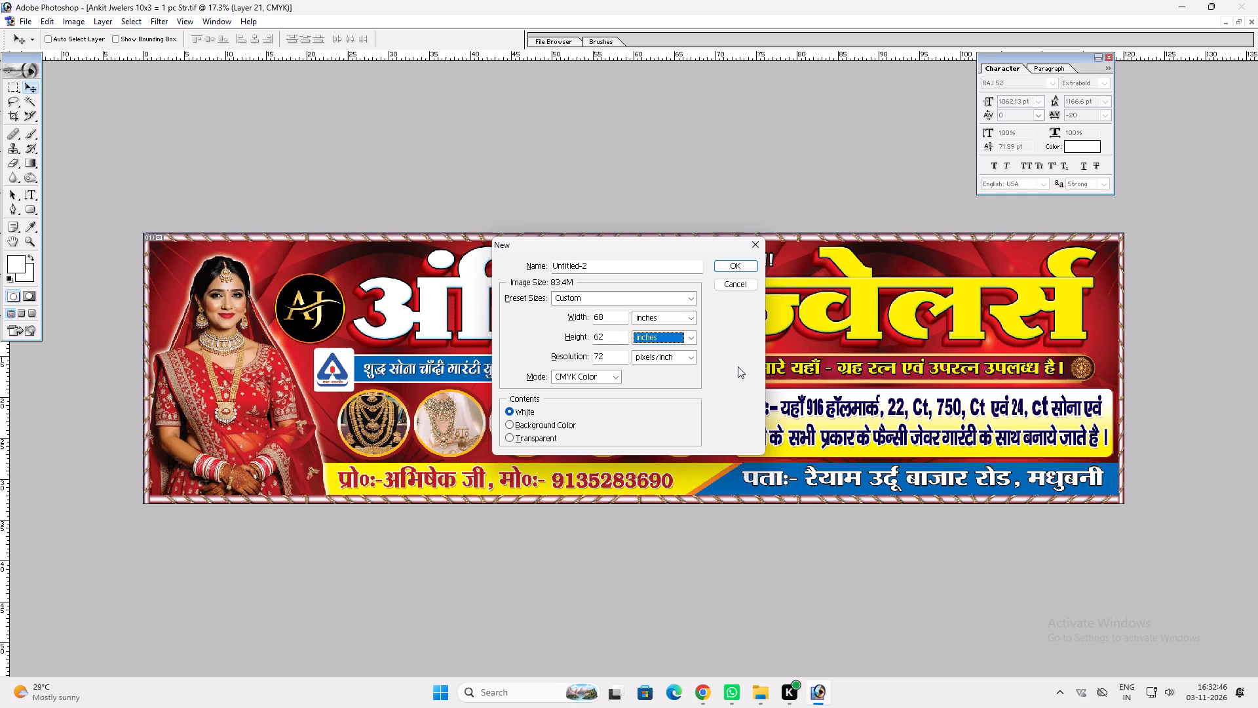
key("Tab")
key("Tab")
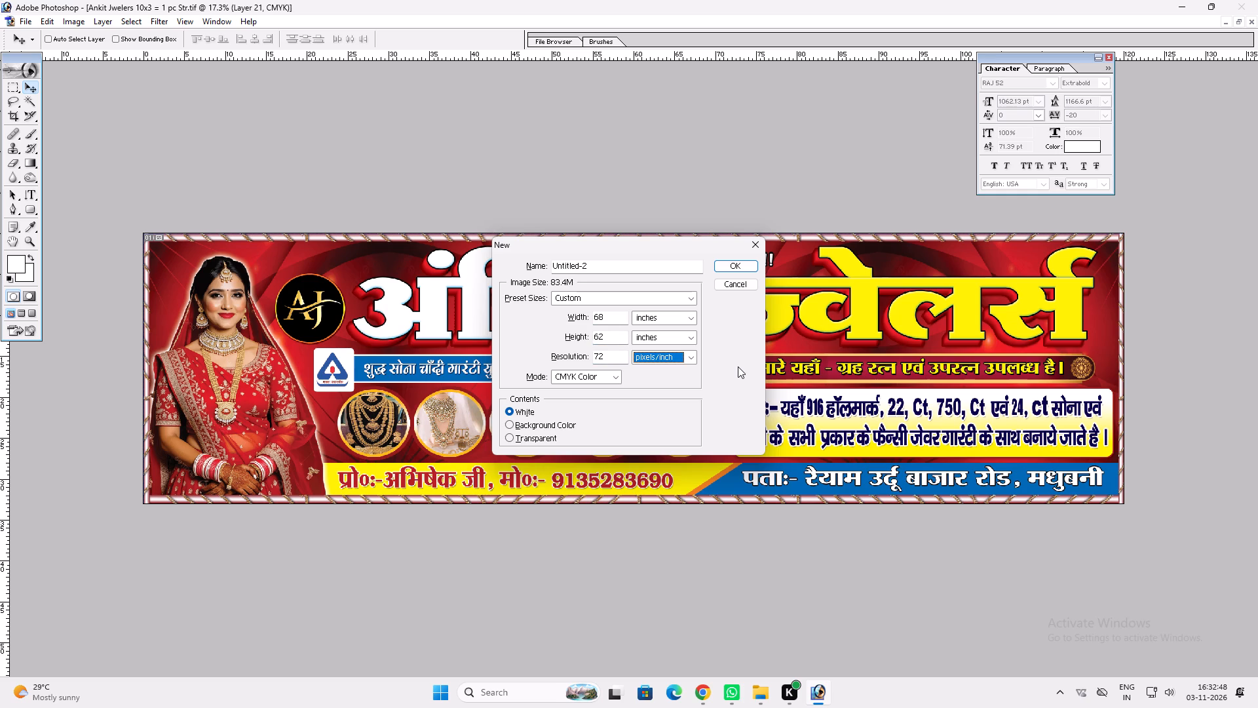
key("Tab")
key("Tab")
key("Return")
Close the maa Rajdevi jwelers banner document without saving its changes.
type("vv")
key("f")
key("f")
key("f")
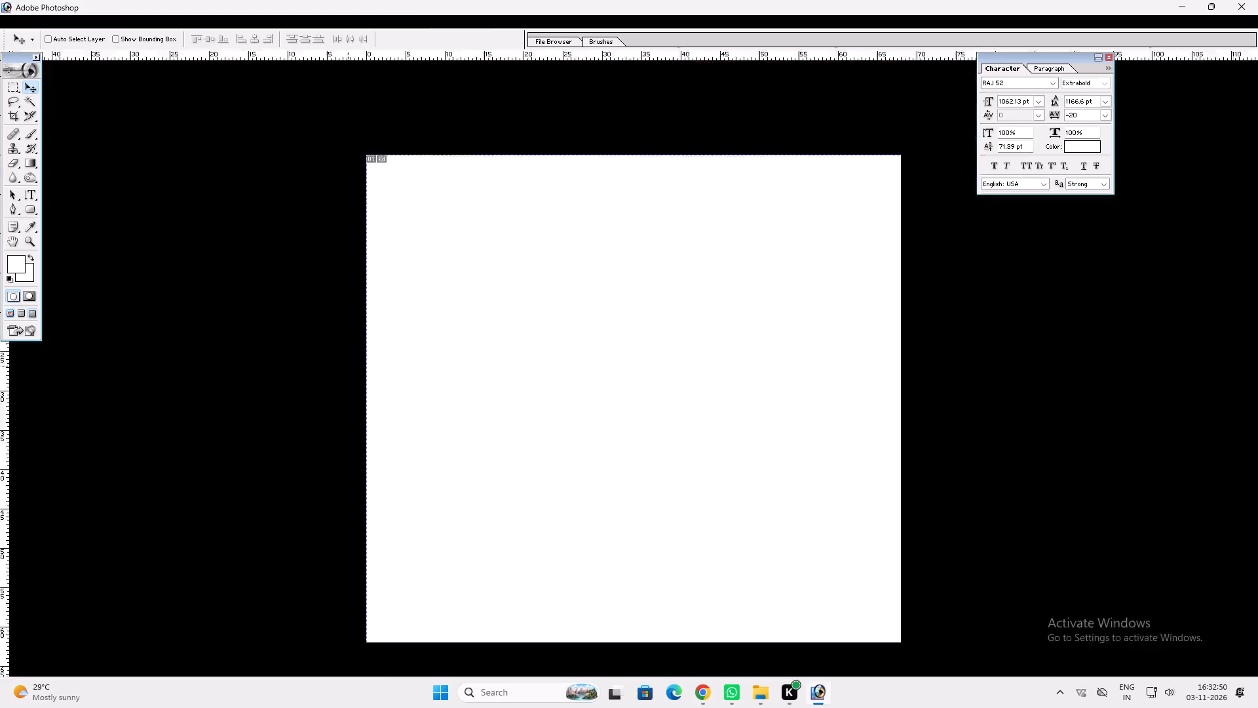
left_click(713, 254)
key("v")
left_click(951, 306)
key("ctrl+w")
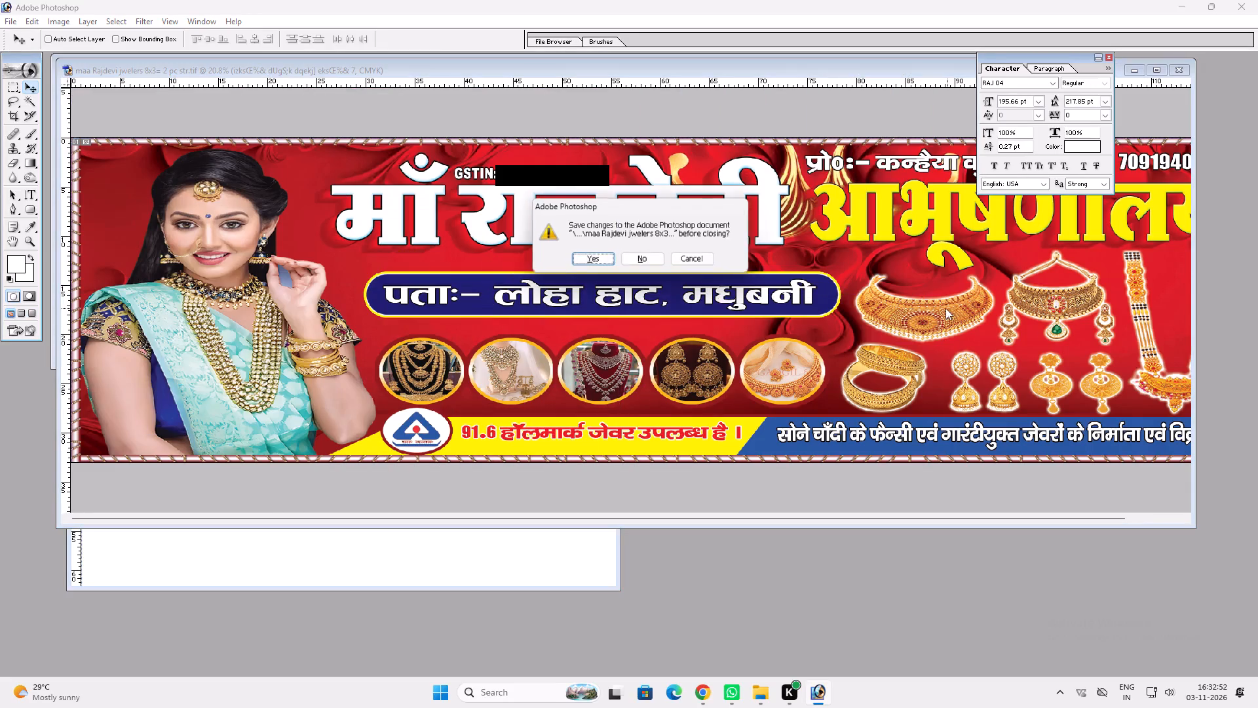
left_click(647, 256)
Copy the red background from the Ankit Jwelers banner into the new document and align it to the canvas's upper edge.
key("v")
key("v")
left_click_drag(542, 79, 762, 121)
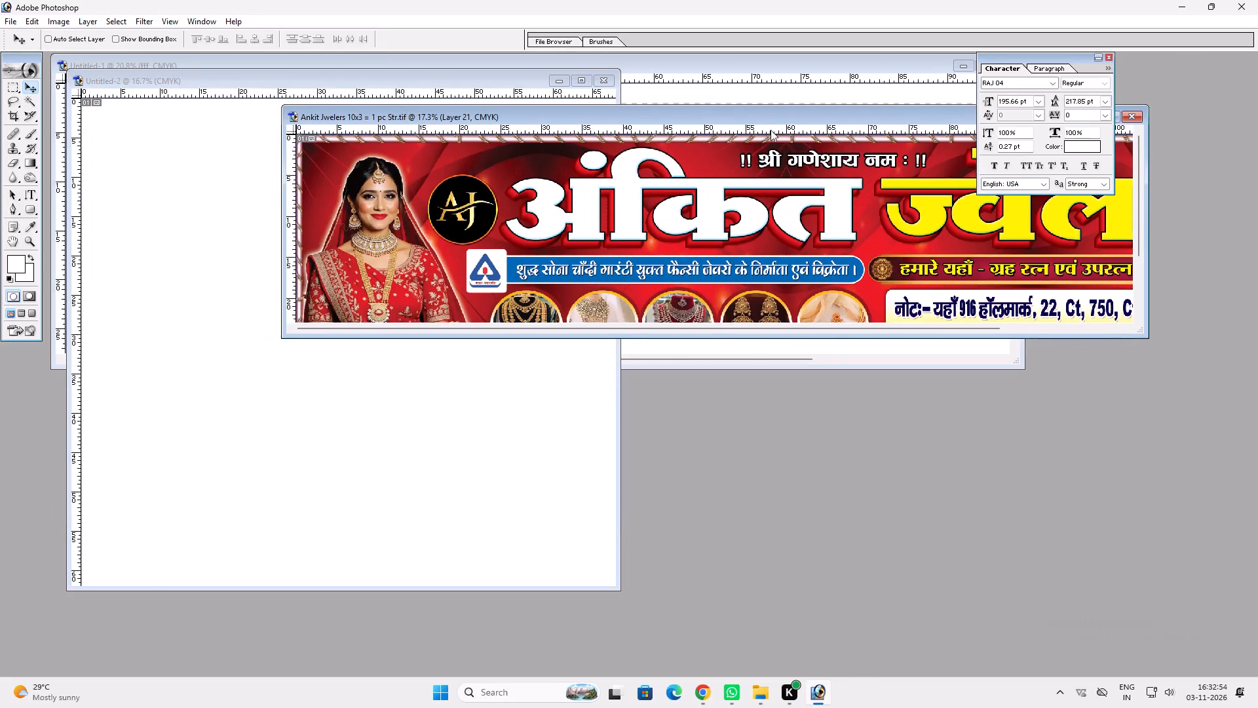
key("v")
left_click(704, 158, "ctrl")
left_click_drag(704, 158, 373, 454)
key("v")
key("v")
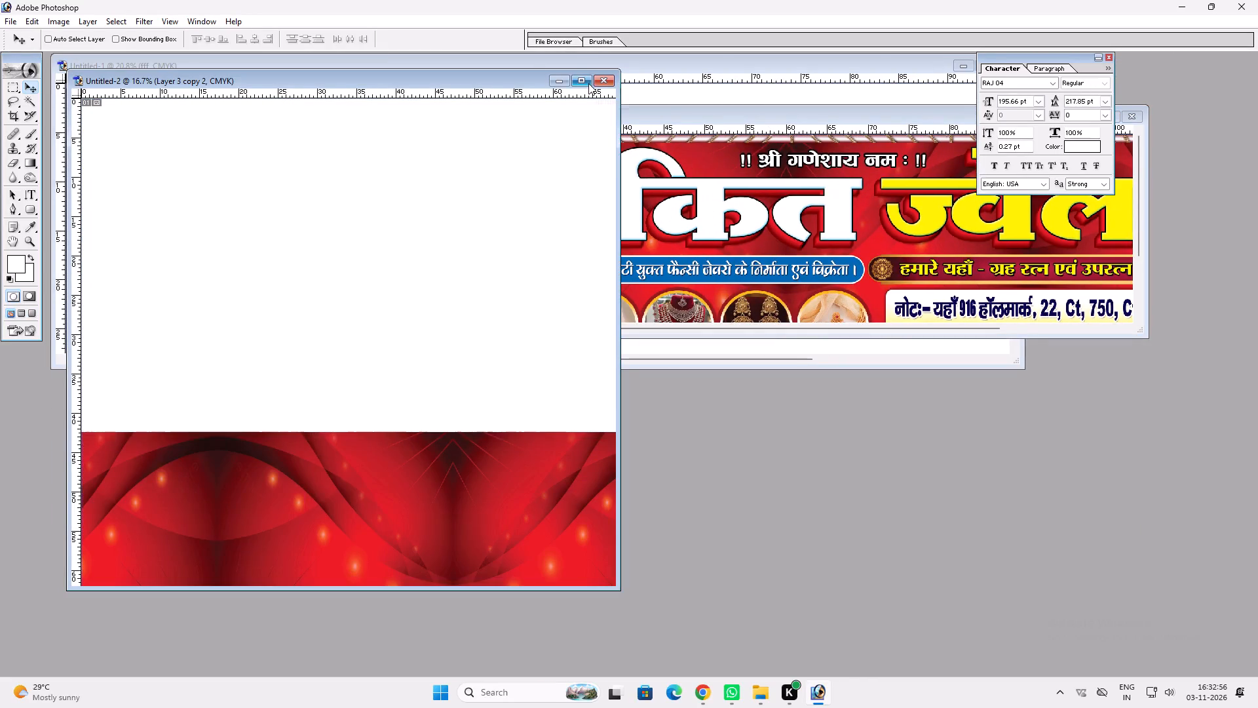
left_click(586, 83)
key("v")
key("v")
left_click_drag(578, 444, 592, 114)
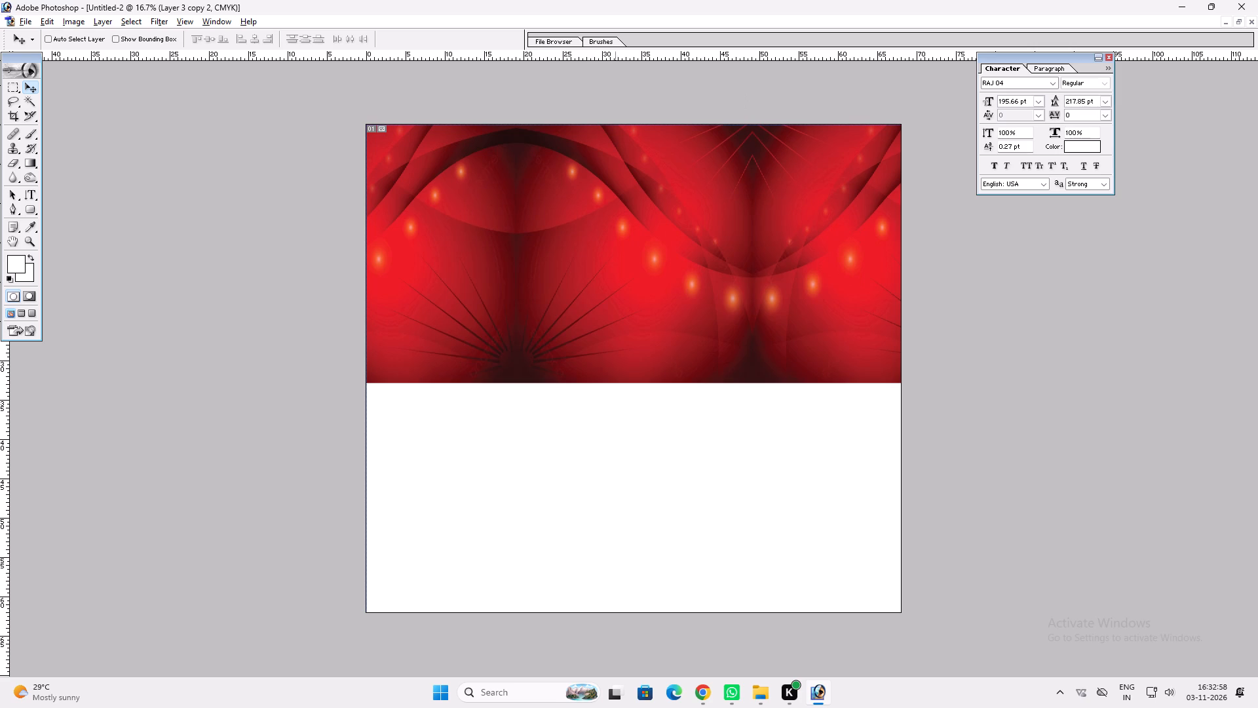
Duplicate the red background, rotate the copy 180°, and fit it against the original to fill the canvas's lower half.
left_click_drag(588, 285, 588, 372, "alt+shift")
key("ctrl+t")
right_click(588, 372, "ctrl")
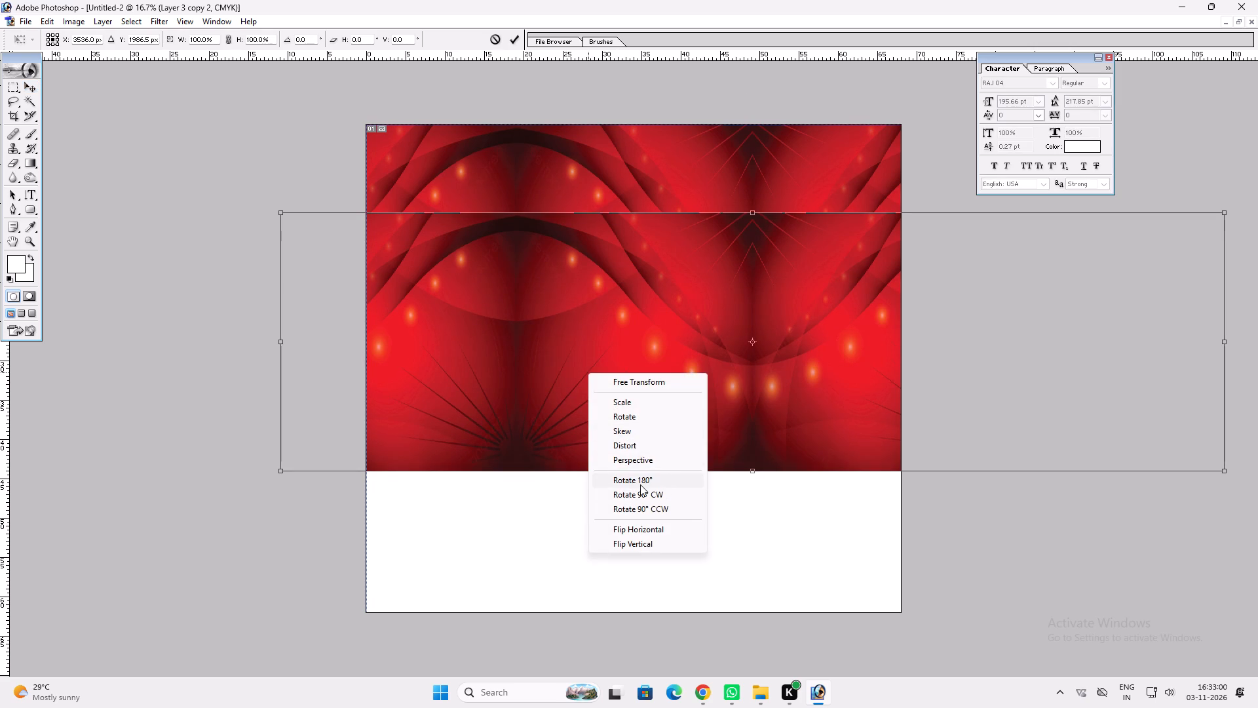
left_click(640, 484)
key("Return")
key("v")
left_click_drag(641, 330, 635, 498, "shift")
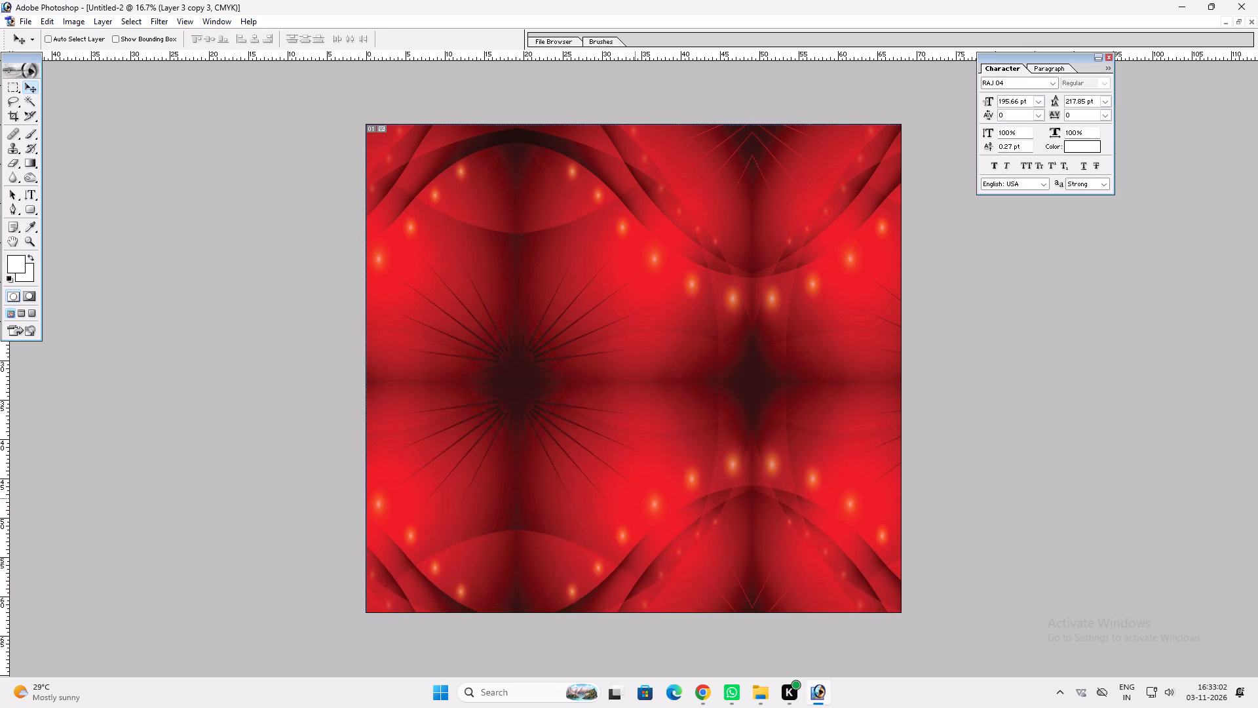
left_click_drag(635, 498, 637, 501, "shift")
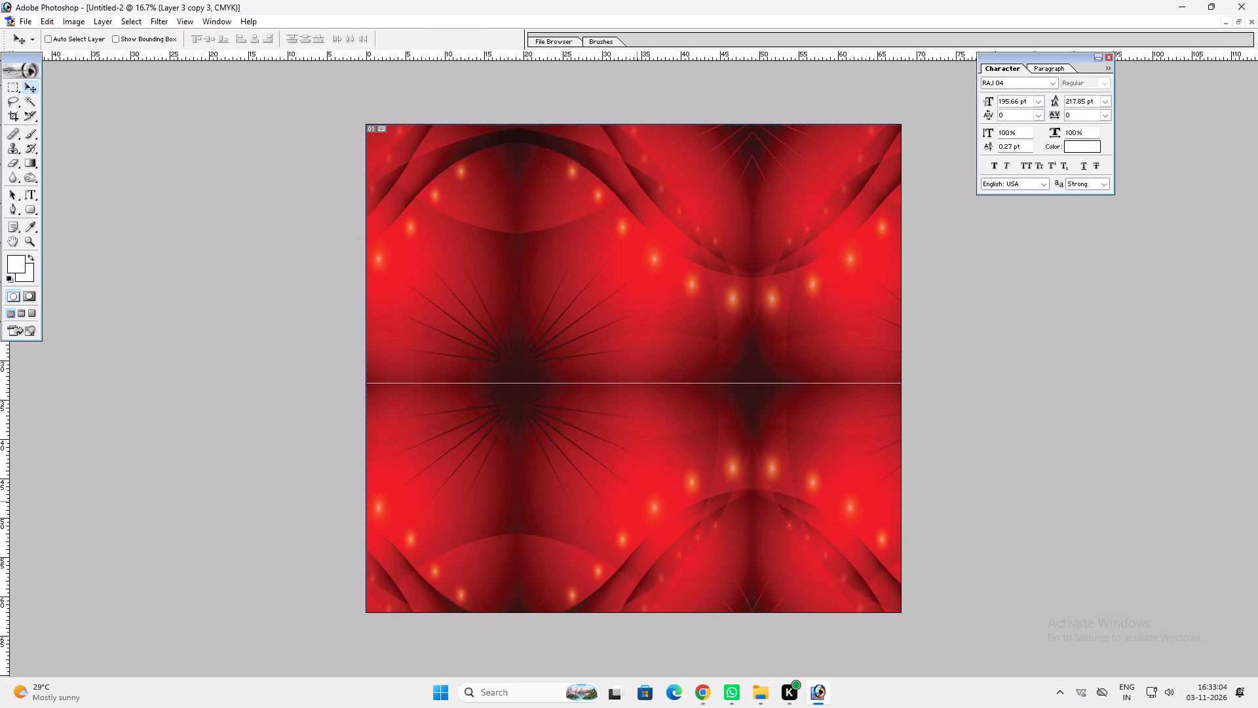
left_click_drag(637, 501, 637, 501, "shift")
Merge the two red background pieces into one layer and send it to the back.
key("v")
left_click(657, 317, "ctrl+shift")
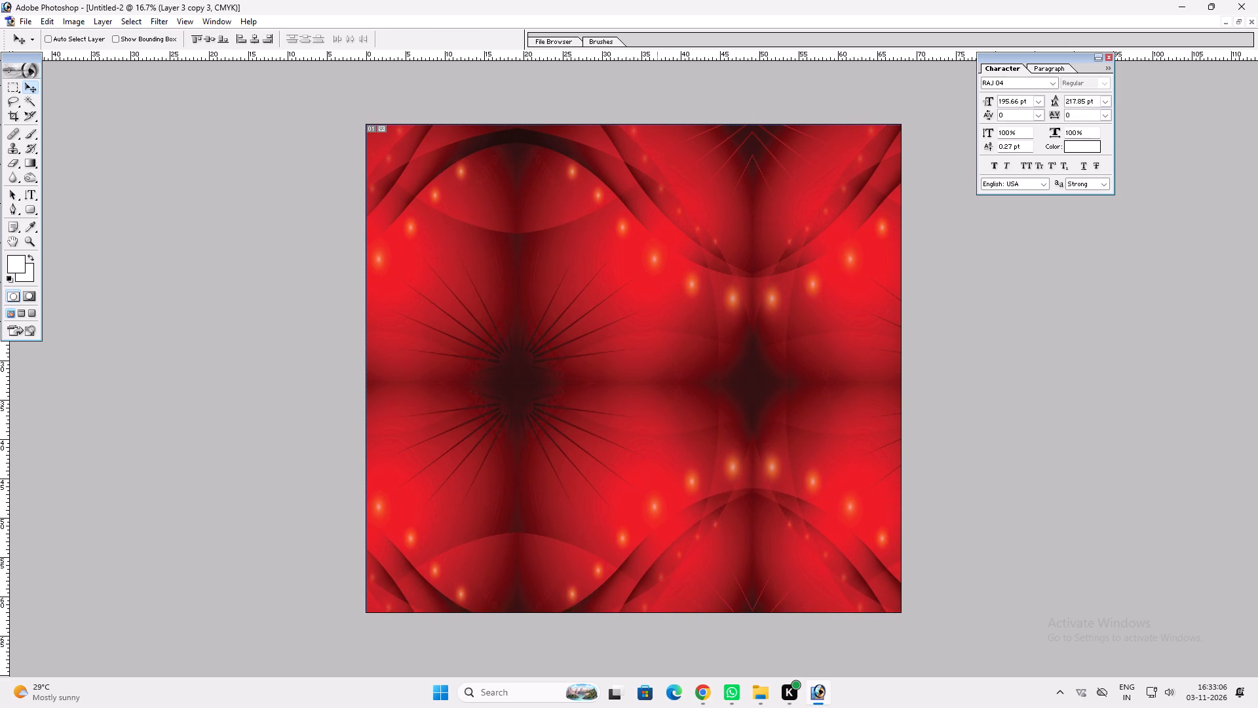
left_click_drag(655, 311, 659, 335)
key("ctrl+z")
key("ctrl+e")
key("ctrl+shift+bracketleft")
Copy the rope border strip from the Ankit Jwelers banner into the new document and place it along the canvas's upper edge.
type("fff")
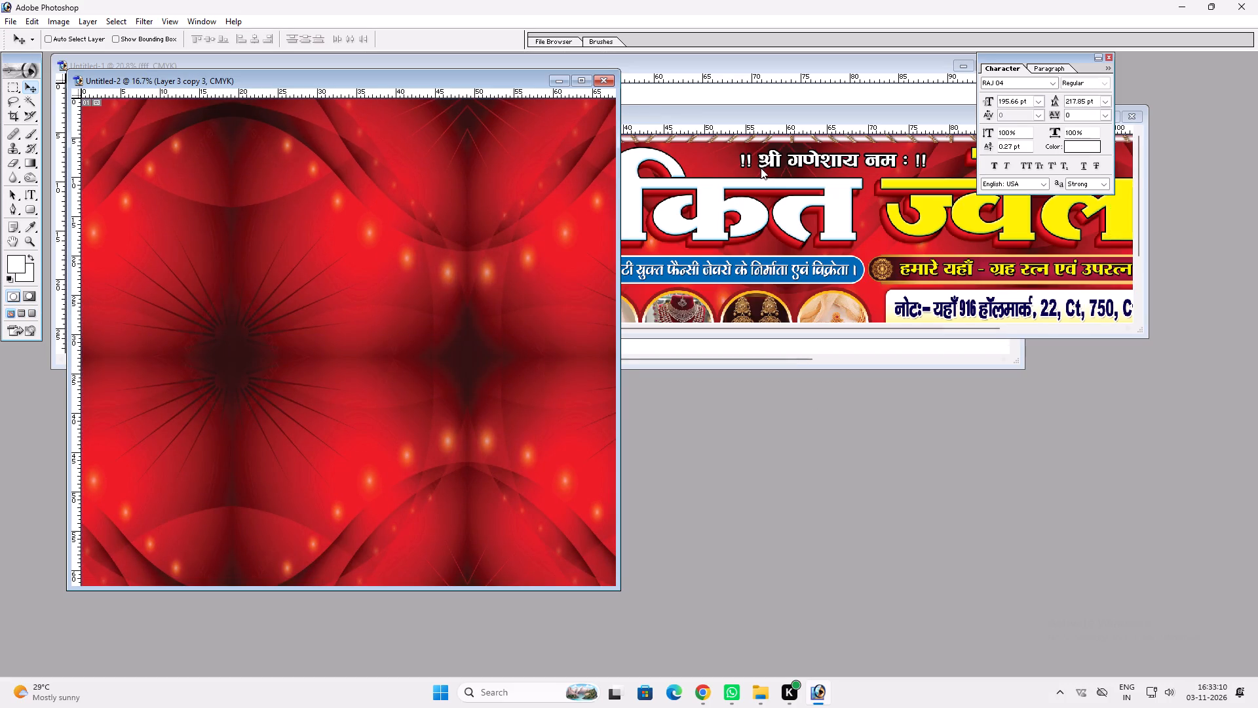
triple_click(743, 140)
left_click(743, 139, "ctrl")
left_click_drag(742, 138, 519, 429)
left_click_drag(563, 427, 581, 295)
left_click(583, 81)
key("v")
key("v")
left_click_drag(619, 248, 571, 81)
left_click_drag(574, 143, 577, 139)
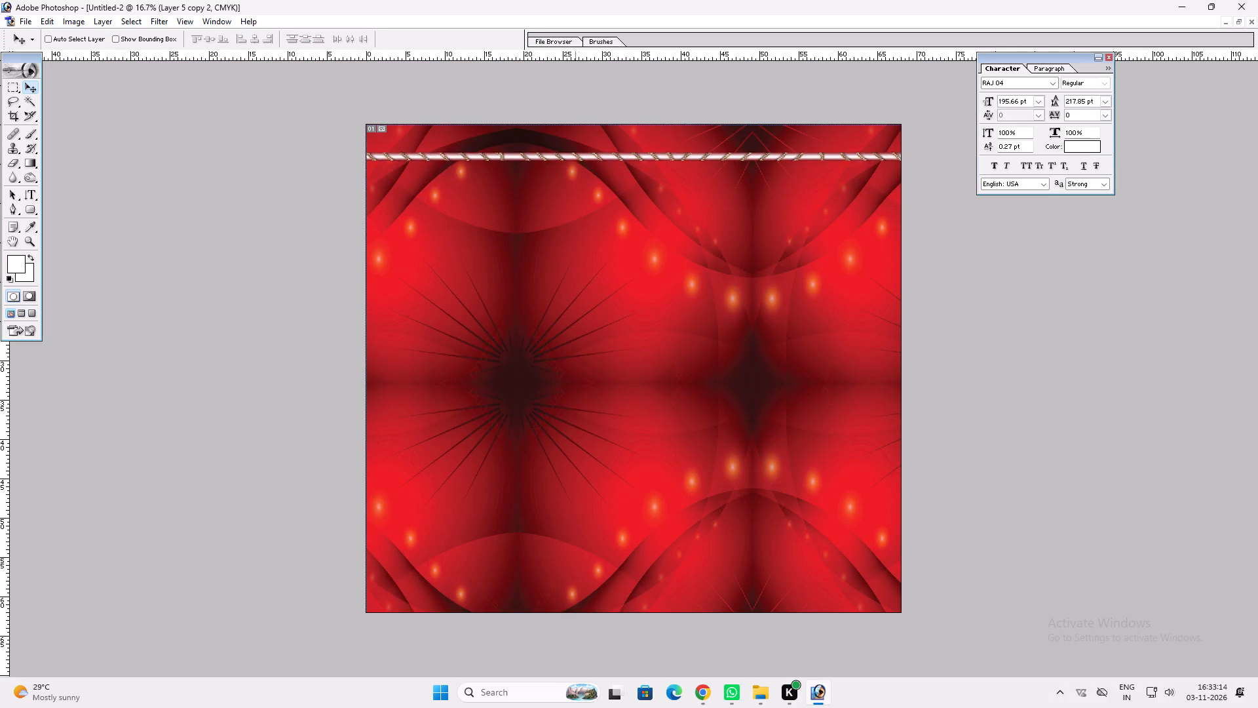
left_click_drag(577, 139, 579, 117)
Stretch the upper rope border strip longer and slightly thicker with Free Transform.
scroll(633, 287, "up", 3)
key("ctrl+t")
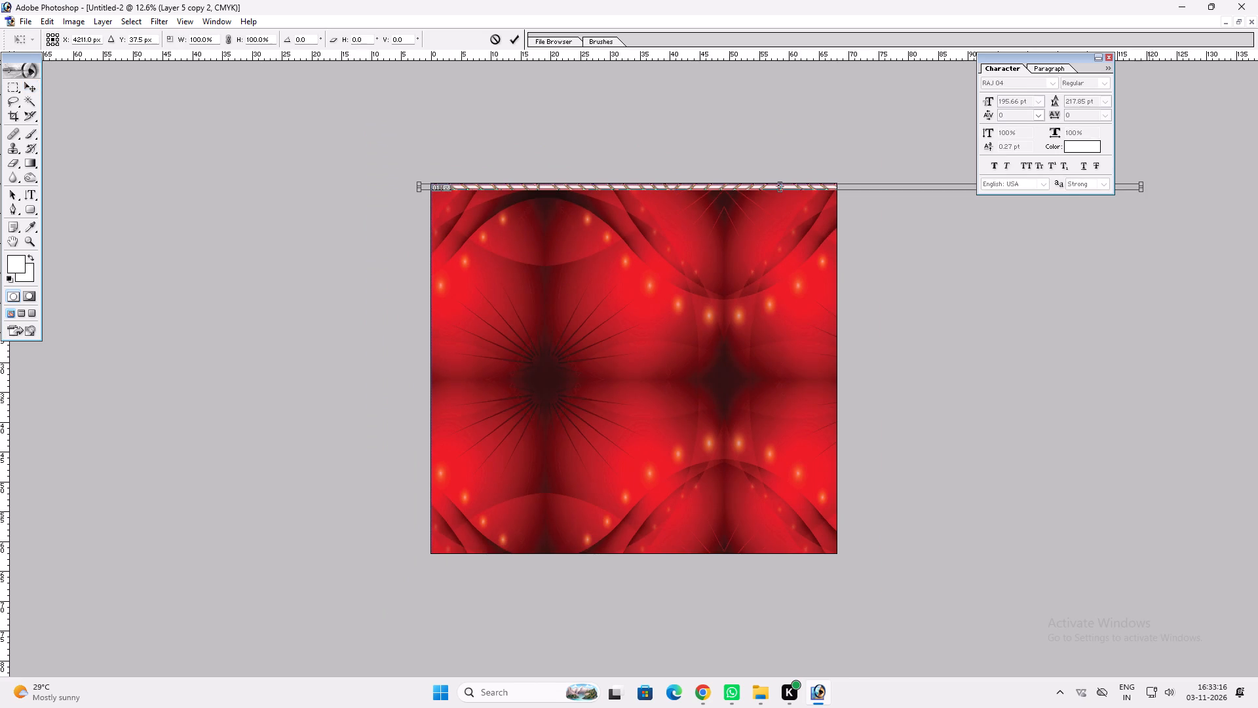
left_click_drag(1141, 194, 1205, 213, "shift")
key("shift+Return")
type("vv")
Duplicate the rope border strip, rotate it 90° CCW, and place copies along the canvas's left and right edges.
left_click_drag(699, 206, 710, 276, "alt+shift")
key("ctrl+t")
right_click(710, 276, "ctrl")
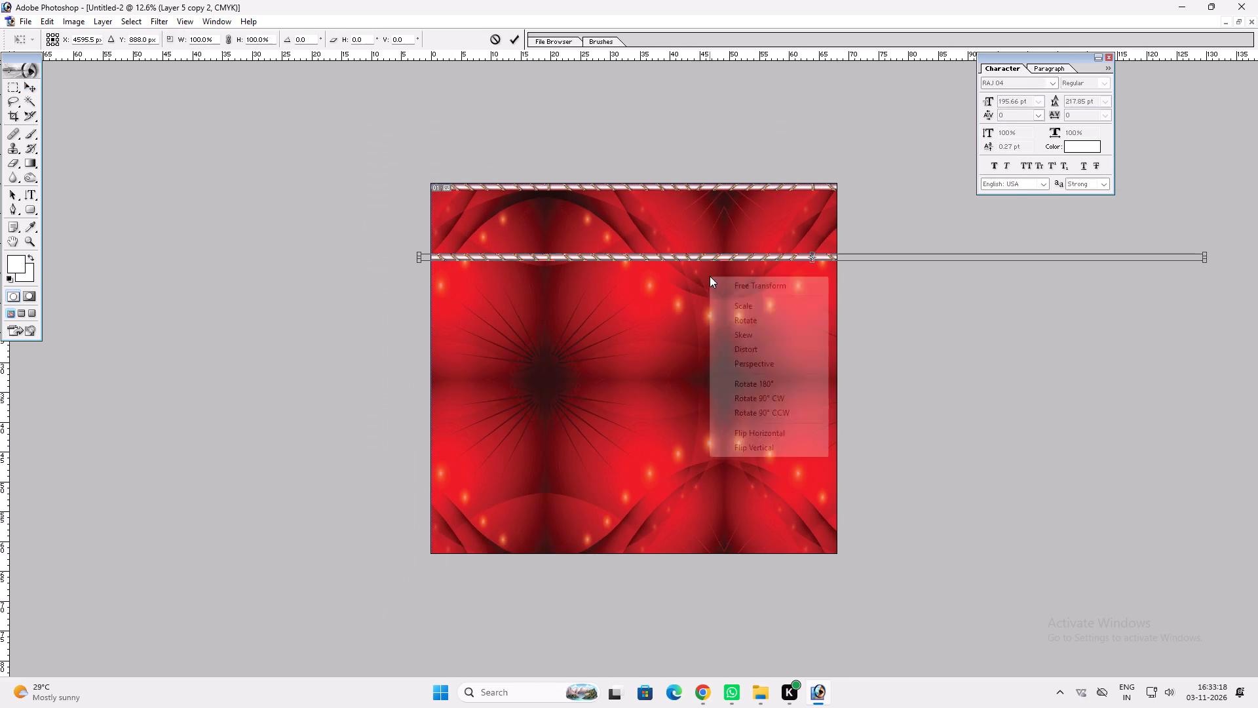
left_click(748, 415)
key("Return")
type("vv")
left_click_drag(768, 387, 416, 418)
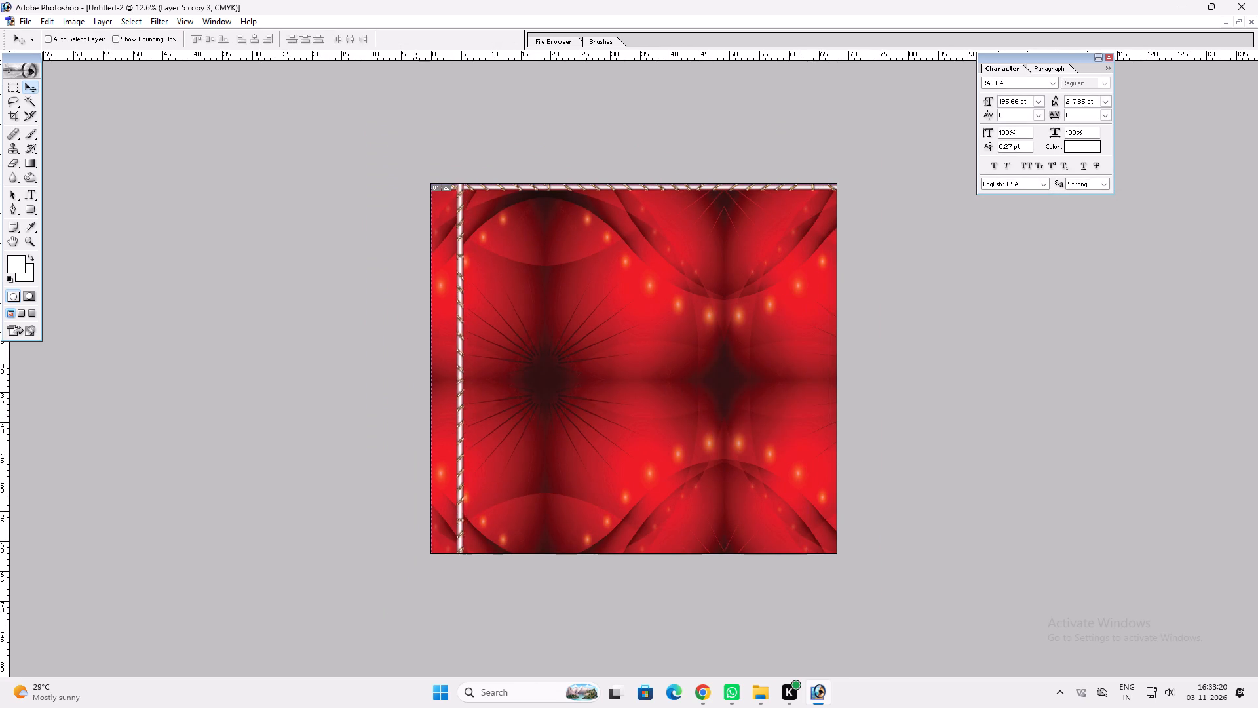
left_click_drag(416, 418, 393, 418)
left_click_drag(451, 431, 848, 417, "alt+shift")
Duplicate the vertical rope border strip, rotate the copy 90° CCW, and place it along the canvas's bottom edge.
left_click_drag(820, 418, 713, 423, "alt+shift")
key("ctrl+t")
right_click(676, 412, "ctrl")
left_click(728, 549)
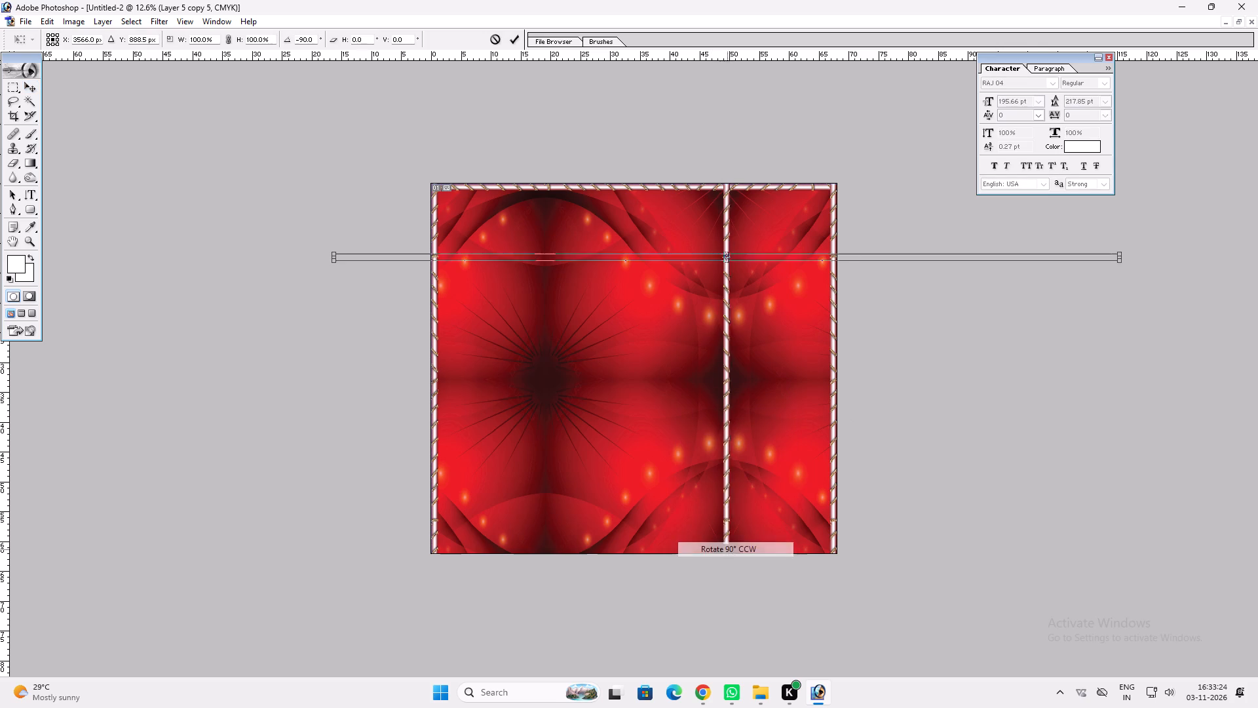
key("Return")
type("vv")
left_click_drag(699, 243, 690, 532, "shift")
Copy the "अंकित ज्वेलर्स" lettering from the banner into the new document and position it near the top of the canvas.
key("ctrl+0")
type("ff")
key("f")
left_click(772, 258)
key("v")
left_click(706, 205, "ctrl")
left_click_drag(706, 205, 710, 245)
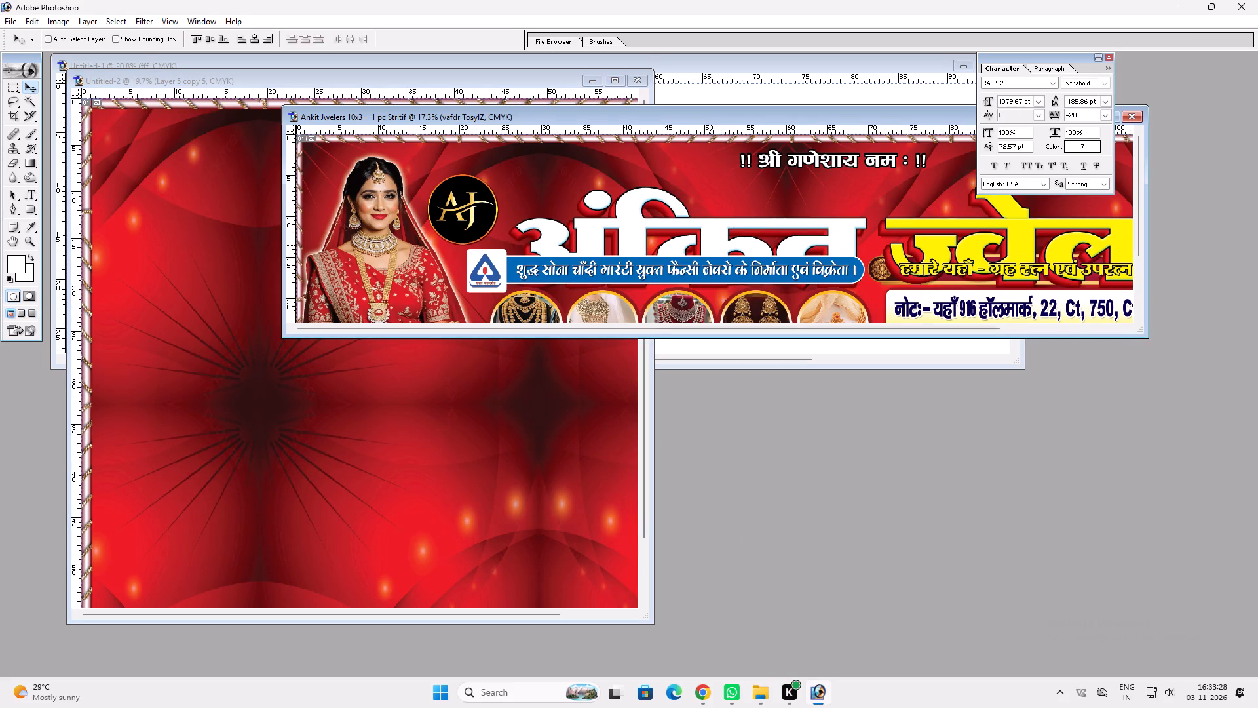
key("ctrl+z")
left_click_drag(704, 220, 436, 495)
left_click_drag(436, 496, 448, 344)
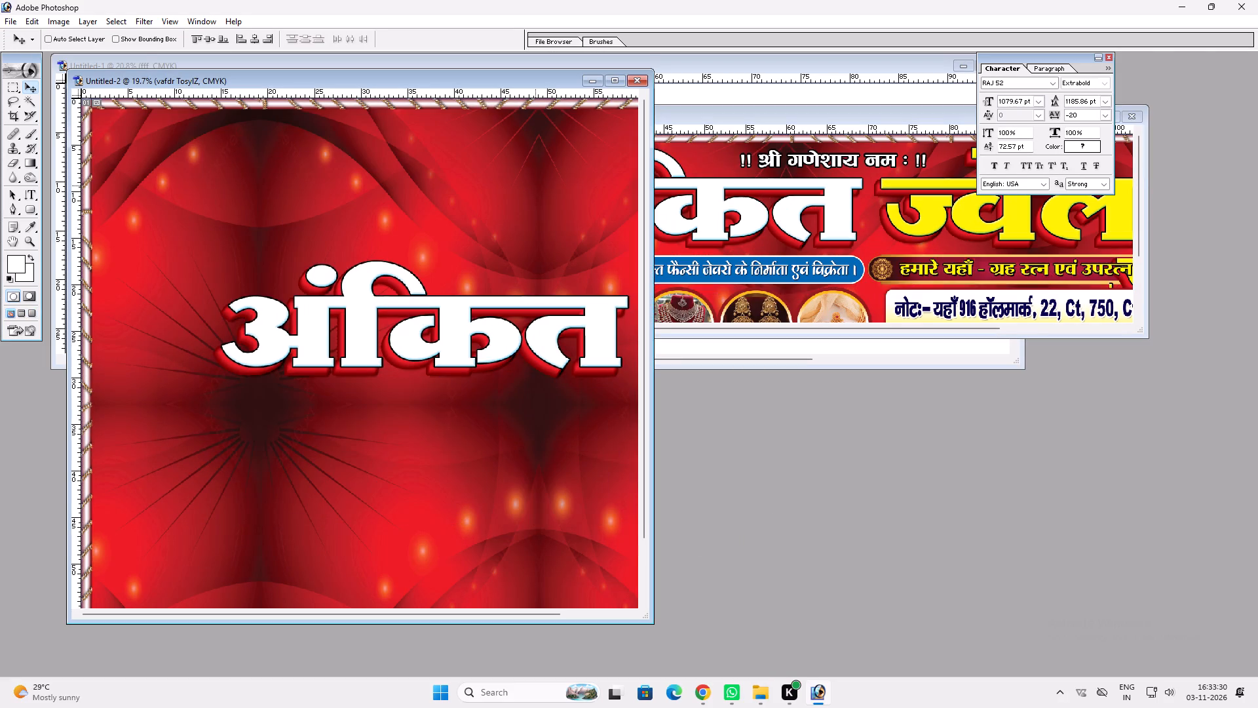
left_click(611, 75)
key("v")
key("v")
left_click_drag(734, 268, 623, 158)
Narrow the "अंकित ज्वेलर्स" lettering with Free Transform to fit inside the rope border and move it slightly higher.
scroll(695, 259, "up", 3)
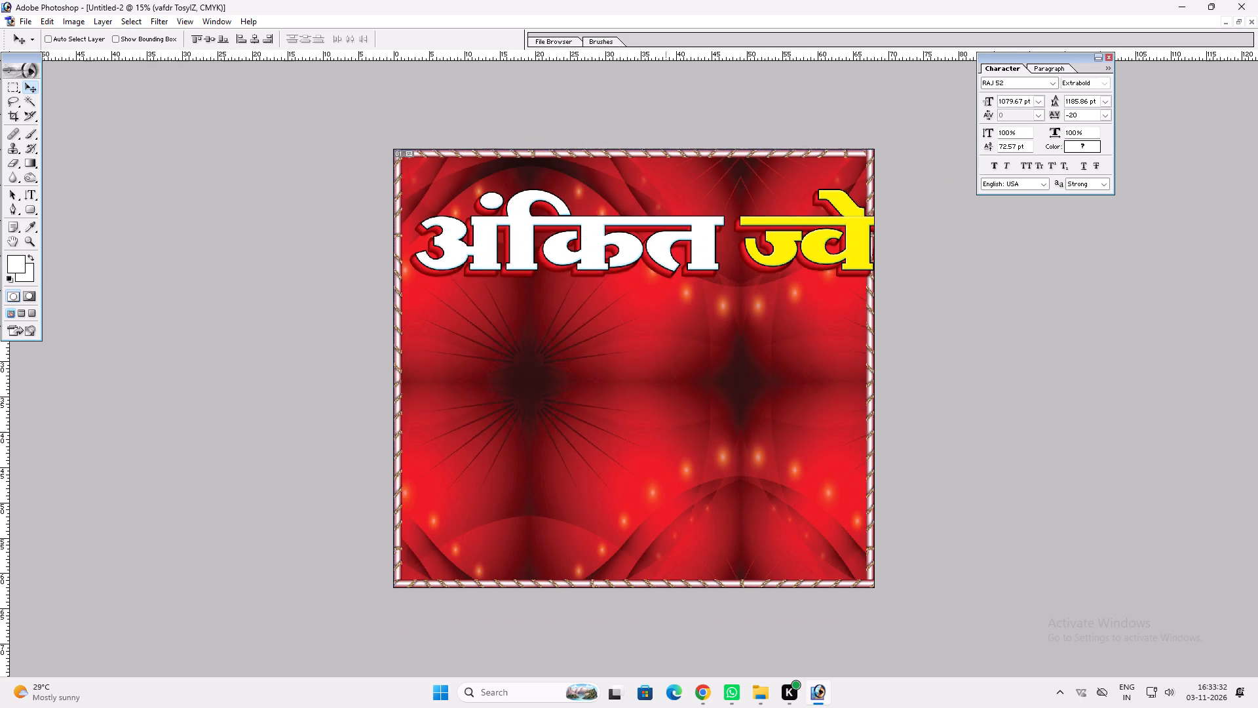
key("ctrl+t")
left_click_drag(1060, 248, 860, 241, "shift")
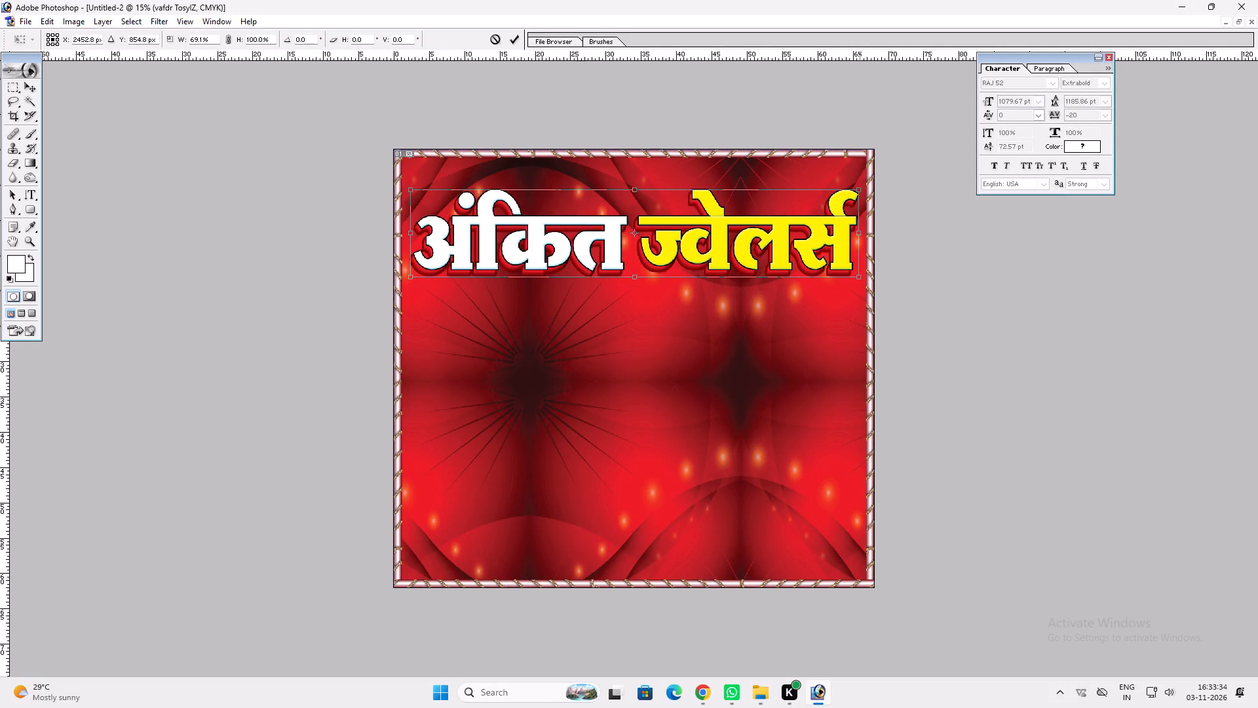
left_click_drag(860, 241, 851, 241, "shift")
key("Return")
key("v")
left_click_drag(801, 246, 801, 234, "shift")
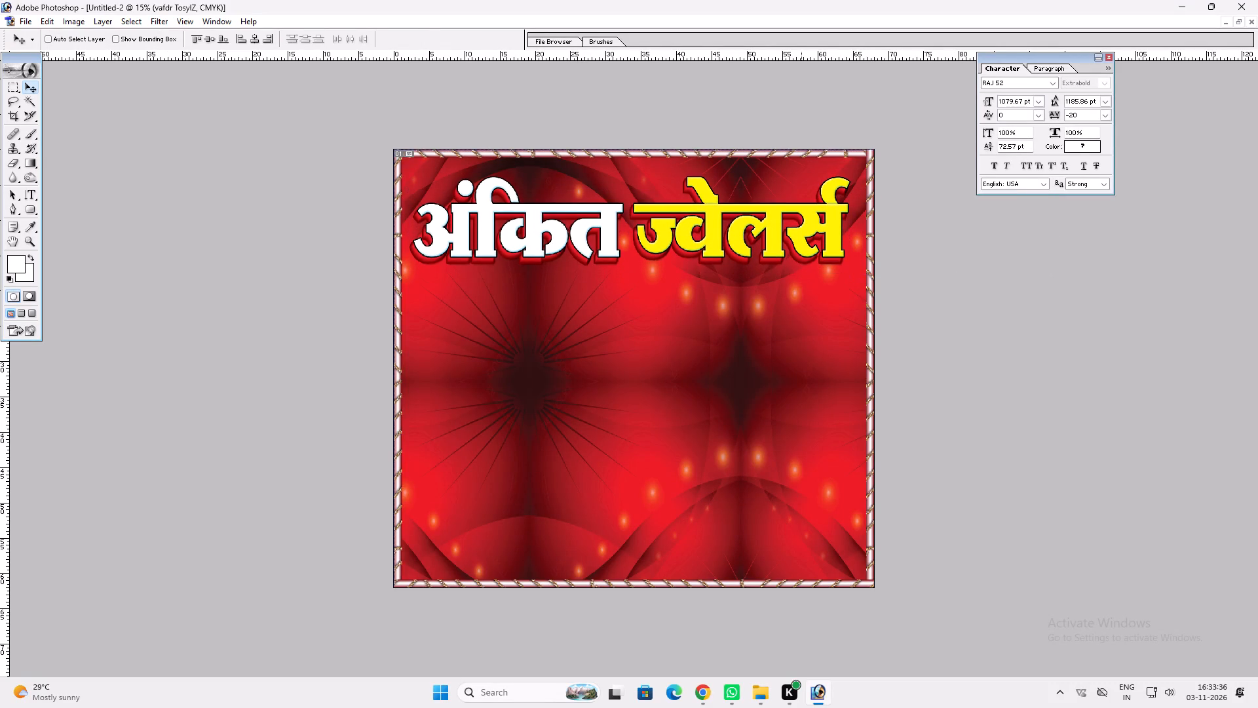
key("ctrl+t")
left_click_drag(852, 263, 844, 264, "alt+shift")
key("Return")
key("v")
key("ctrl+0")
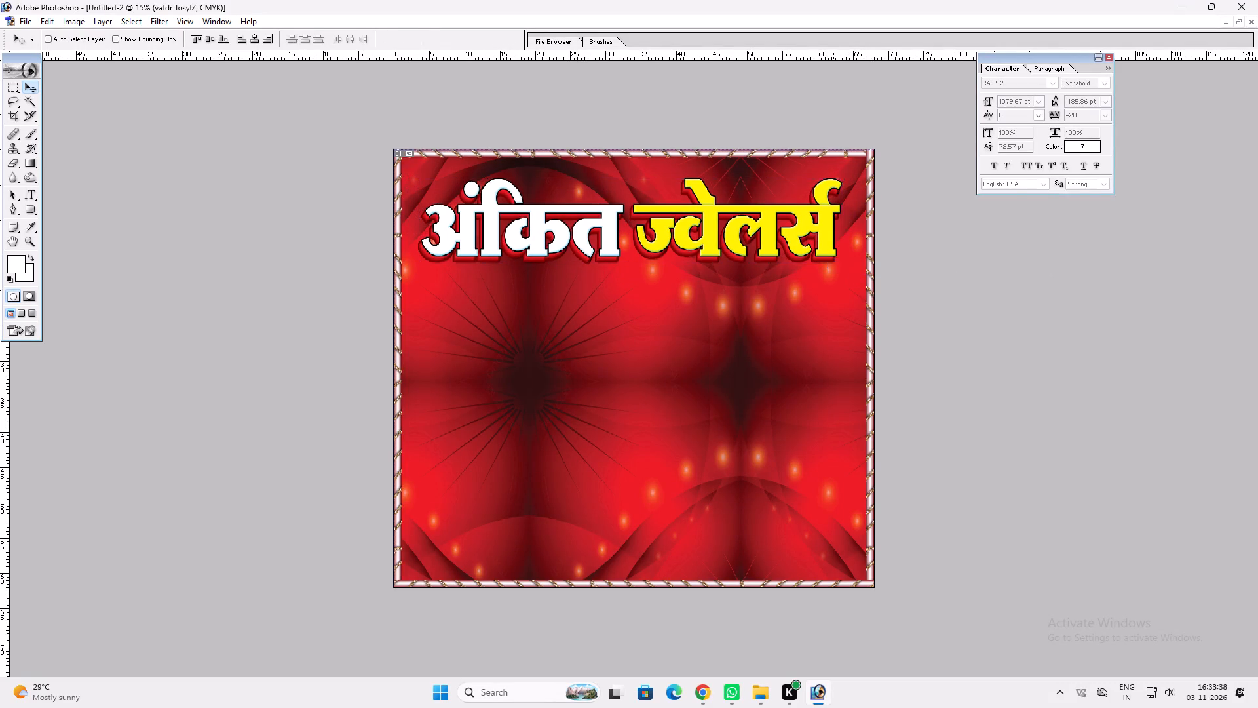
key("v")
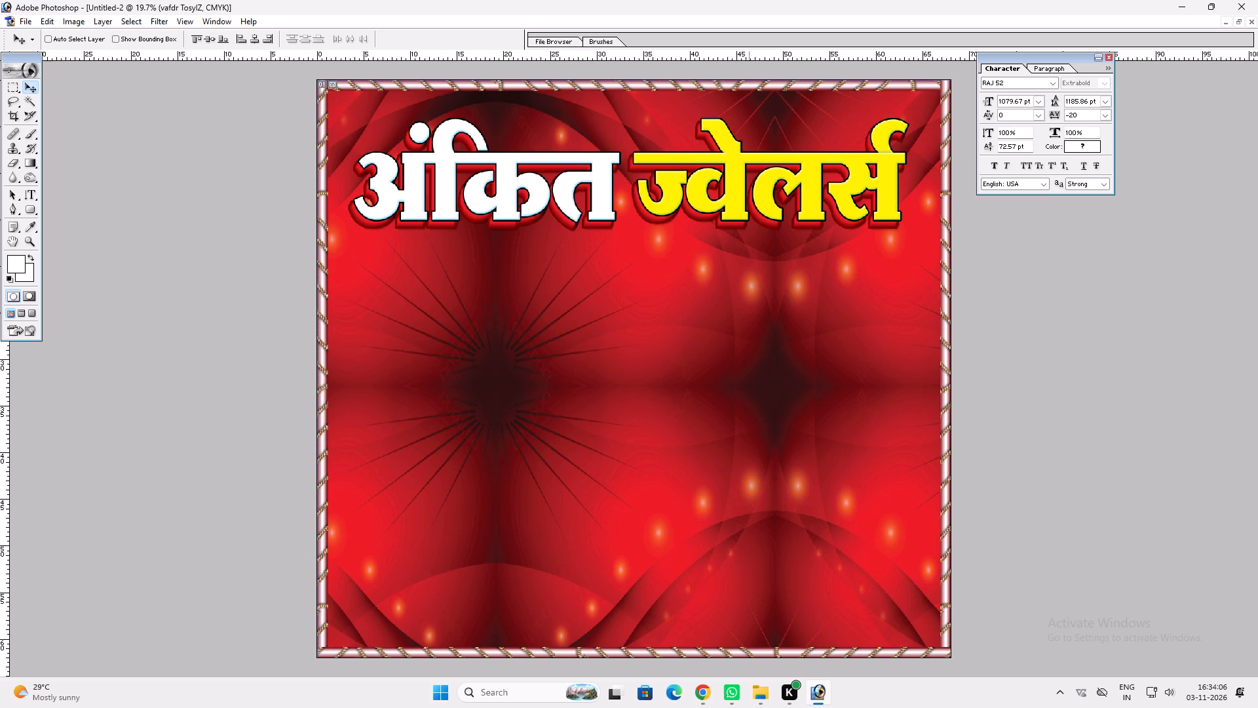
Copy the layer style of the red shadow behind the "अंकित ज्वेलर्स" lettering and delete that shadow layer.
right_click(671, 189)
left_click(702, 208)
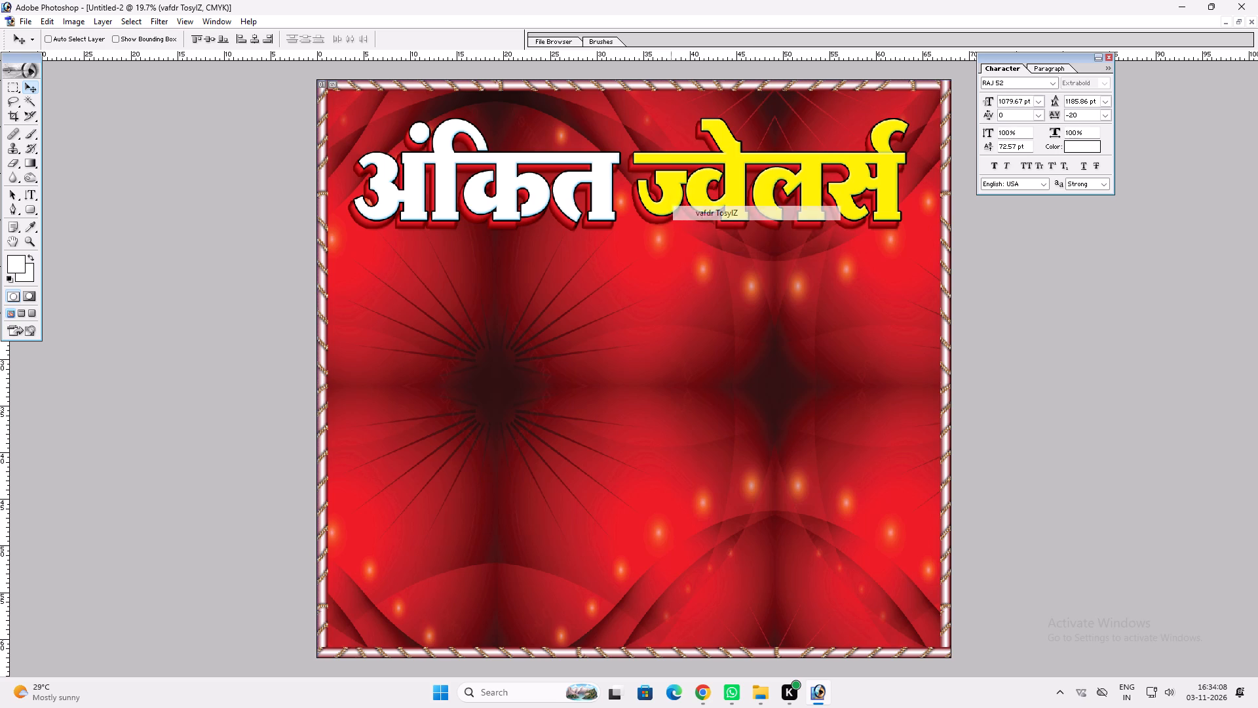
key("alt+l")
key("alt+y")
key("c")
key("alt+l")
key("alt+l")
key("alt+l")
Cut the word "ज्वेलर्स" out of the "अंकित ज्वेलर्स" text.
key("t")
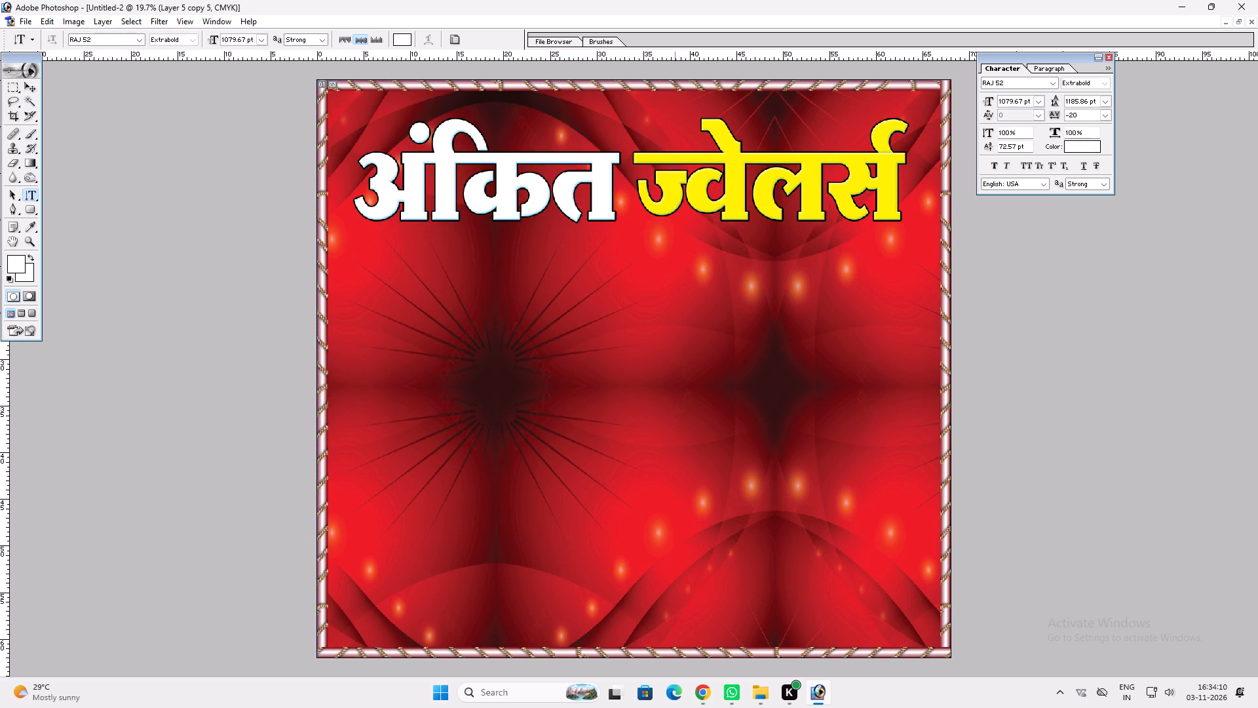
left_click_drag(638, 197, 1027, 186)
key("ctrl+x")
key("Return")
key("v")
key("v")
key("v")
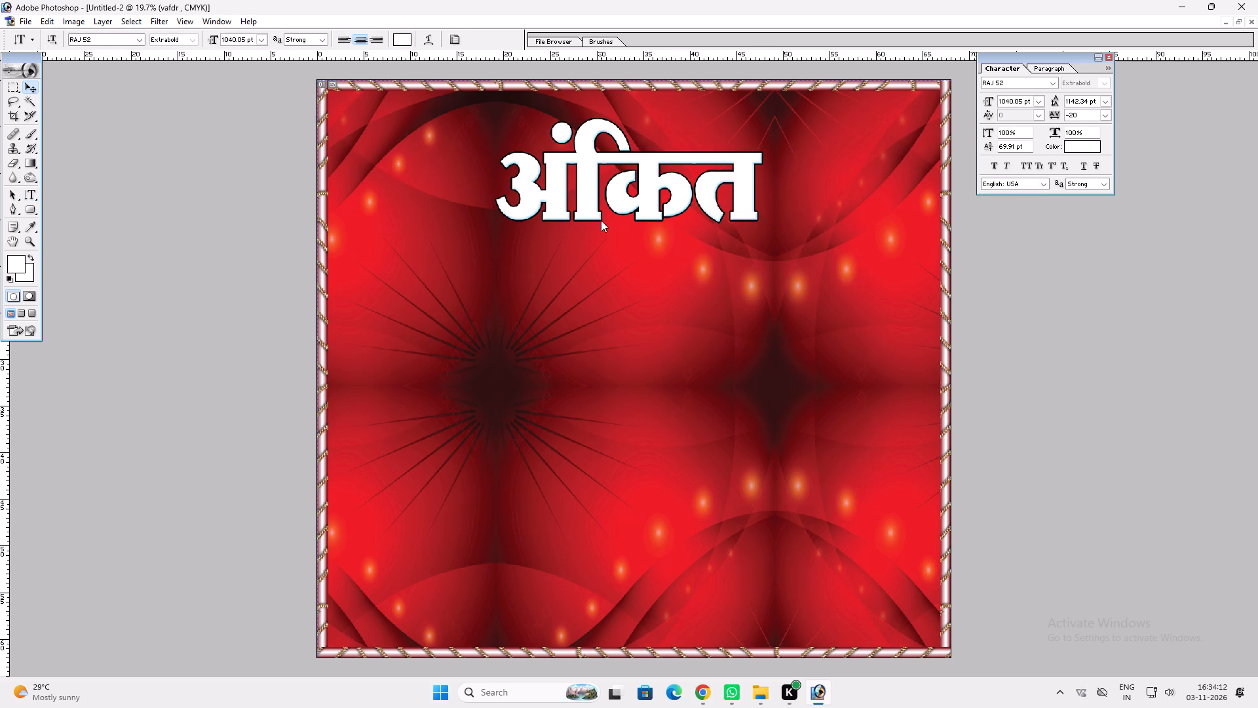
Enlarge "अंकित" with Free Transform to about 217% width and 151% height, spanning the canvas top inside the rope border.
left_click_drag(600, 218, 444, 199)
key("ctrl+t")
left_click_drag(600, 196, 603, 197, "shift")
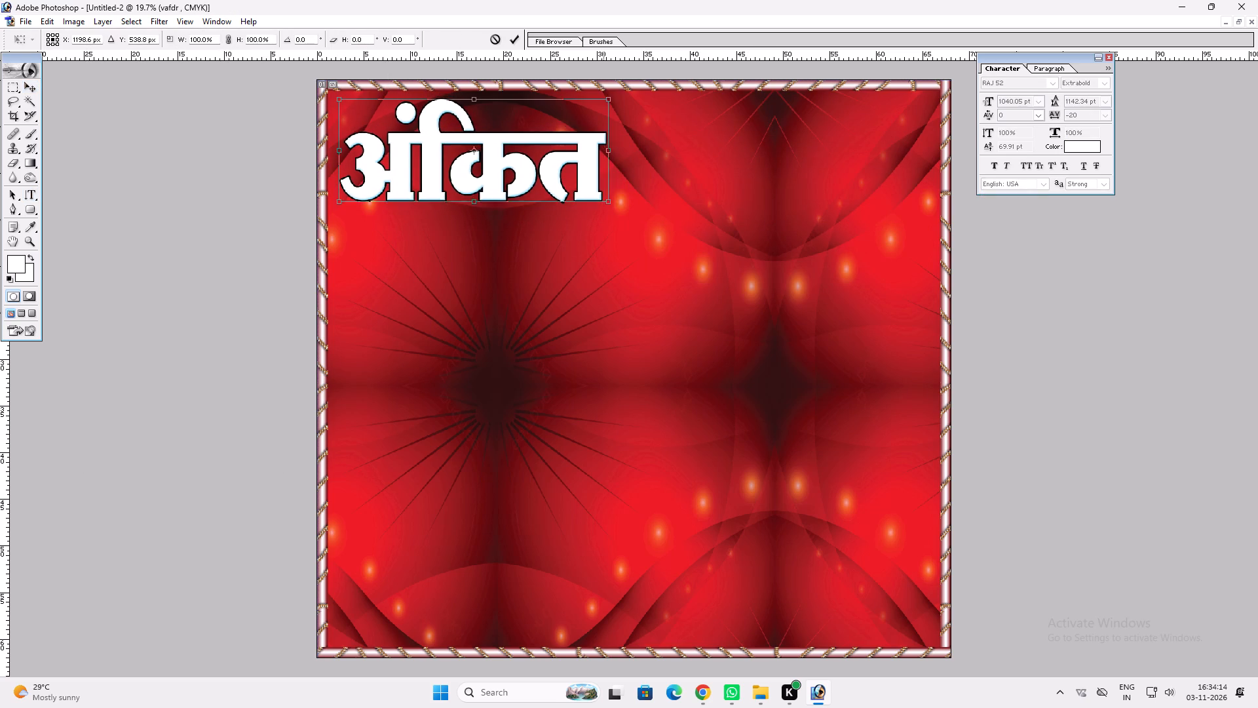
left_click_drag(603, 197, 746, 220, "shift")
left_click_drag(746, 206, 922, 183, "shift")
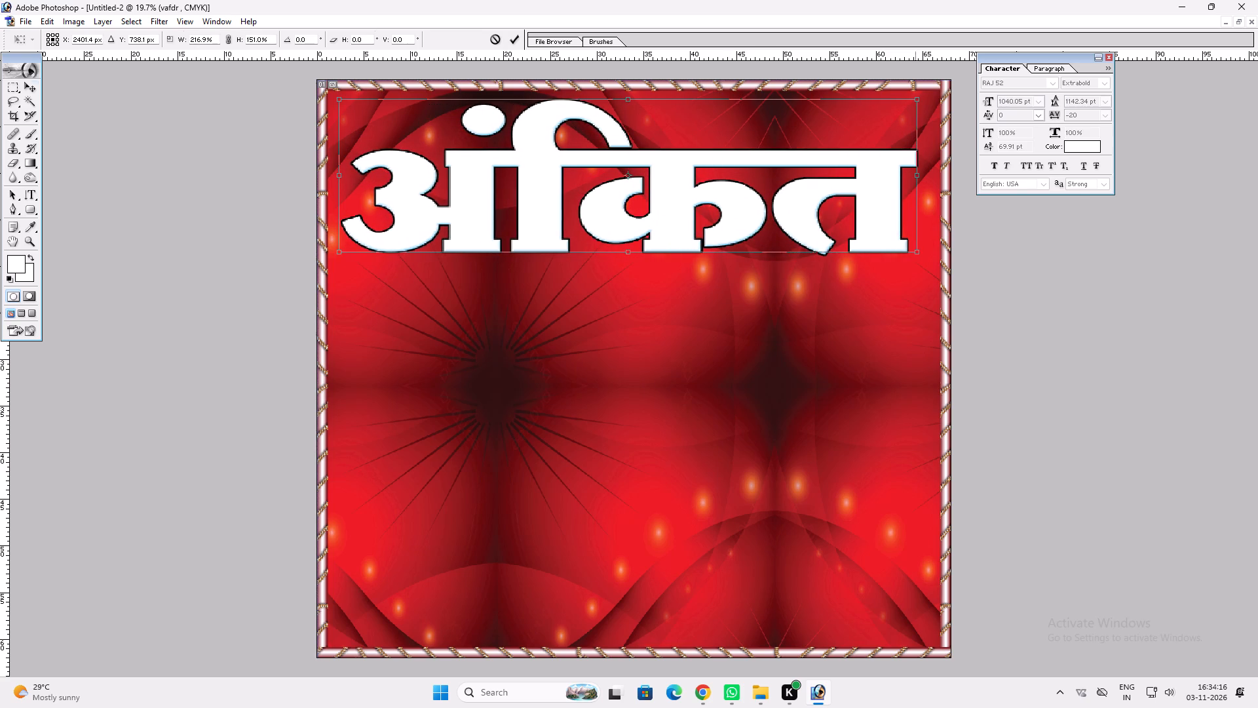
key("shift+Return")
key("v")
left_click_drag(852, 195, 858, 195, "shift")
Increase the Stroke effect's size on the "अंकित" lettering.
key("alt+l")
key("alt+y")
key("k")
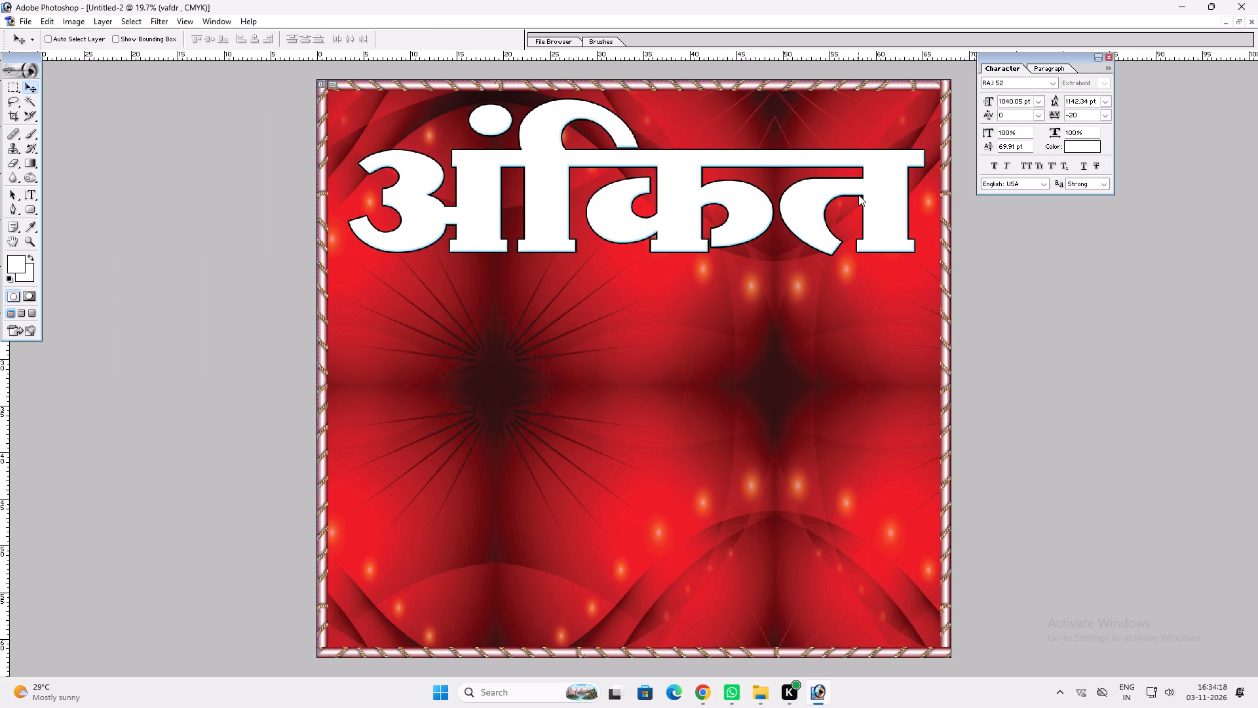
scroll(771, 393, "up", 3)
key("Return")
key("v")
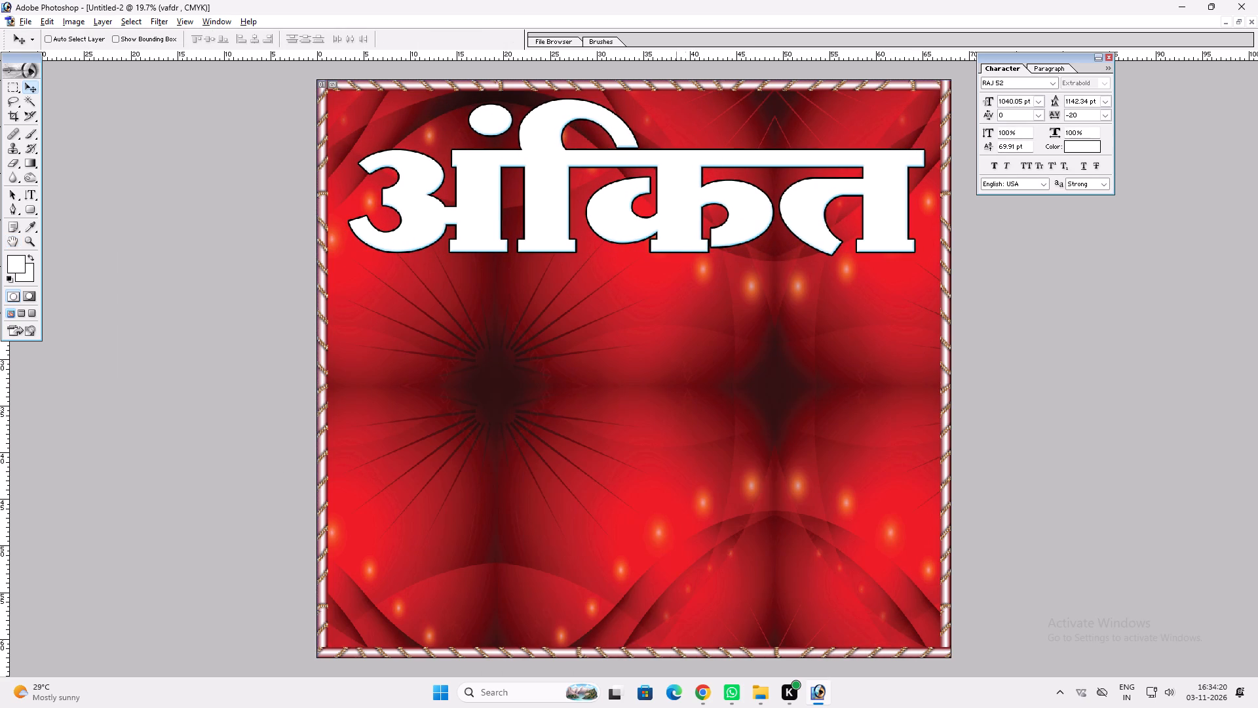
Duplicate the "अंकित" lettering directly below itself and replace the copy's text with the cut word "ज्वेलर्स".
left_click_drag(676, 229, 682, 393, "alt+shift")
key("t")
left_click(676, 399)
key("ctrl+a")
key("ctrl+v")
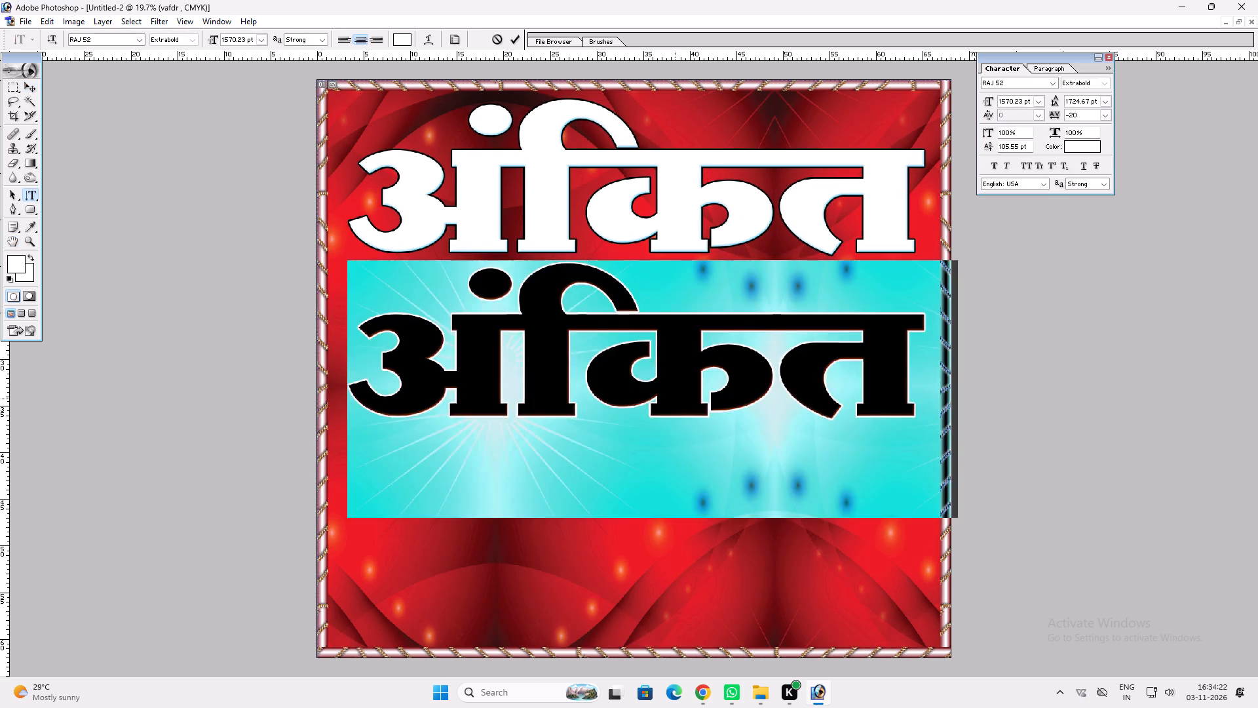
key("Return")
key("v")
Narrow "ज्वेलर्स" slightly with Free Transform and move it a little lower beneath "अंकित".
key("ctrl+t")
left_click_drag(934, 325, 915, 323, "shift")
key("shift+Return")
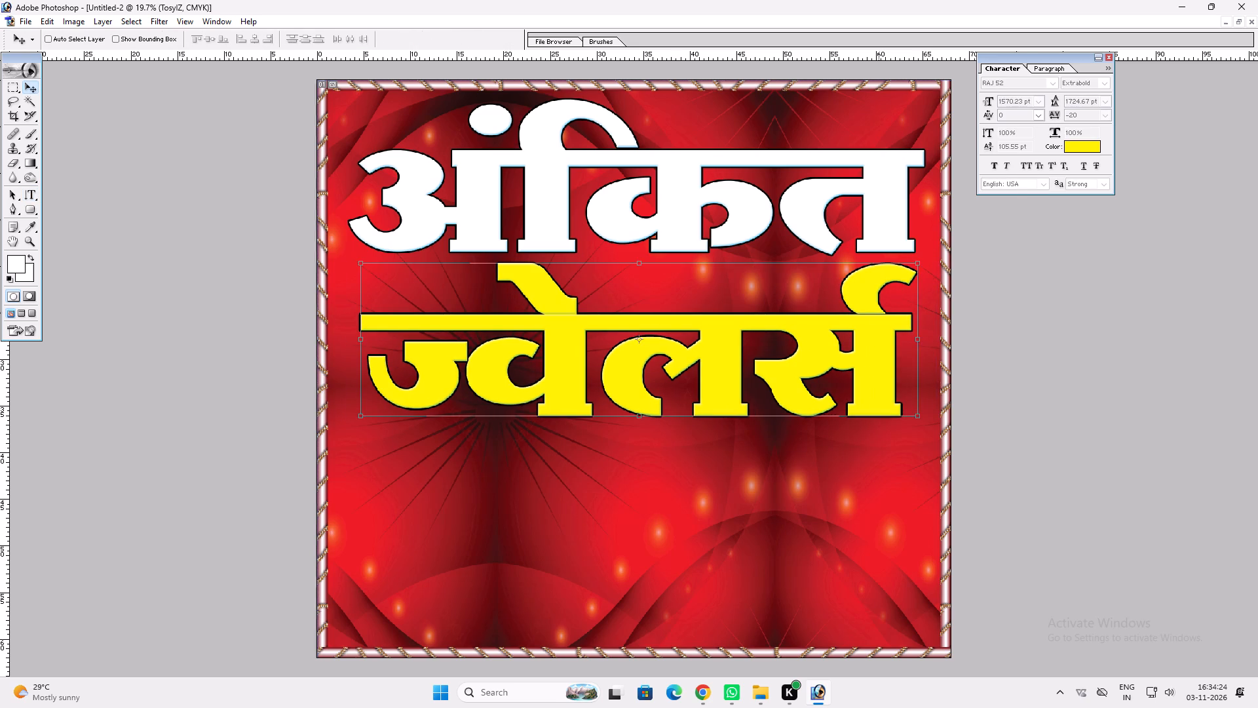
type("vv")
left_click_drag(769, 346, 766, 358, "shift")
key("ctrl+t")
key("shift+Return")
key("v")
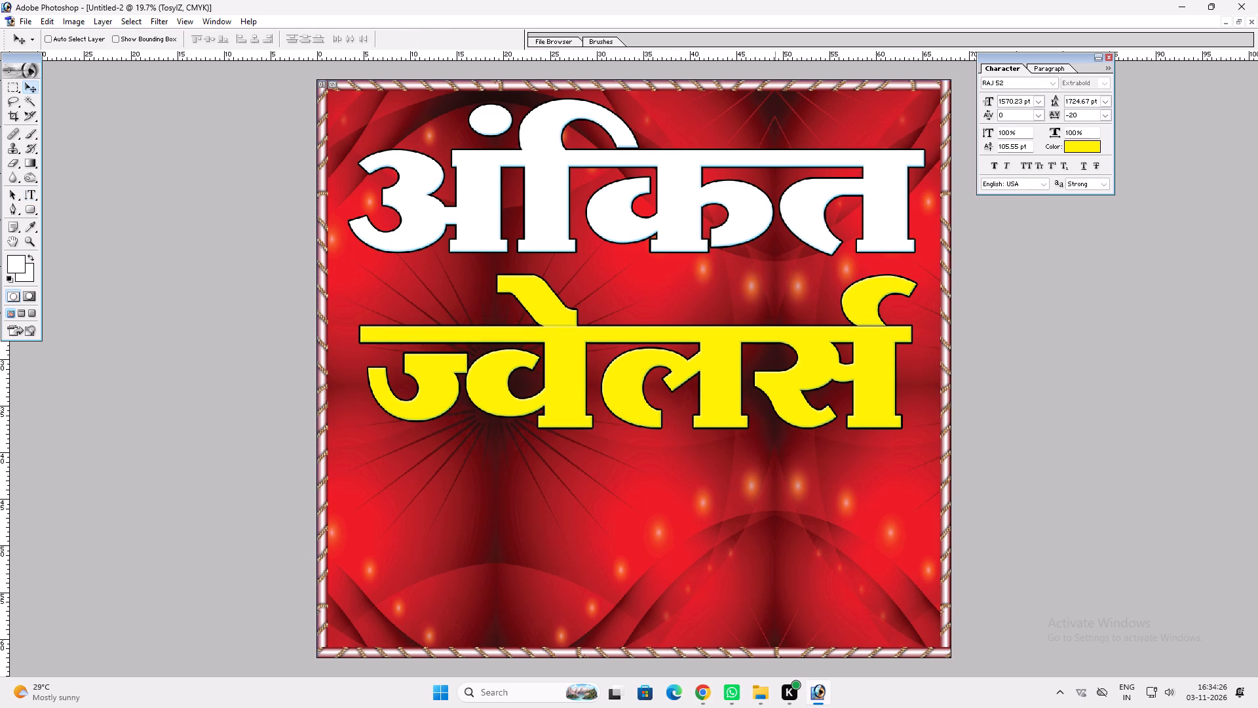
Stretch "अंकित" and "ज्वेलर्स" together slightly taller with Free Transform.
left_click(757, 314, "shift")
left_click(691, 222, "ctrl+shift")
key("ctrl+t")
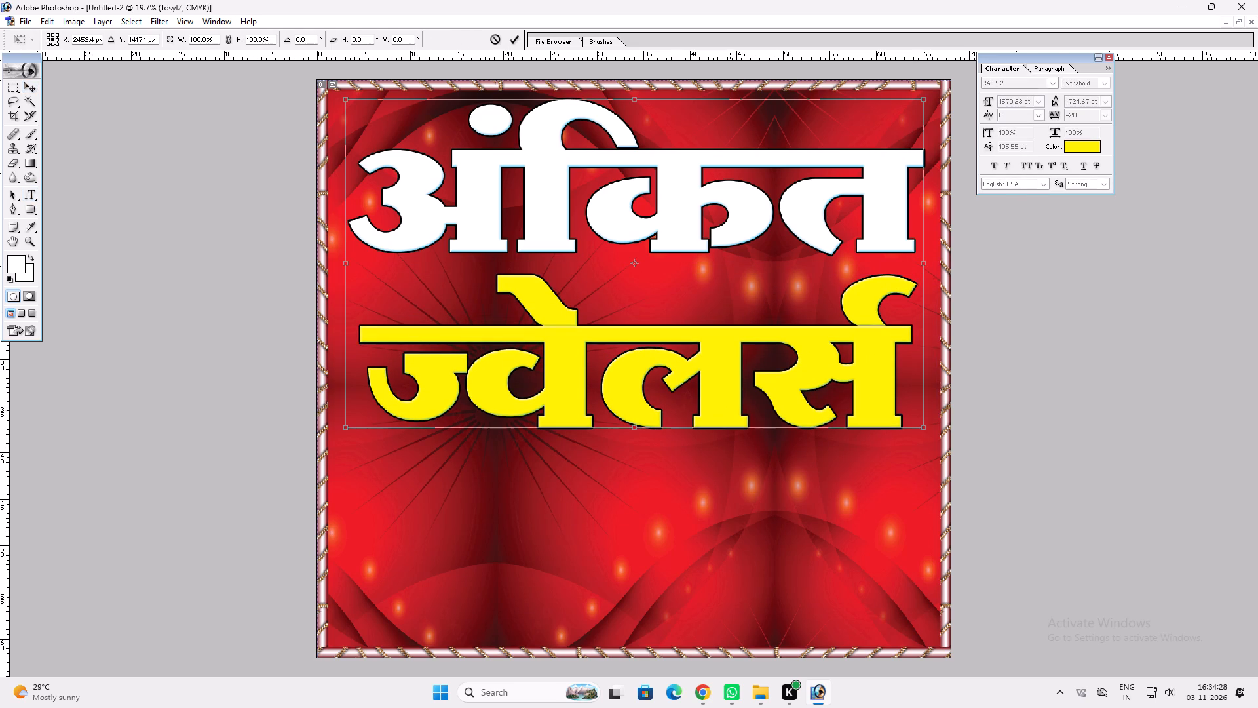
left_click_drag(720, 425, 719, 435, "shift")
key("shift+Return")
key("v")
Narrow "ज्वेलर्स" from its left edge with Free Transform, leaving free space at the canvas's left side.
right_click(701, 393)
left_click(722, 403)
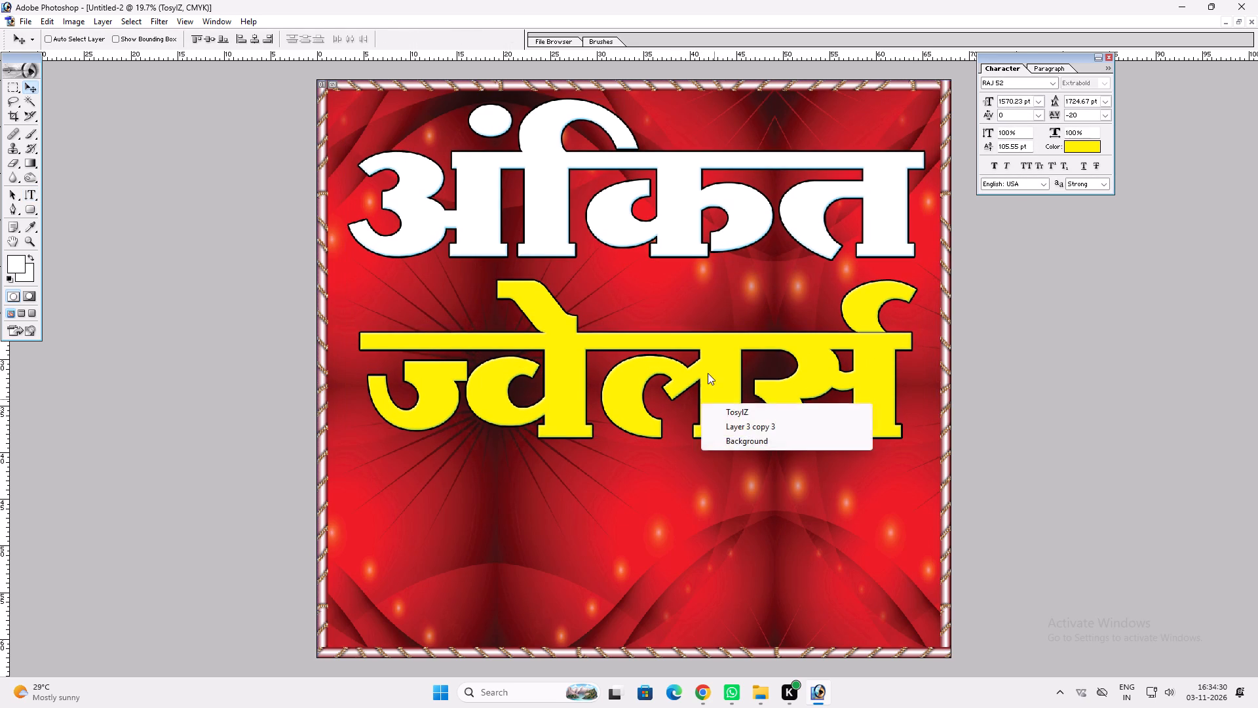
right_click(704, 370, "ctrl+shift")
left_click_drag(715, 374, 725, 378, "ctrl+shift")
key("ctrl+t")
left_click_drag(360, 357, 449, 363, "shift")
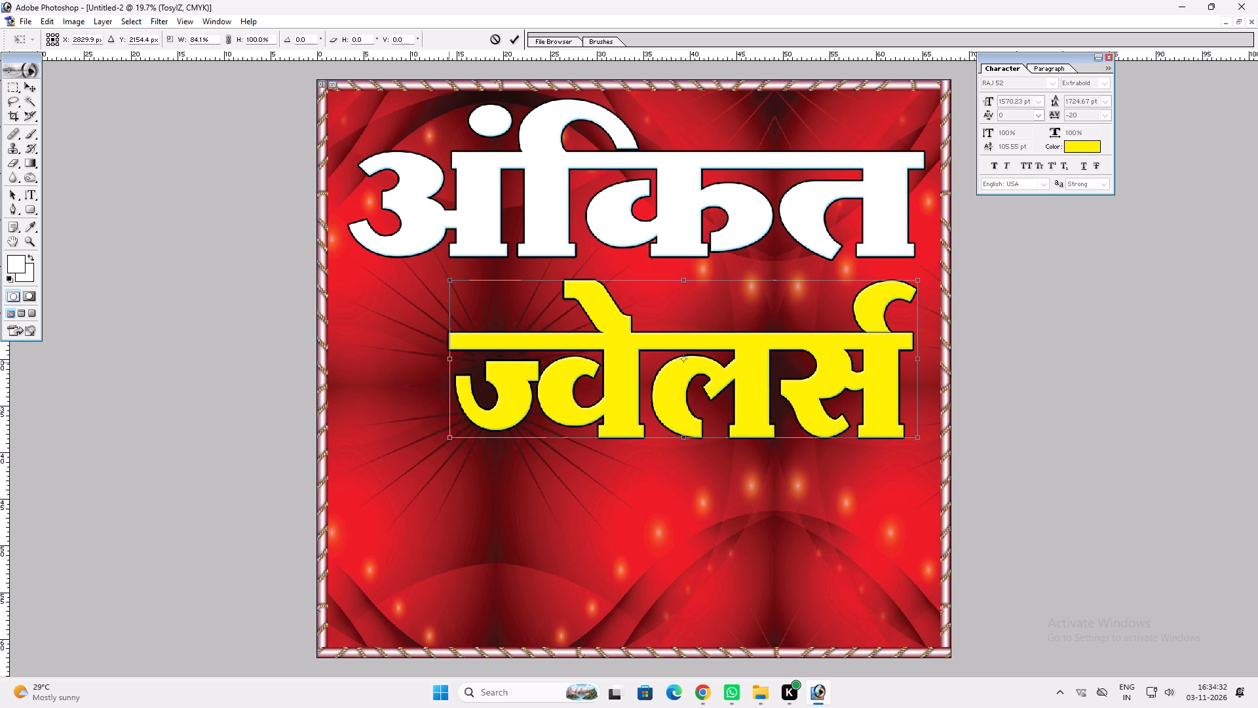
left_click_drag(449, 363, 454, 363, "shift")
key("shift+Return")
key("v")
Stretch "अंकित" slightly taller toward the "ज्वेलर्स" line with Free Transform.
left_click(645, 227, "ctrl")
key("ctrl+t")
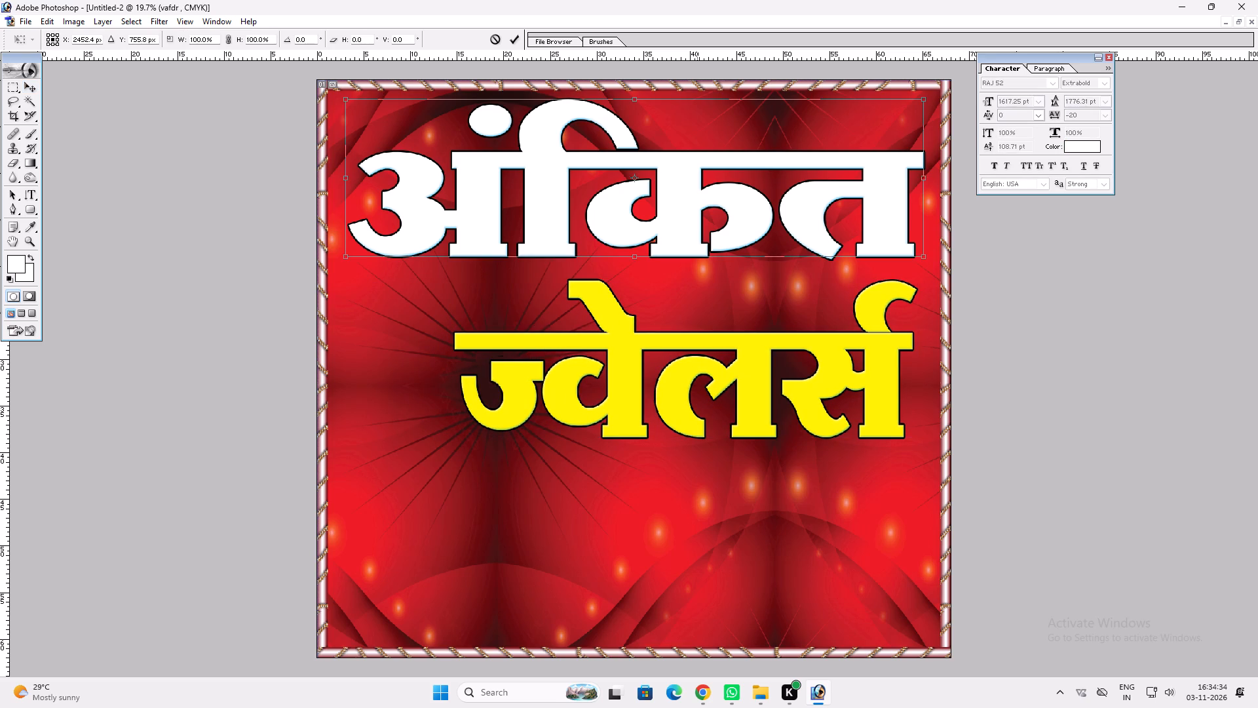
left_click(680, 250, "shift")
key("shift+Return")
key("v")
Thicken the Stroke effect around the enlarged "अंकित" lettering.
key("alt+l")
key("alt+y")
key("k")
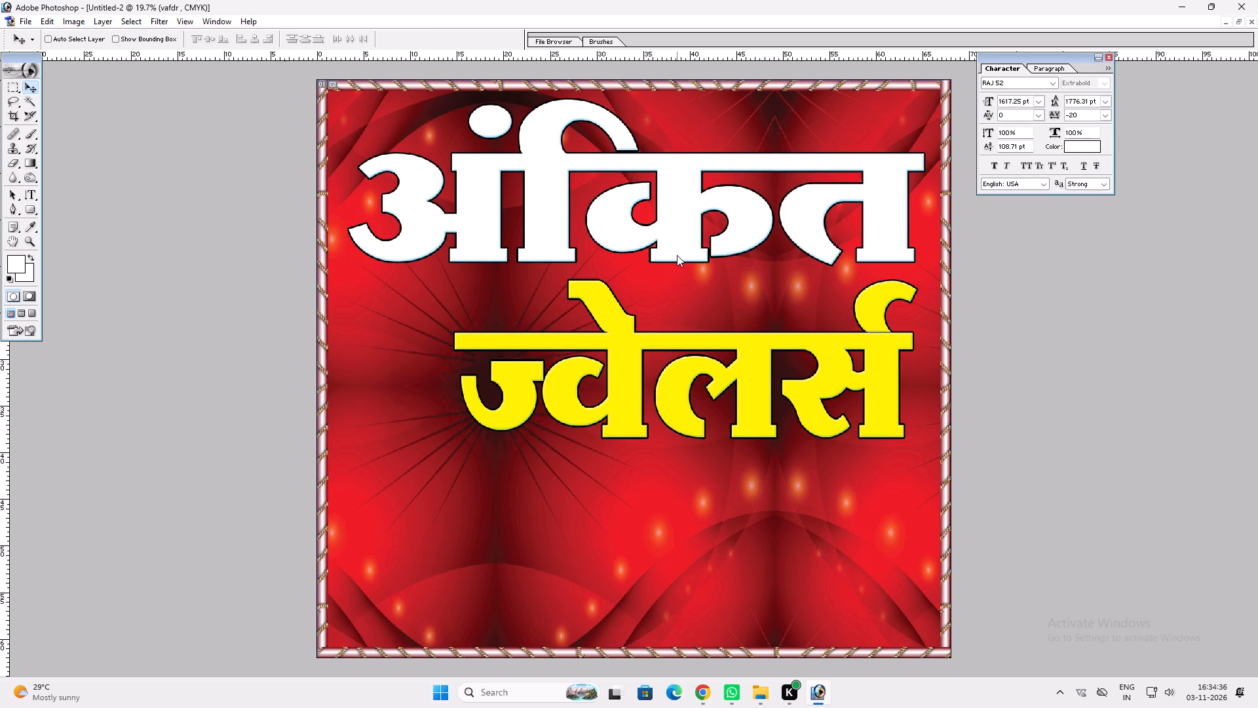
scroll(748, 534, "up", 6)
key("Return")
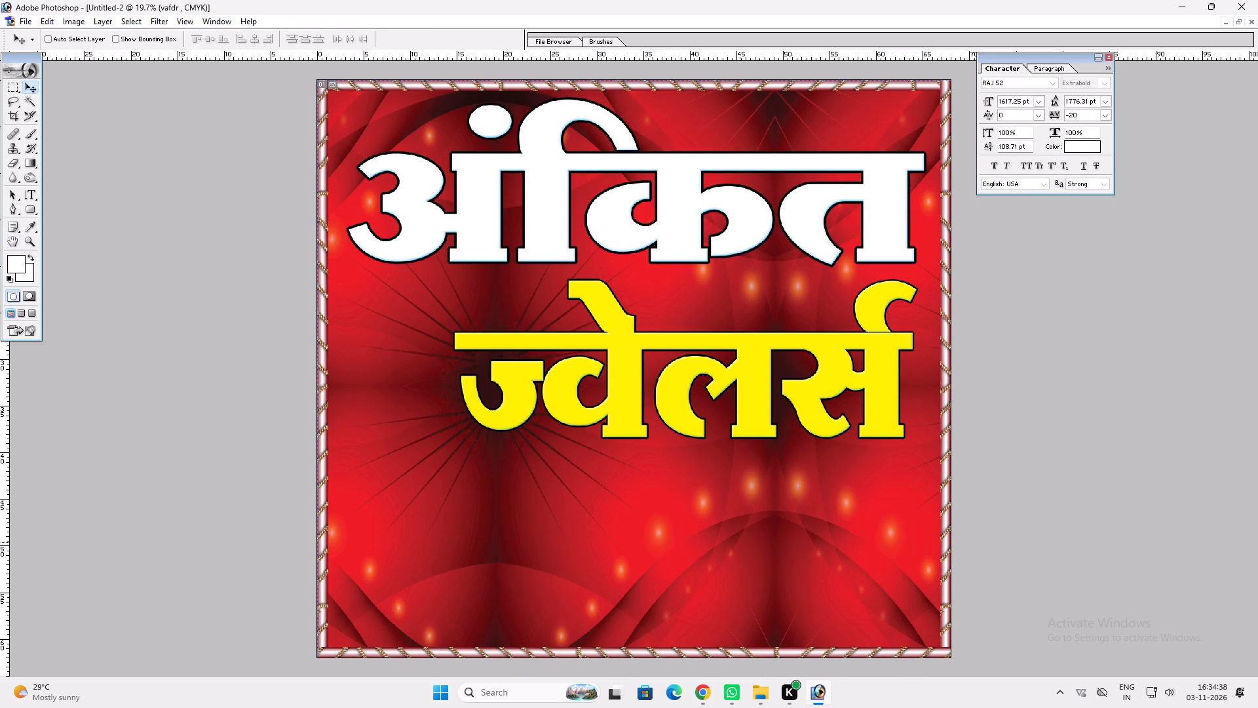
Increase the Bevel and Emboss size on "अंकित" and lower the bevel's shadow opacity.
key("alt+l")
type("yb")
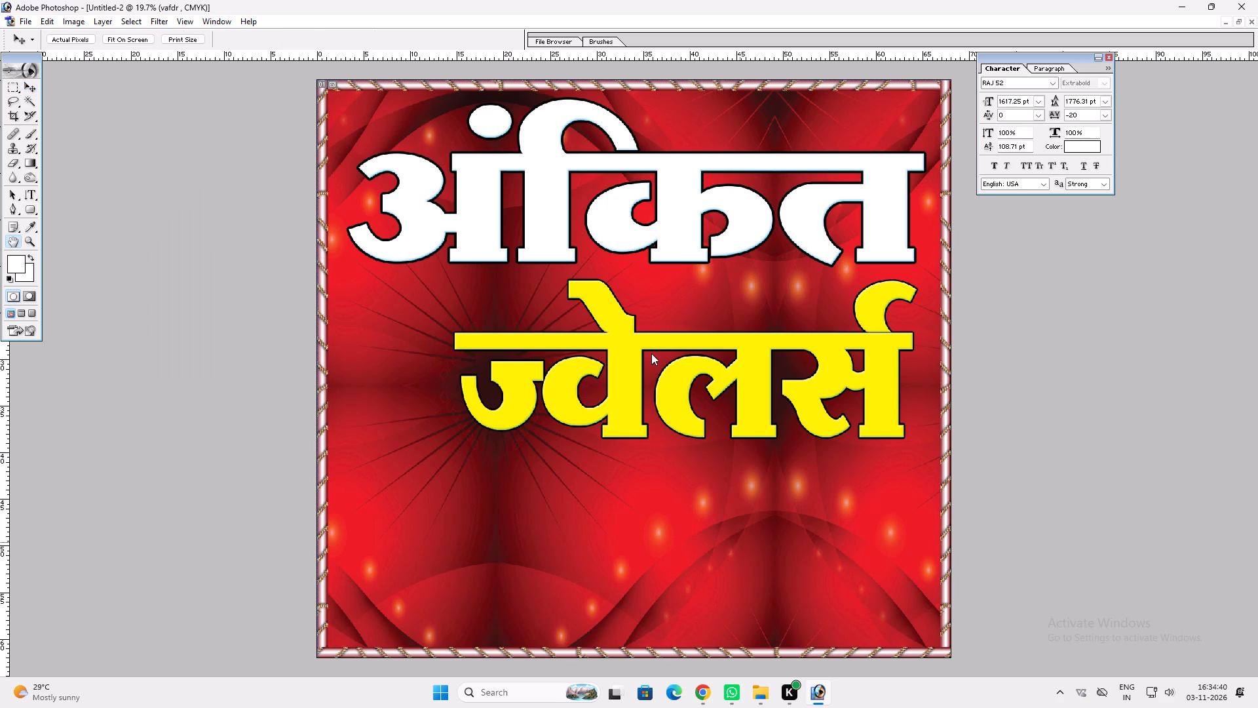
left_click(700, 506)
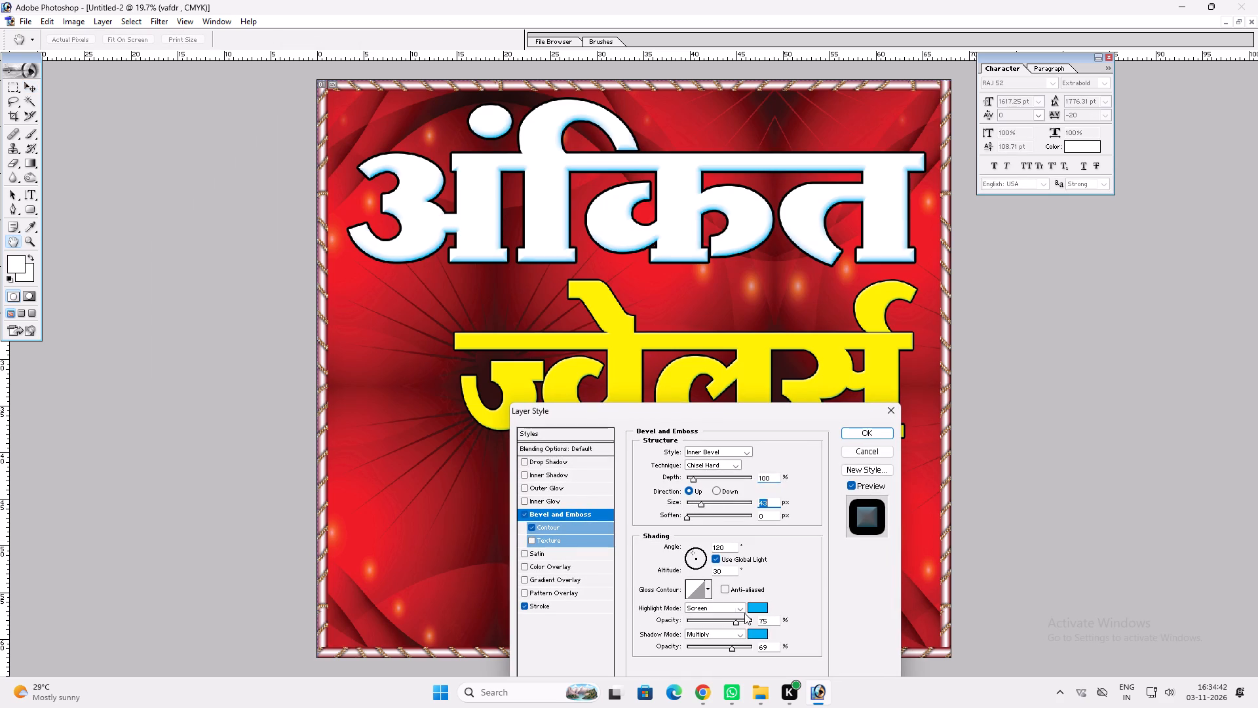
left_click_drag(726, 647, 716, 648)
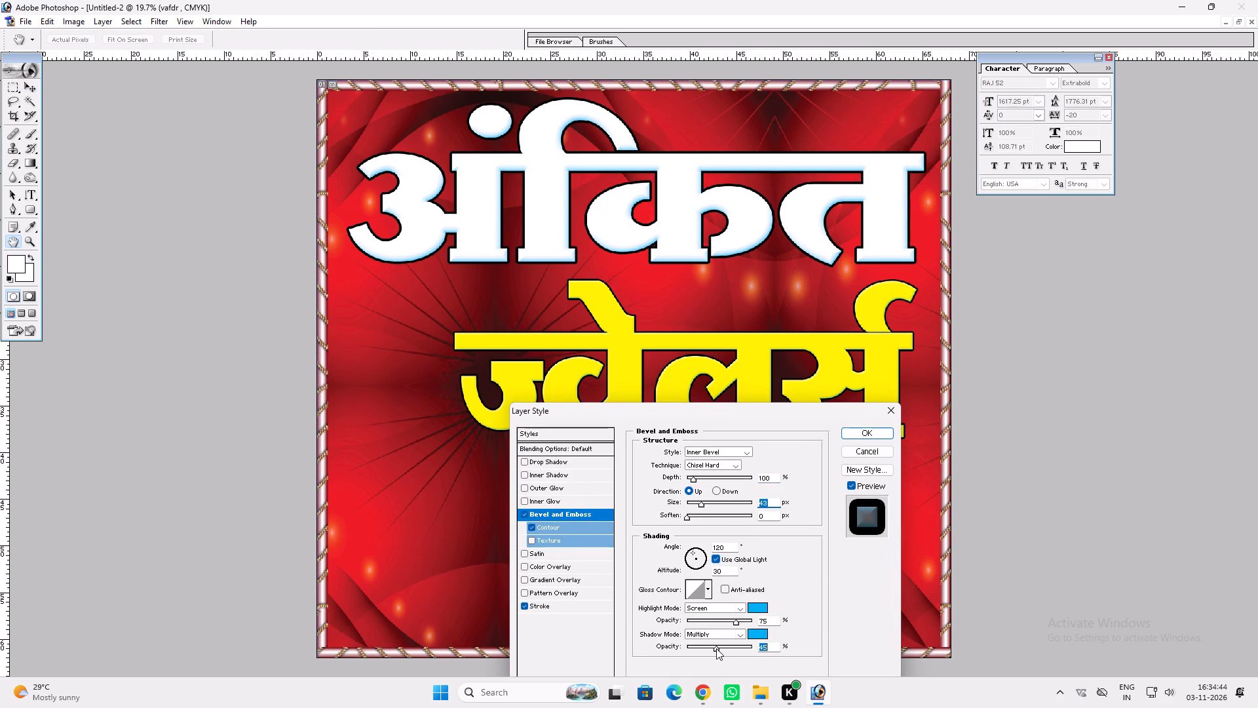
left_click_drag(716, 648, 712, 648)
key("Return")
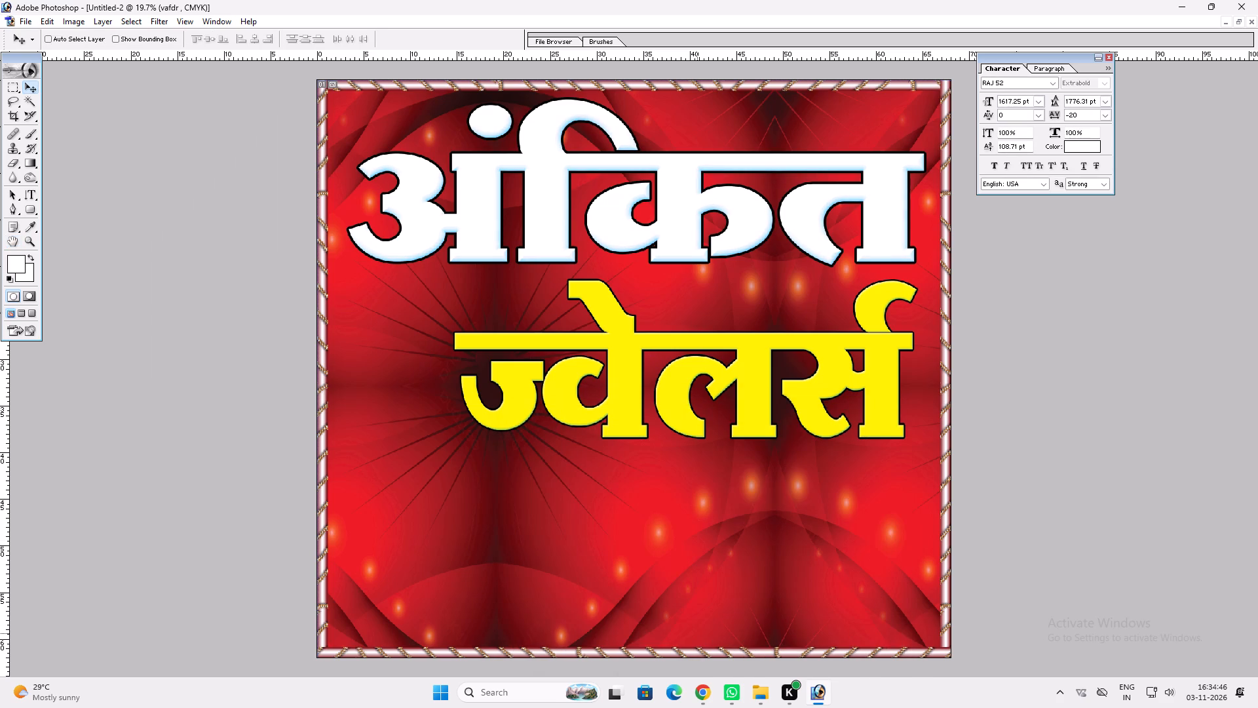
Duplicate "अंकित", rasterize the copy with a 57° Motion Blur, and place it behind the original, offset slightly down and left.
key("ctrl+j")
key("alt+t")
type("bm")
key("Return")
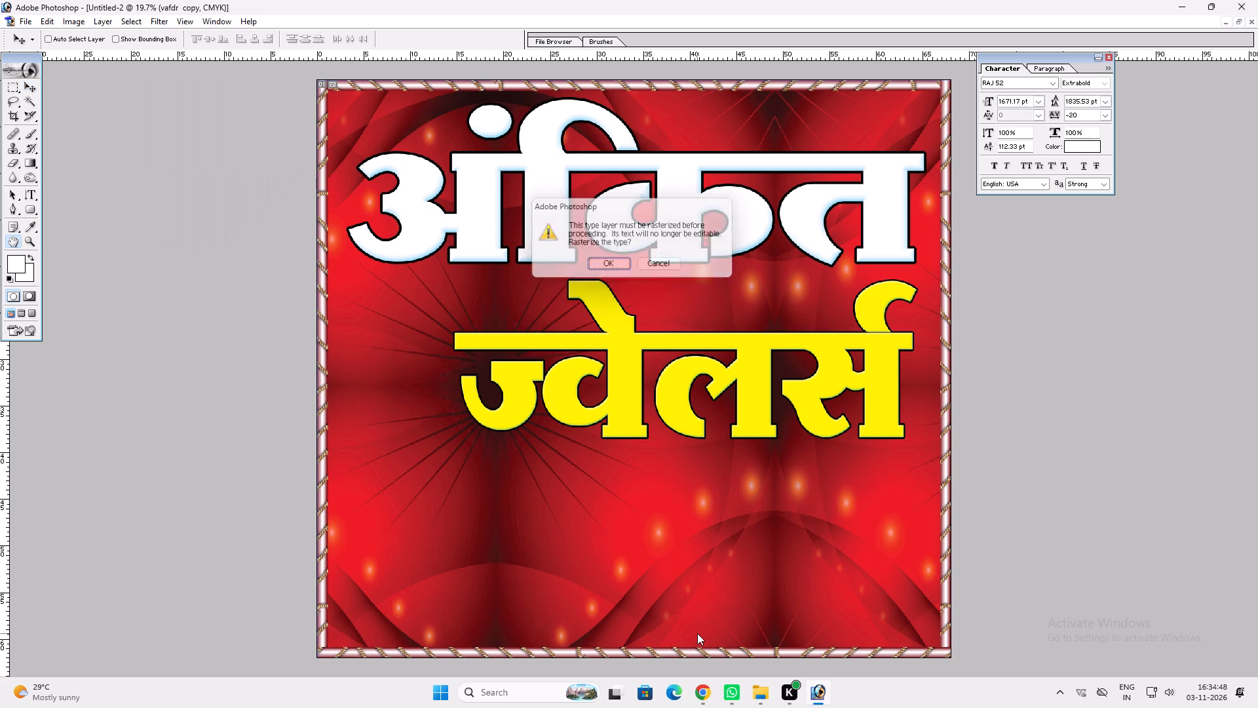
left_click_drag(860, 469, 876, 466)
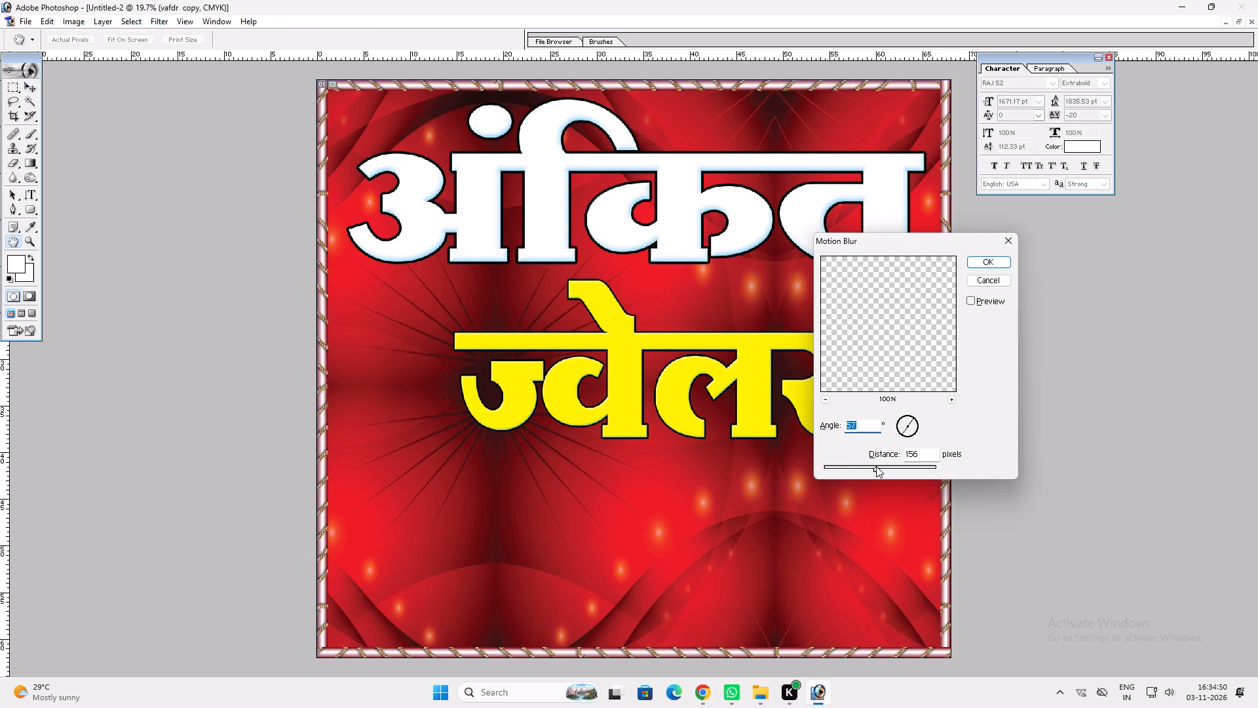
left_click_drag(876, 466, 866, 469)
key("Return")
key("ctrl+bracketleft")
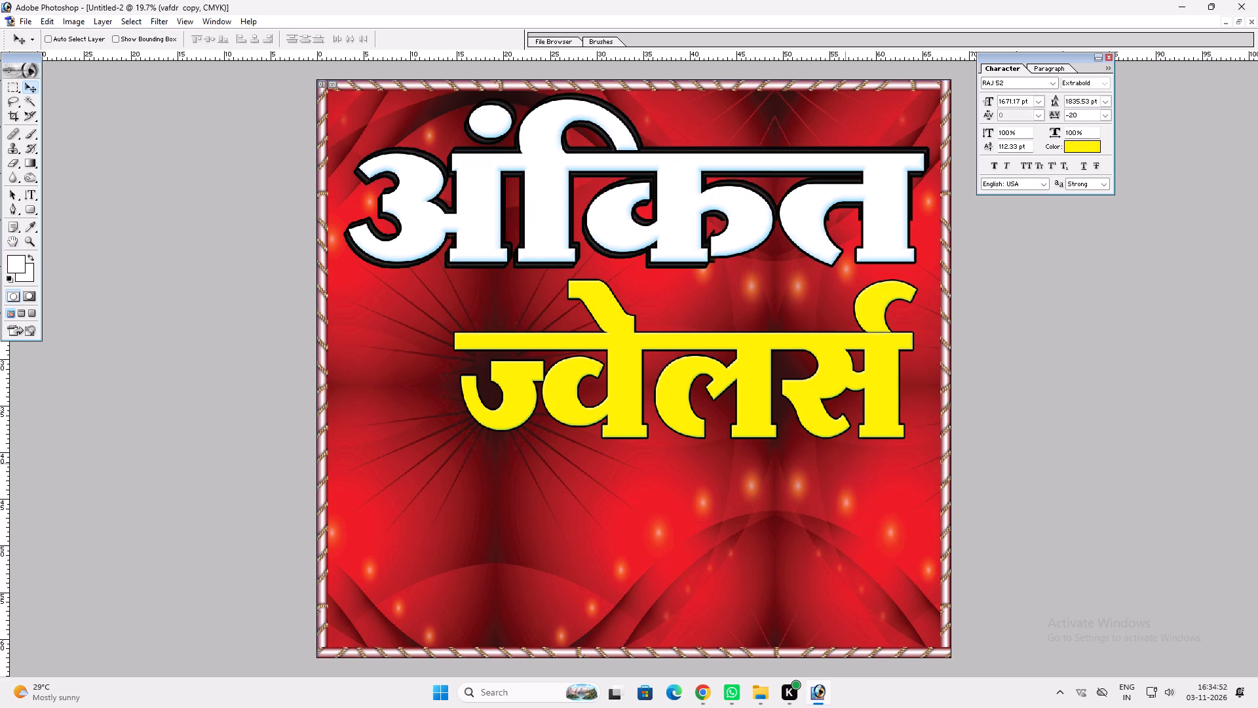
key("v")
left_click_drag(794, 231, 789, 239)
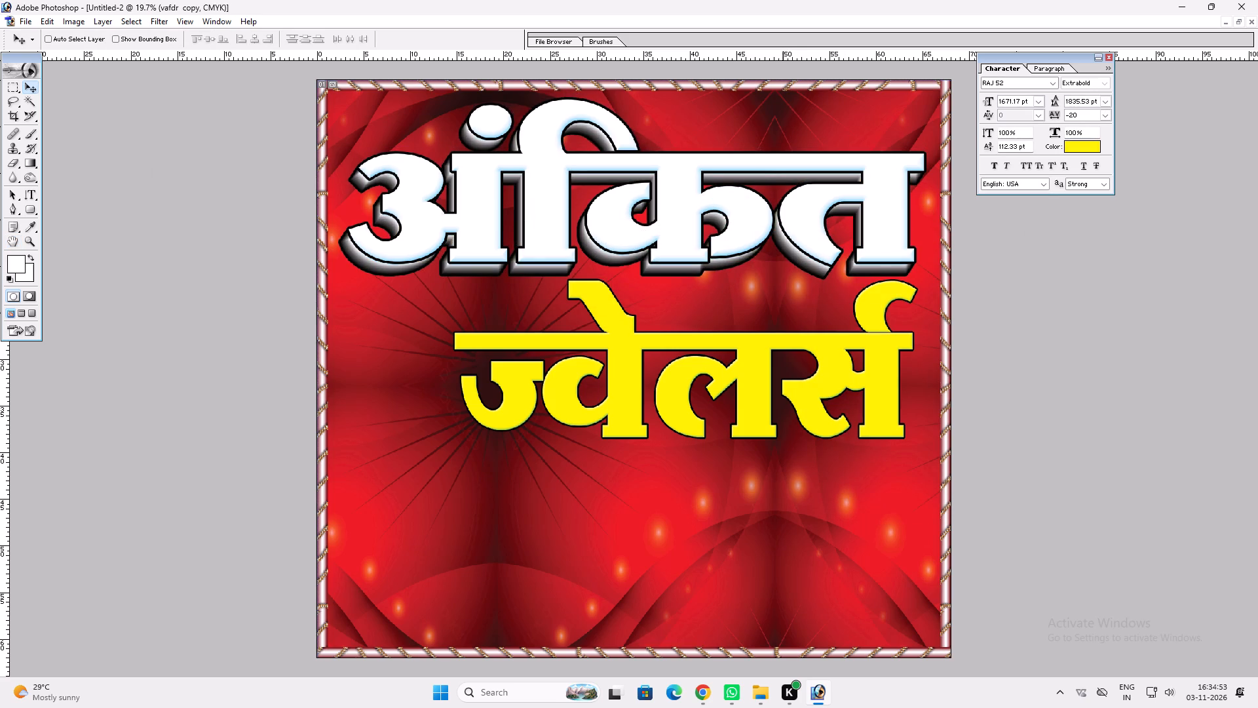
Paste the copied red shadow layer style onto the blurred "अंकित" copy.
key("alt+l")
key("alt+y")
type("pv")
key("v")
left_click(759, 302)
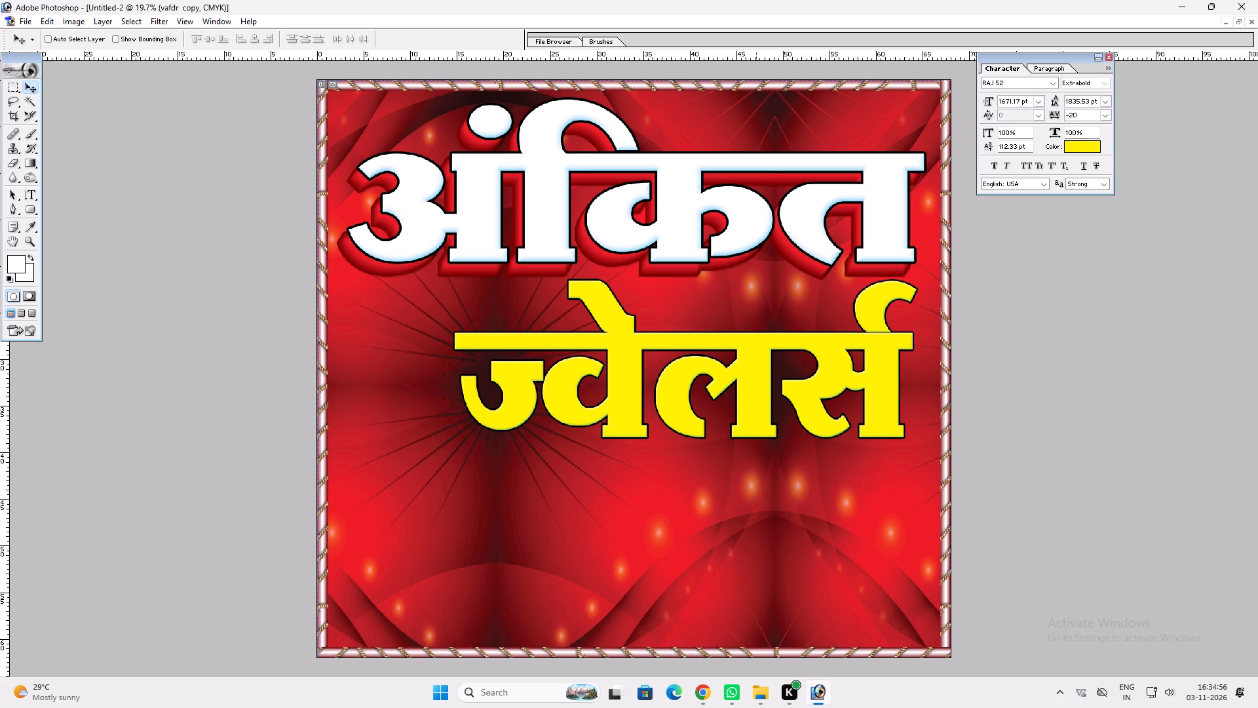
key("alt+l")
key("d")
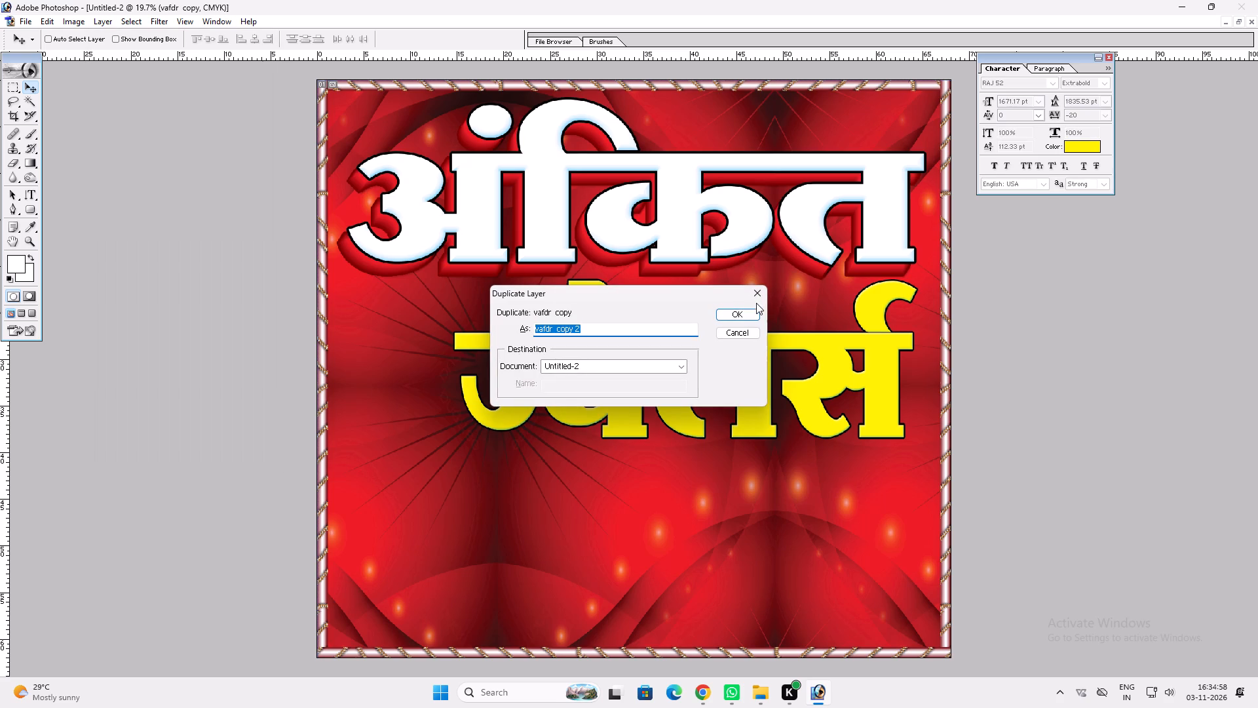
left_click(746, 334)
Increase the Drop Shadow distance on the blurred "अंकित" copy and copy its layer style.
key("alt+l")
type("yd")
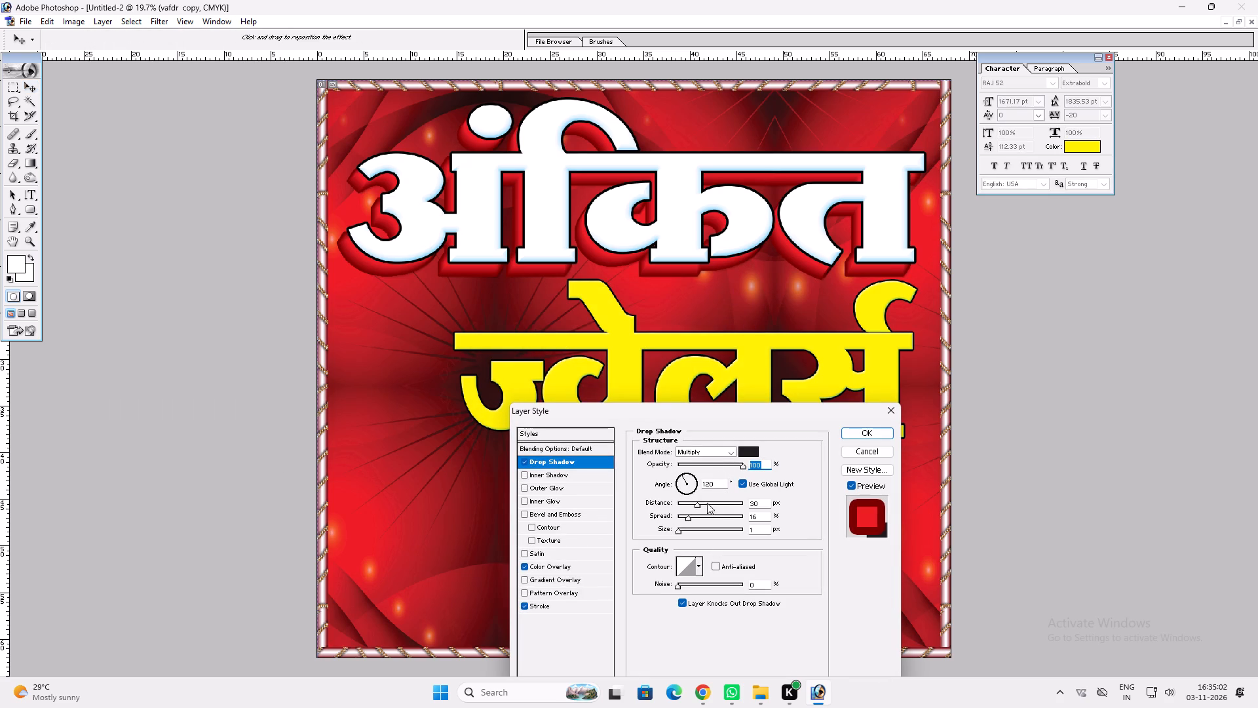
left_click(704, 505)
key("Return")
key("v")
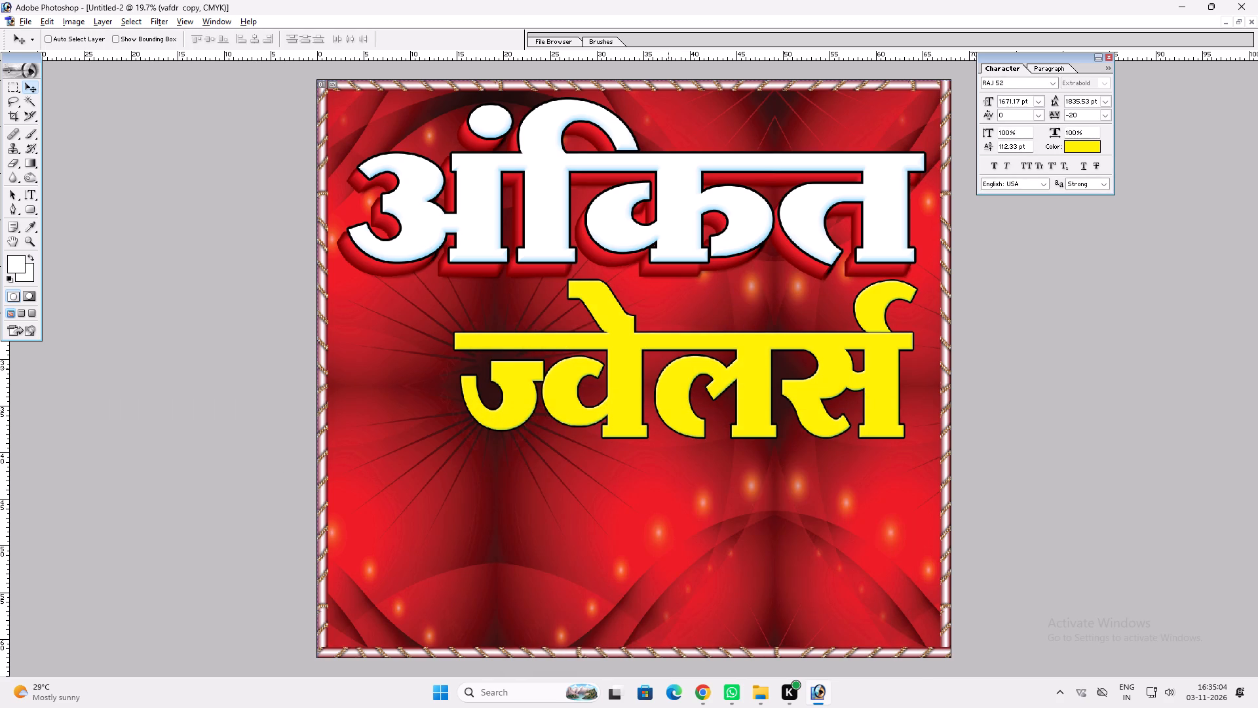
key("alt+l")
key("alt+y")
key("alt+c")
Copy the bride image from the banner document into the new design and position it at the canvas's lower left.
key("f")
key("f")
key("f")
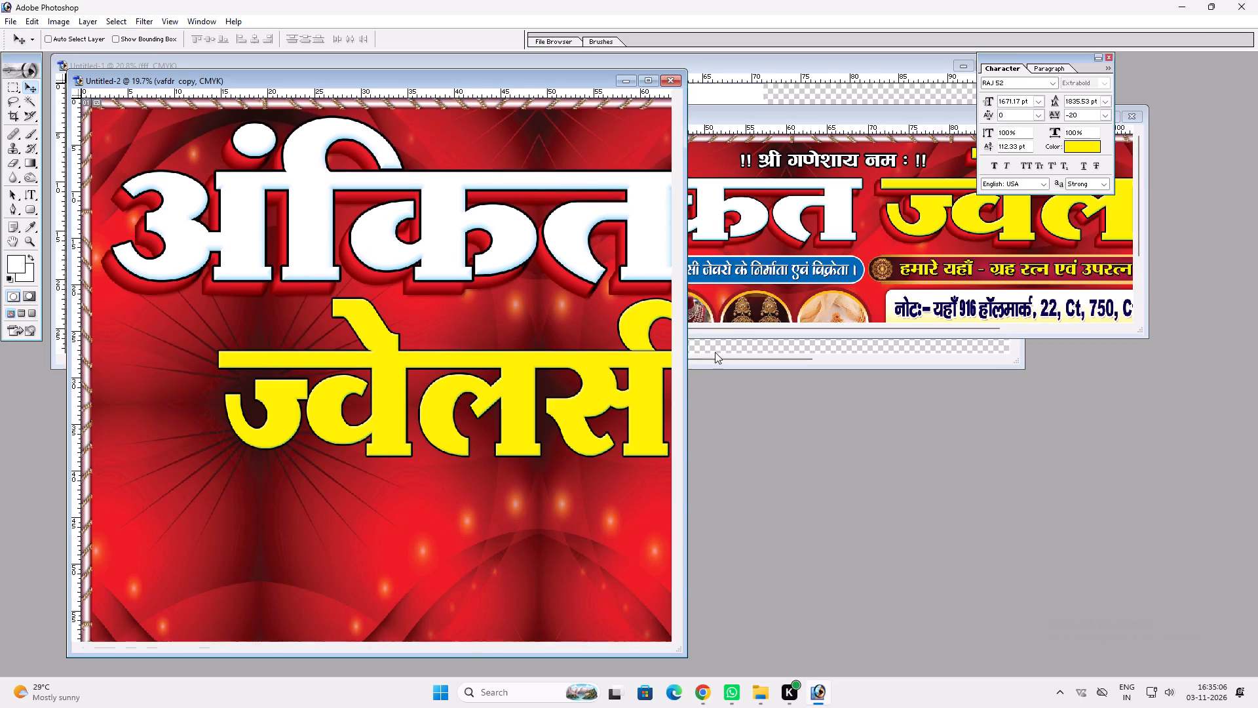
left_click(767, 265)
left_click(414, 256, "ctrl")
left_click_drag(413, 254, 358, 484, "ctrl")
key("v")
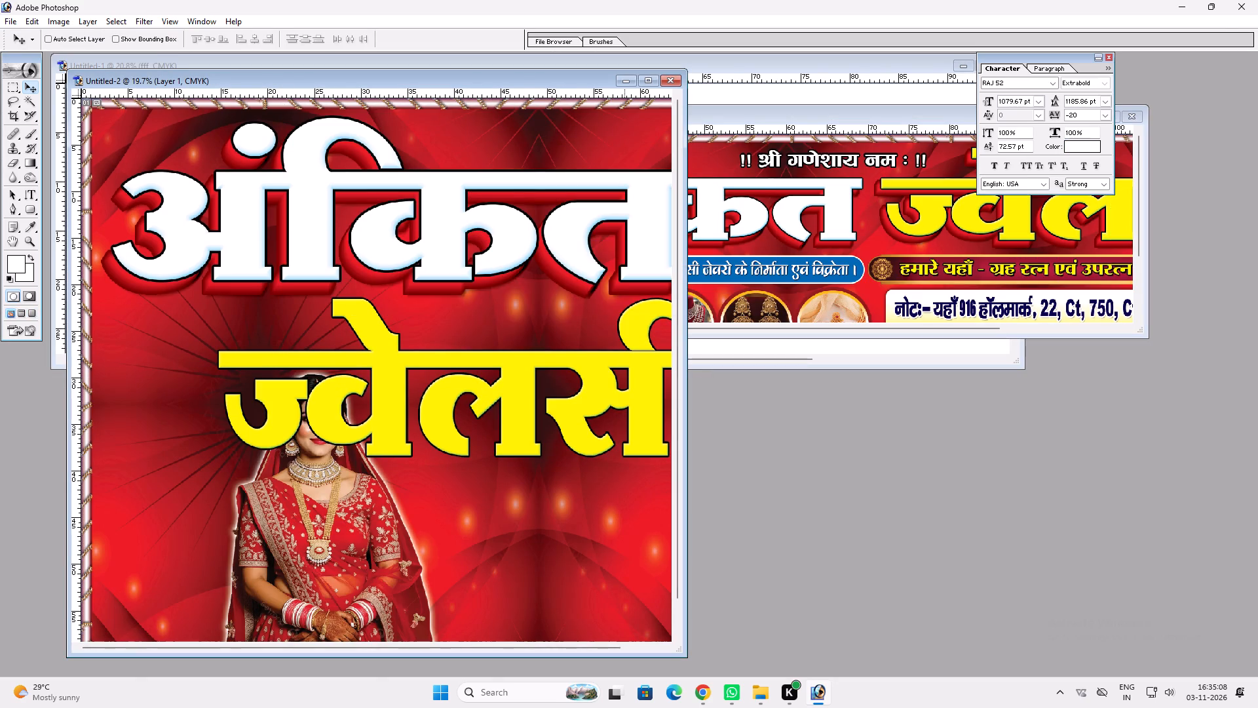
left_click(650, 80)
key("v")
key("v")
left_click_drag(628, 465, 476, 427)
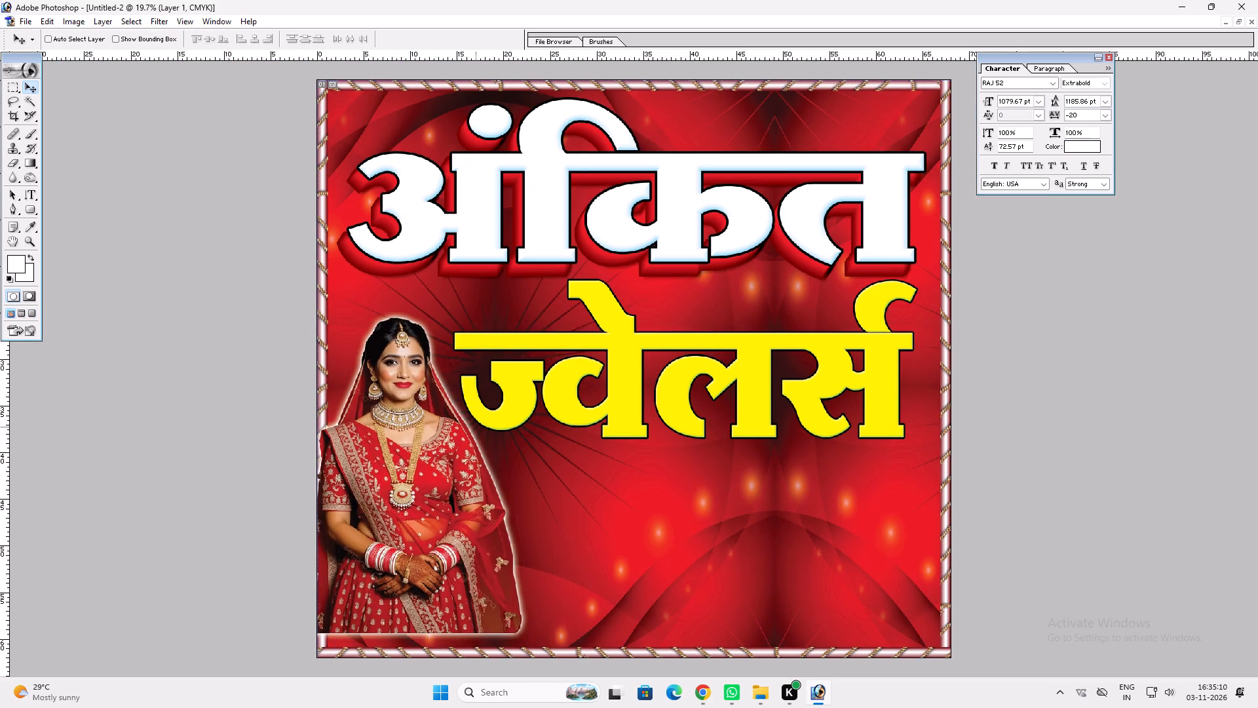
Move the bride layer behind the rope border in the stacking order and shift it down to the bottom border.
key("ctrl+shift+bracketleft")
key("ctrl+bracketright")
key("ctrl+bracketright")
key("v")
left_click_drag(476, 427, 472, 455, "shift")
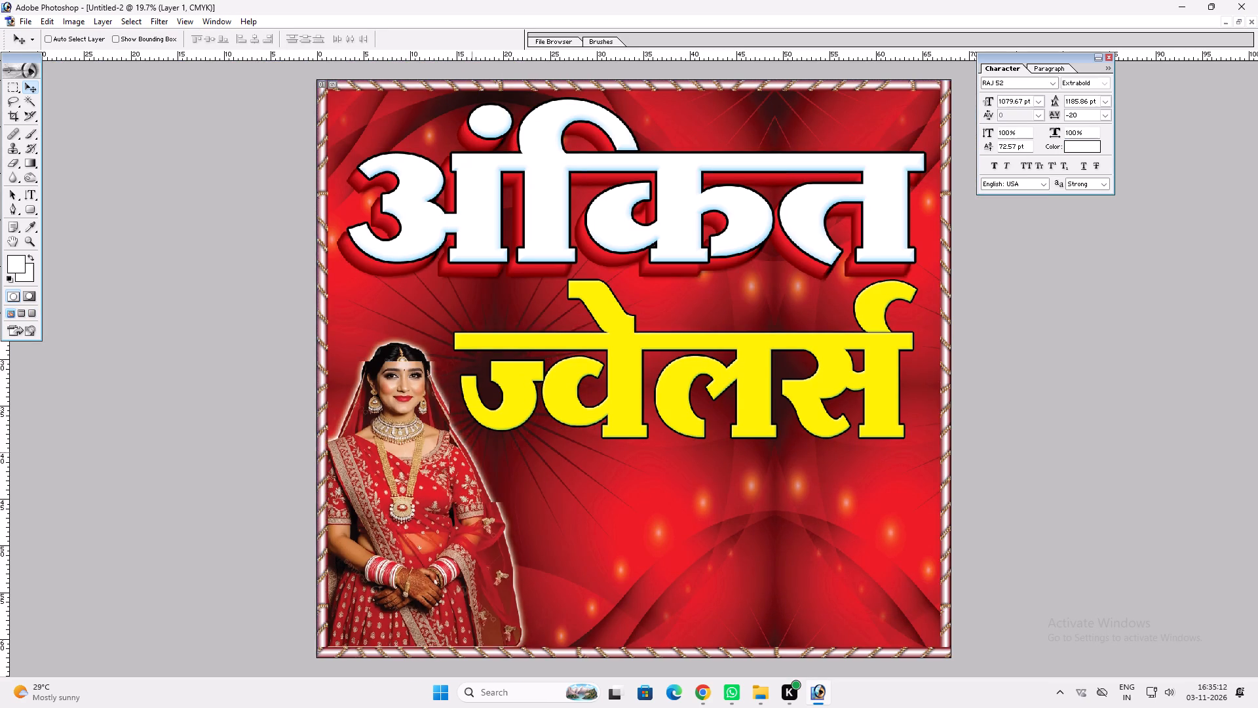
left_click_drag(472, 455, 472, 458, "shift")
Enlarge the bride image with Free Transform and nudge it left against the rope border.
key("ctrl+t")
left_click_drag(583, 323, 594, 311, "shift")
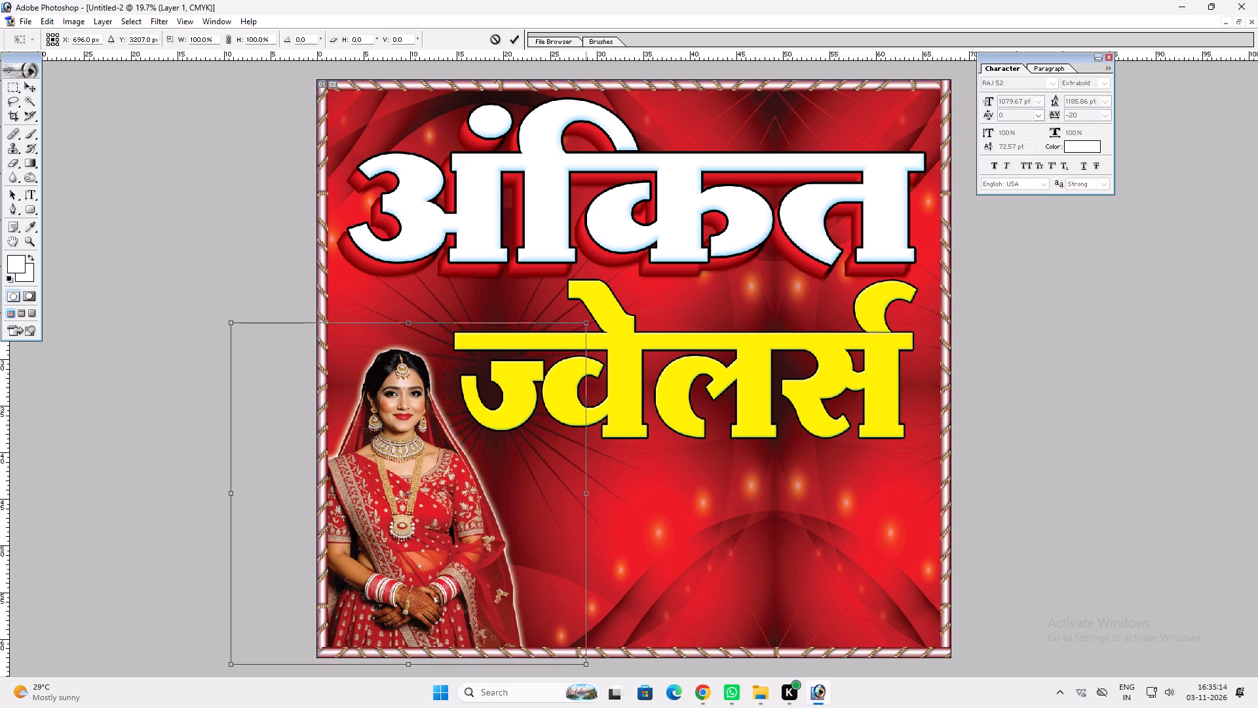
left_click_drag(594, 311, 627, 260, "shift")
key("shift+Return")
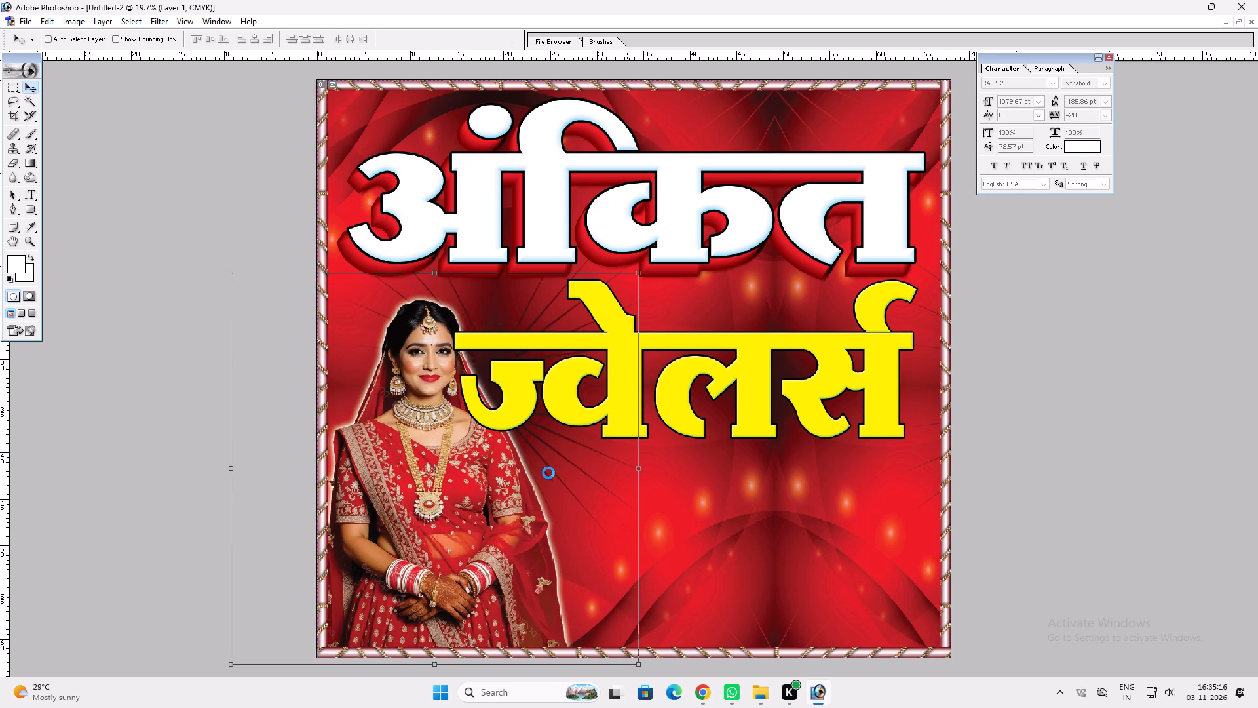
key("v")
left_click_drag(530, 475, 520, 478, "shift")
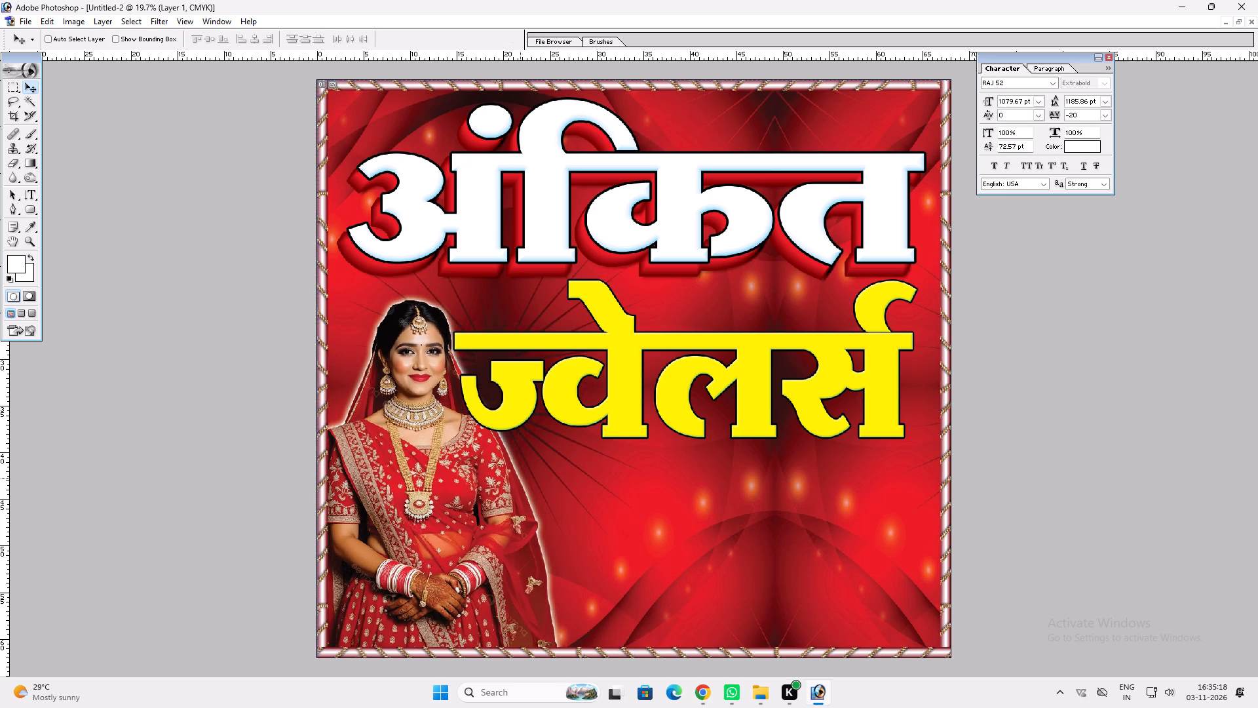
Enlarge the bride image slightly with Free Transform, to about 101%.
key("ctrl+t")
left_click_drag(622, 274, 634, 269, "shift")
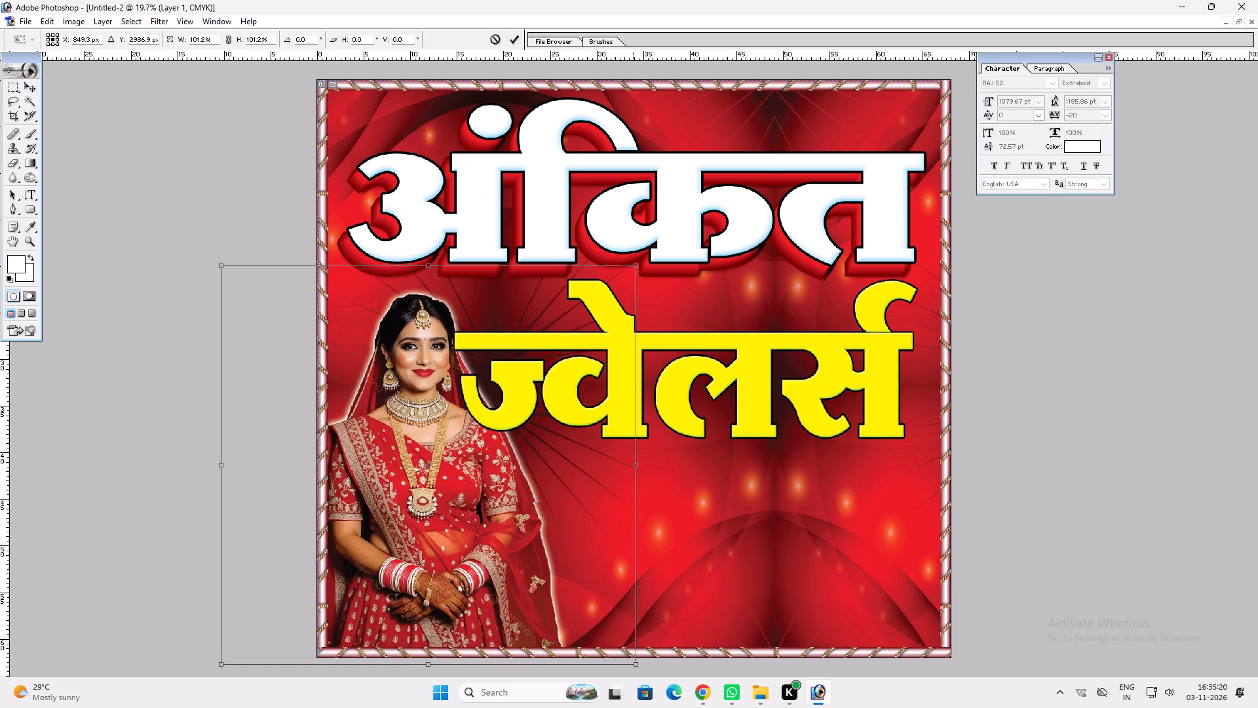
left_click_drag(634, 269, 635, 269, "shift")
key("shift+Return")
key("v")
key("v")
Scale down the yellow "ज्वेलर्स" lettering with Free Transform so that it clears the bride image.
left_click(528, 382, "ctrl")
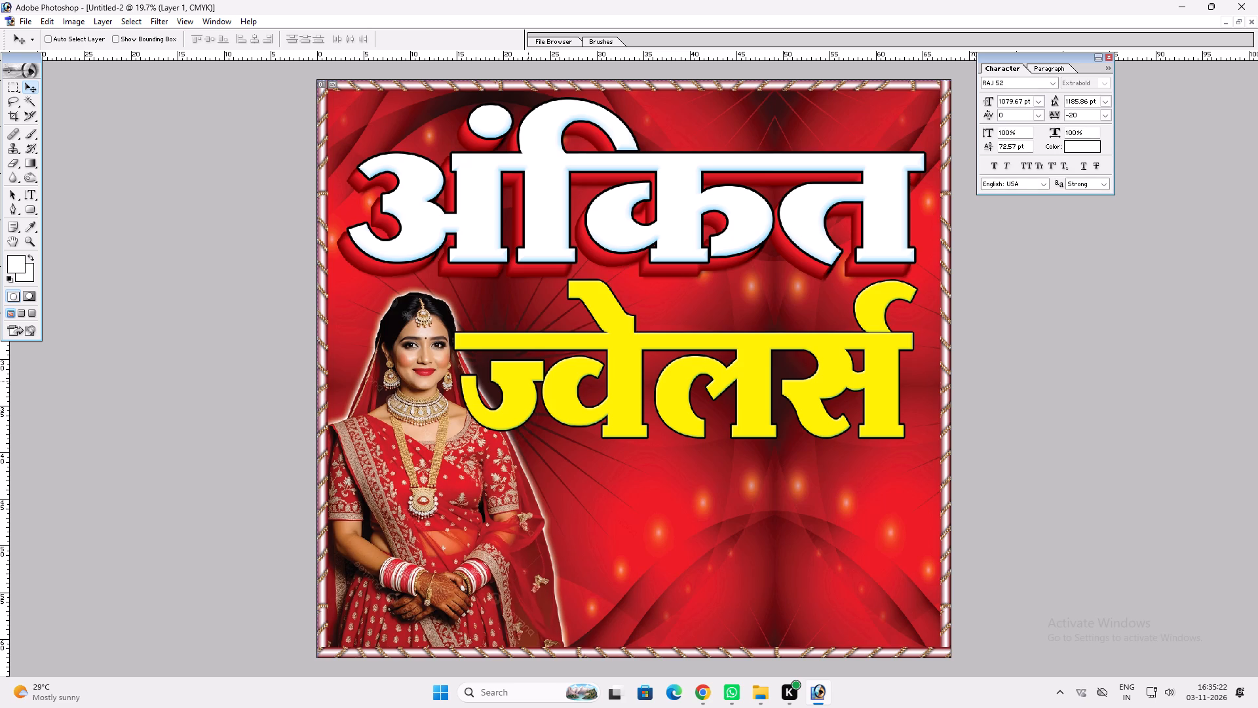
key("ctrl+t")
left_click_drag(458, 437, 493, 425, "shift")
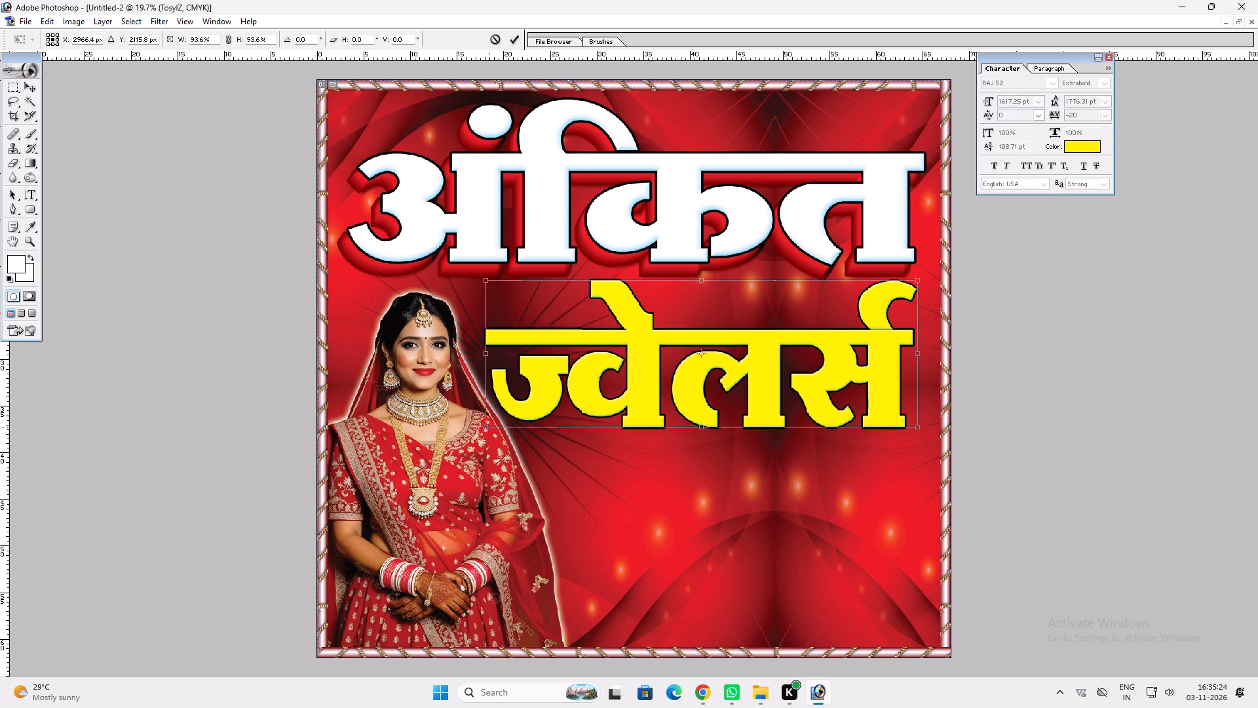
left_click_drag(493, 425, 496, 425, "shift")
left_click_drag(797, 283, 794, 290, "shift")
key("shift+Return")
key("v")
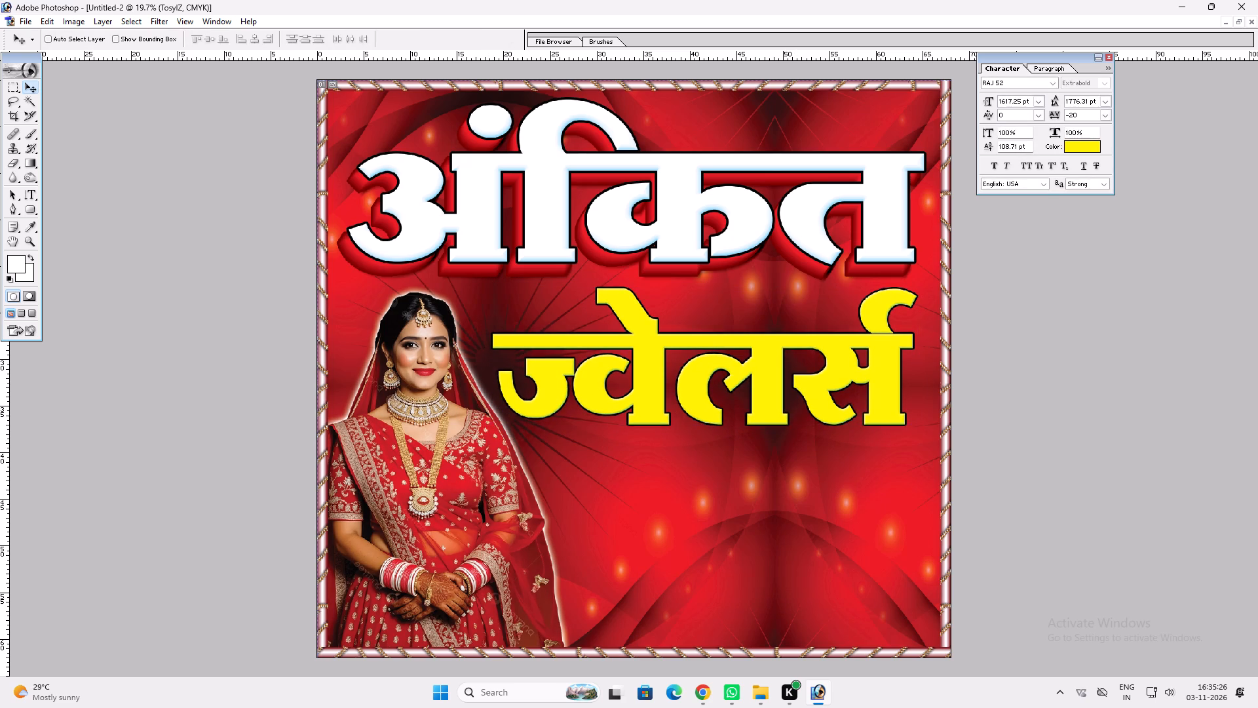
Shift "ज्वेलर्स" toward the right border and fine-tune its size so it ends in line with "अंकित".
key("ctrl+t")
left_click(911, 418, "alt+shift")
left_click_drag(922, 377, 928, 375, "shift")
key("Return")
key("v")
left_click(870, 378)
key("ctrl+t")
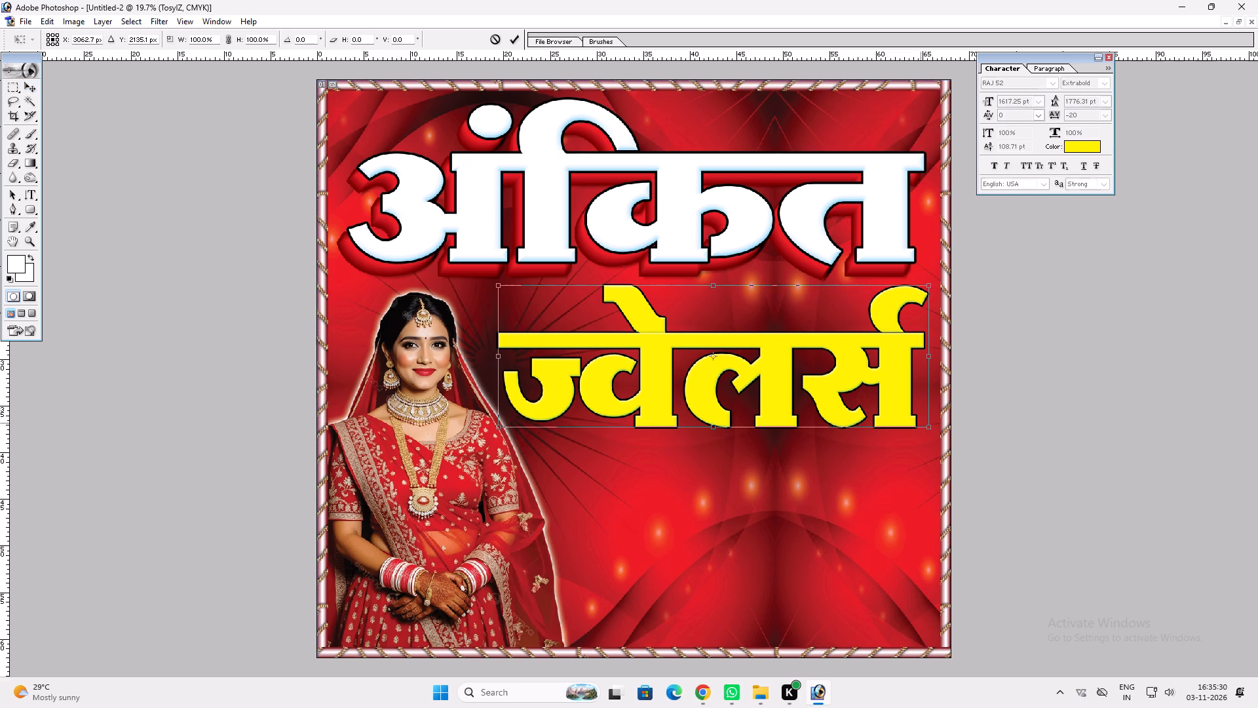
left_click(930, 423, "alt+shift")
key("Return")
key("v")
Duplicate the "ज्वेलर्स" layer, apply Motion Blur at a 57° angle to the copy and send it behind the original.
key("ctrl+j")
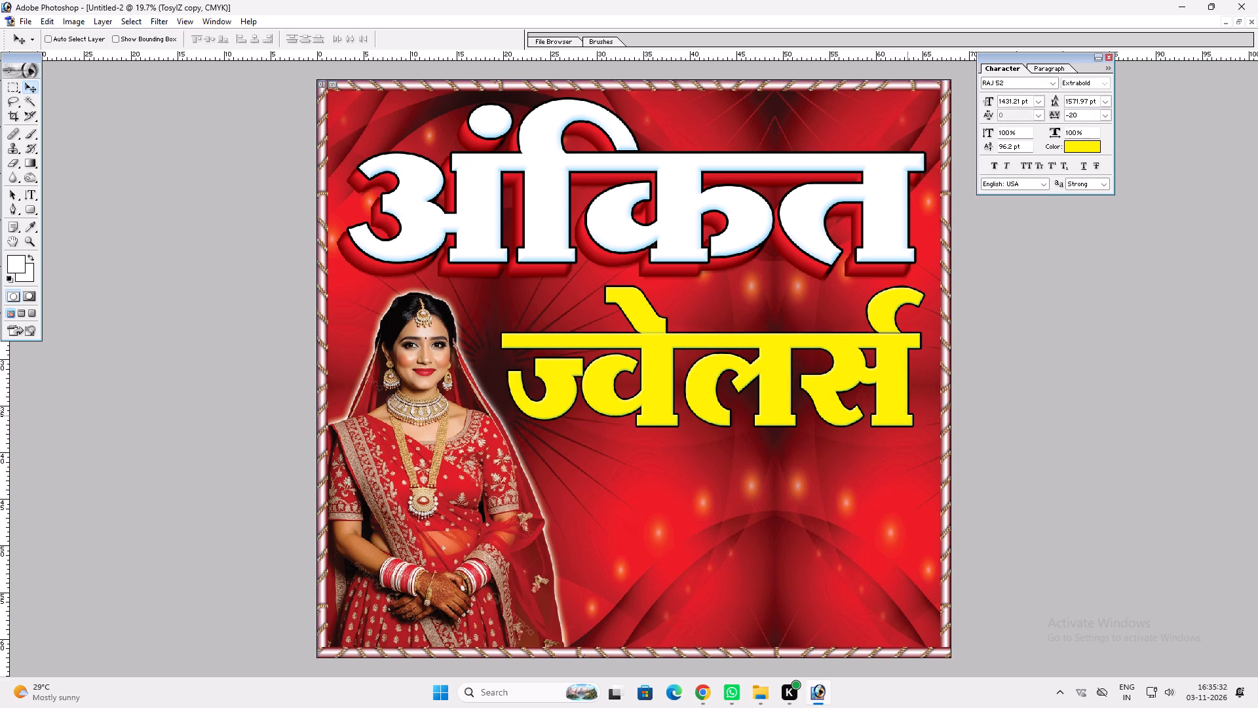
key("alt+t")
type("bm")
key("Return")
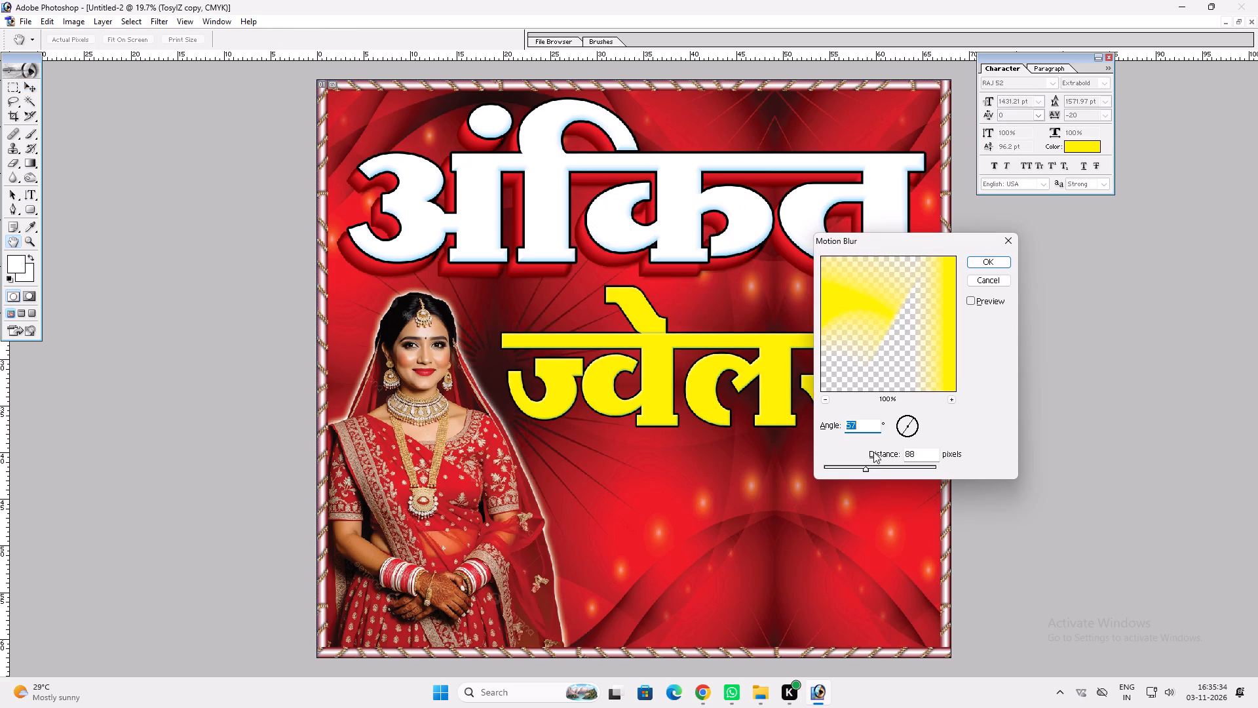
left_click(873, 470)
key("Return")
key("ctrl+bracketleft")
Paste the copied layer style onto the blurred "ज्वेलर्स" copy and offset it slightly down and left as a shadow.
key("alt+l")
key("y")
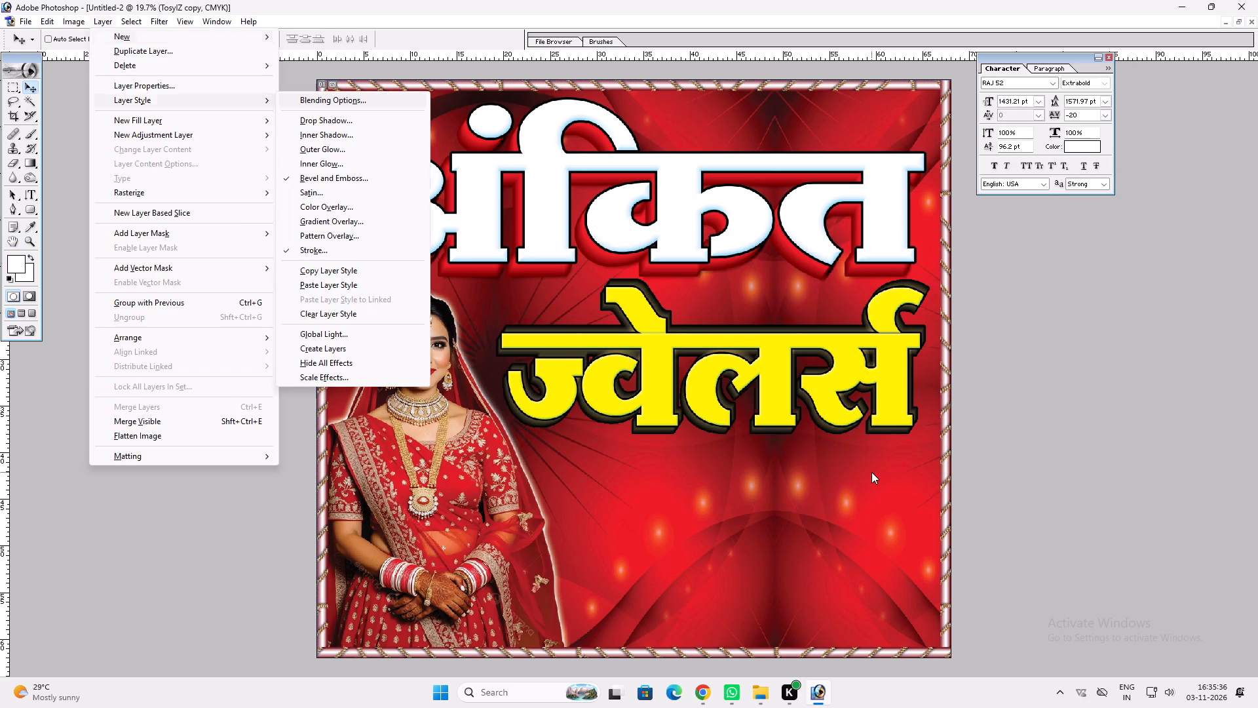
key("y")
key("alt+y")
key("p")
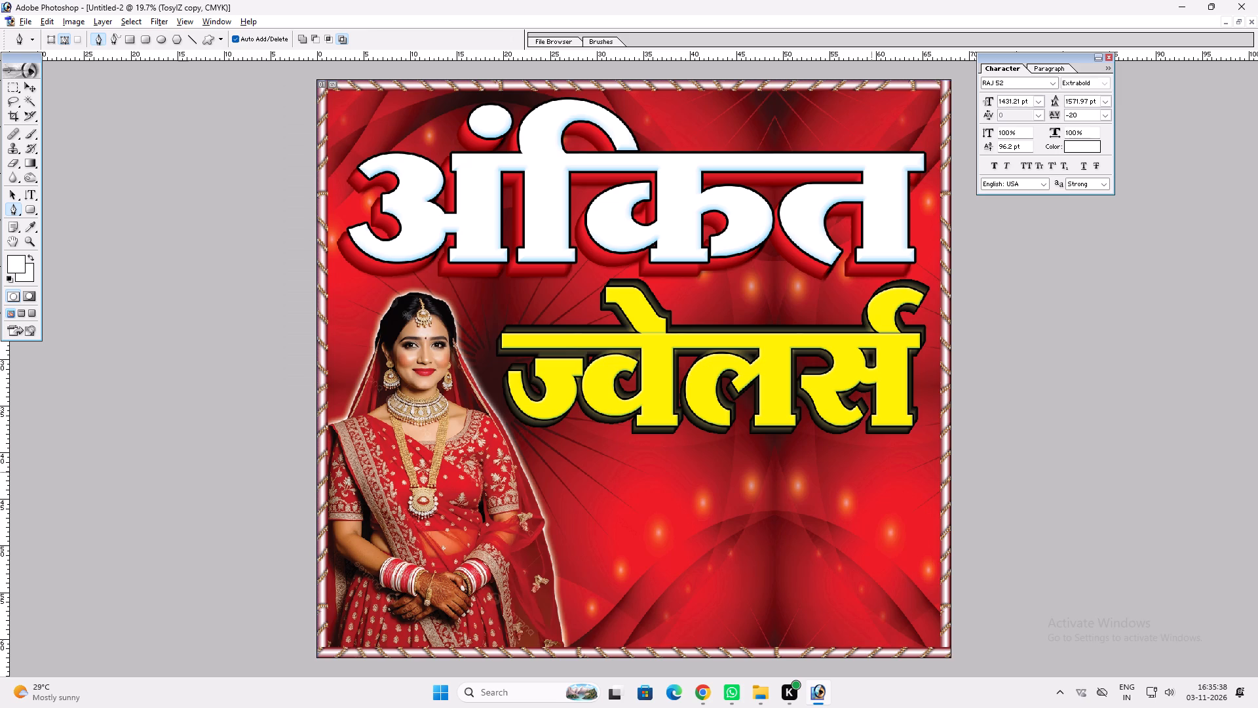
key("alt+l")
key("alt+y")
type("pv")
key("v")
left_click_drag(836, 491, 831, 499)
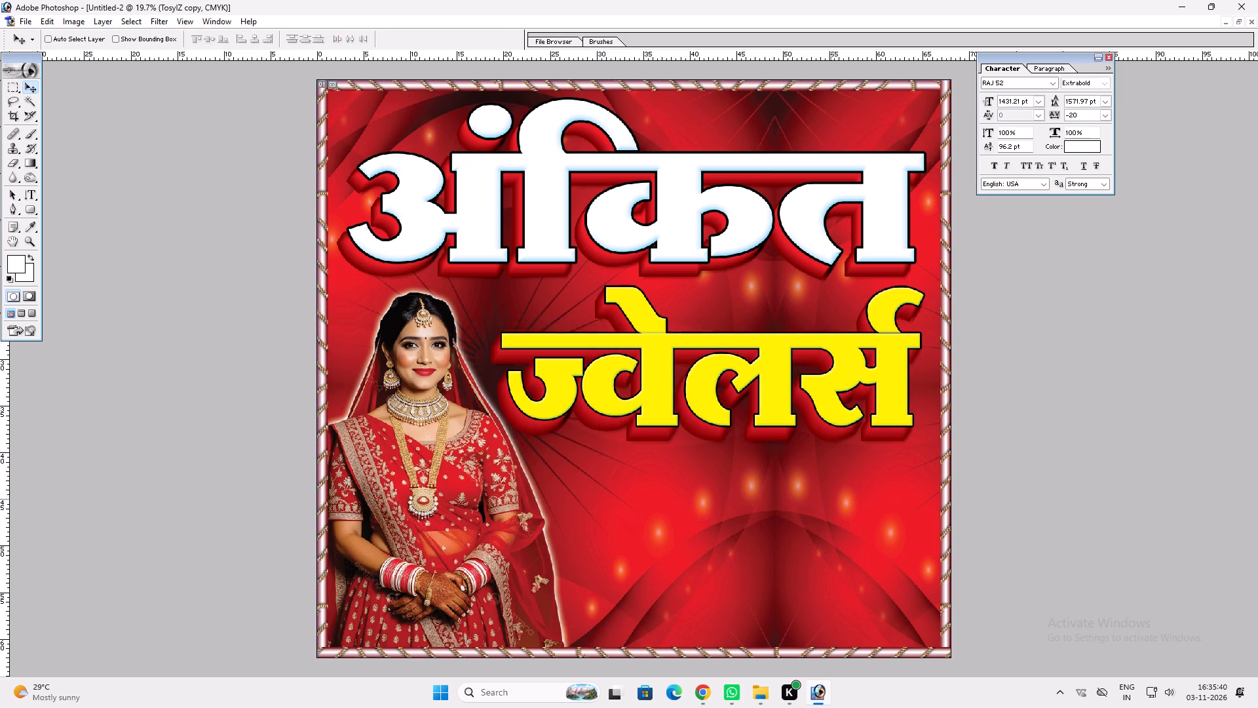
left_click_drag(831, 499, 830, 499)
Narrow the "ज्वेलर्स" lettering together with its shadow copy from the bride's side and reduce its height slightly.
key("v")
right_click(765, 391, "ctrl+shift")
left_click(783, 396, "ctrl+shift")
key("ctrl+t")
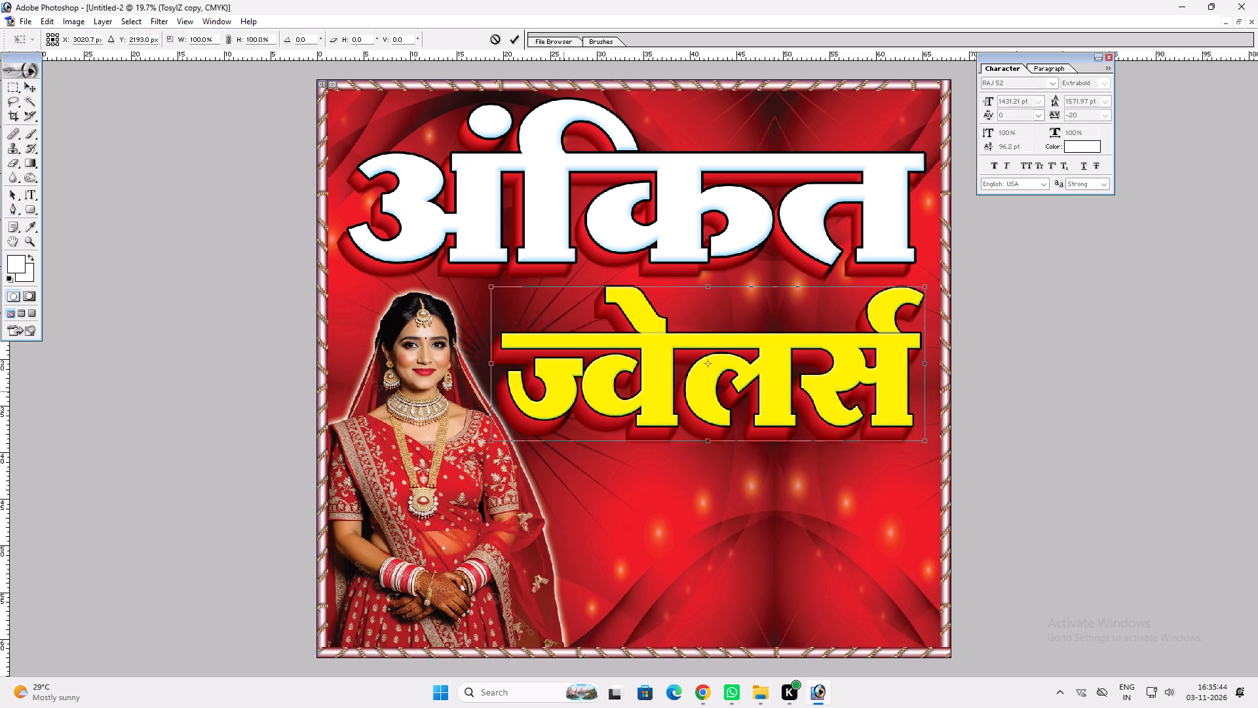
left_click_drag(494, 377, 513, 376, "shift")
left_click_drag(720, 438, 726, 434, "shift")
key("Return")
type("vv")
Copy the "!! श्री गणेशाय नम : !!" line from the banner document into the new design, above "अंकित" near the top border.
key("f")
key("f")
key("f")
left_click(848, 275)
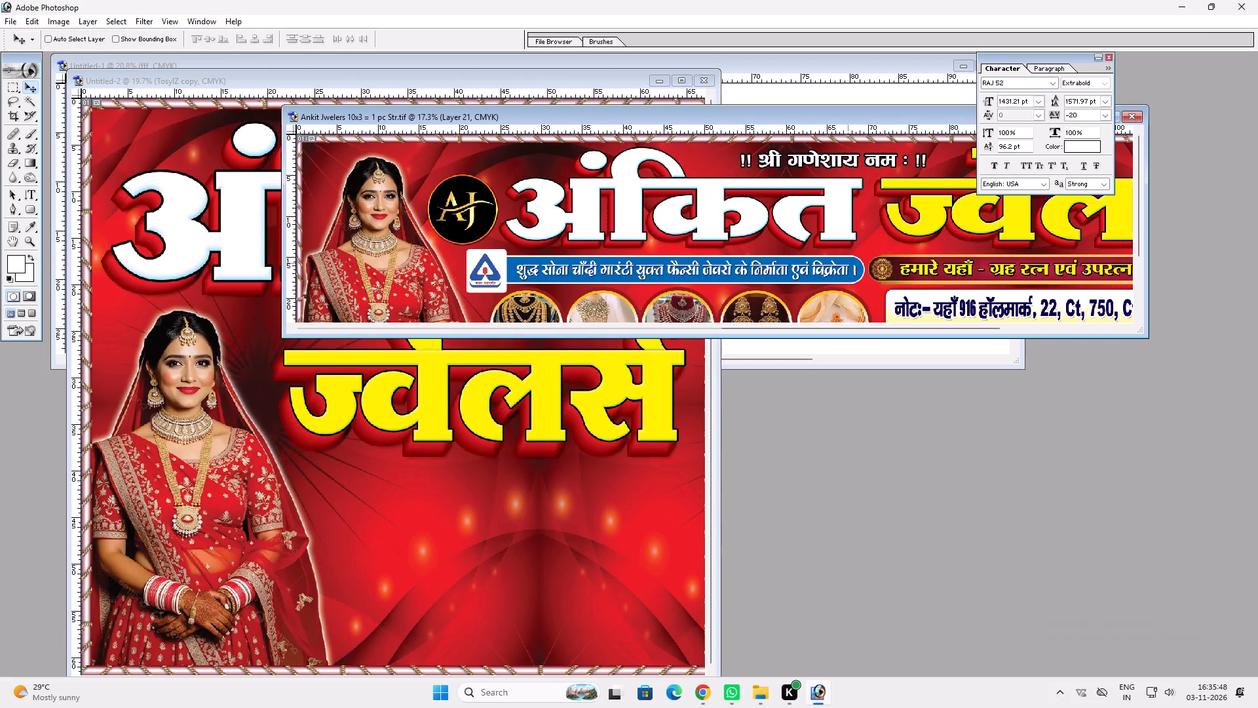
key("v")
double_click(795, 160, "ctrl")
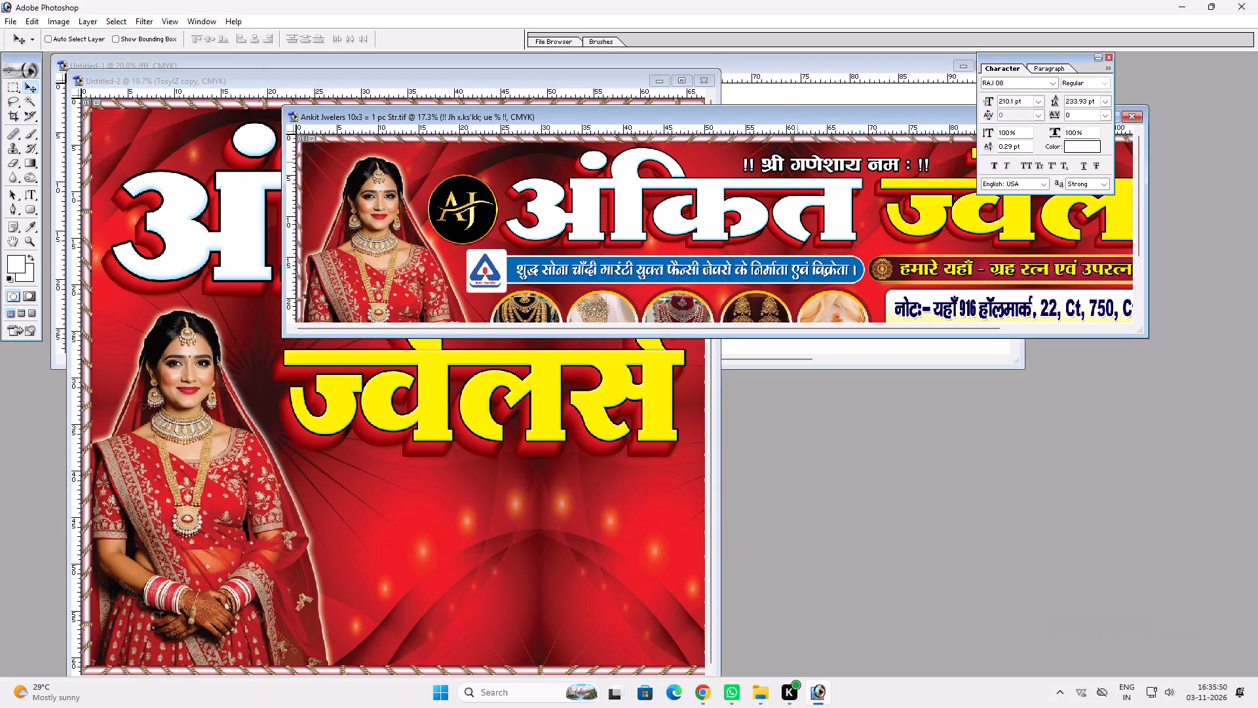
key("ctrl+z")
left_click_drag(800, 159, 628, 387)
left_click_drag(627, 393, 505, 144)
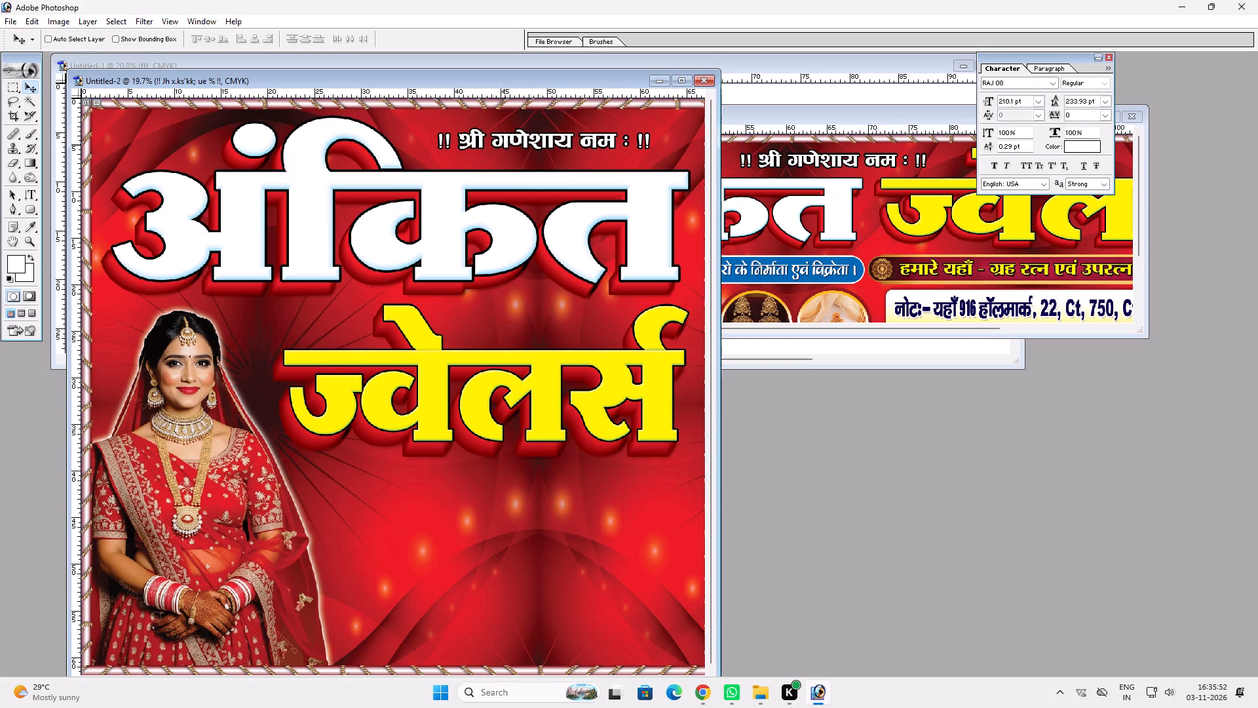
left_click_drag(505, 144, 502, 142)
Enlarge the "!! श्री गणेशाय नम : !!" line with Free Transform, making it taller and wider.
key("ctrl+t")
left_click_drag(626, 149, 623, 155, "shift")
left_click_drag(645, 150, 661, 150, "shift")
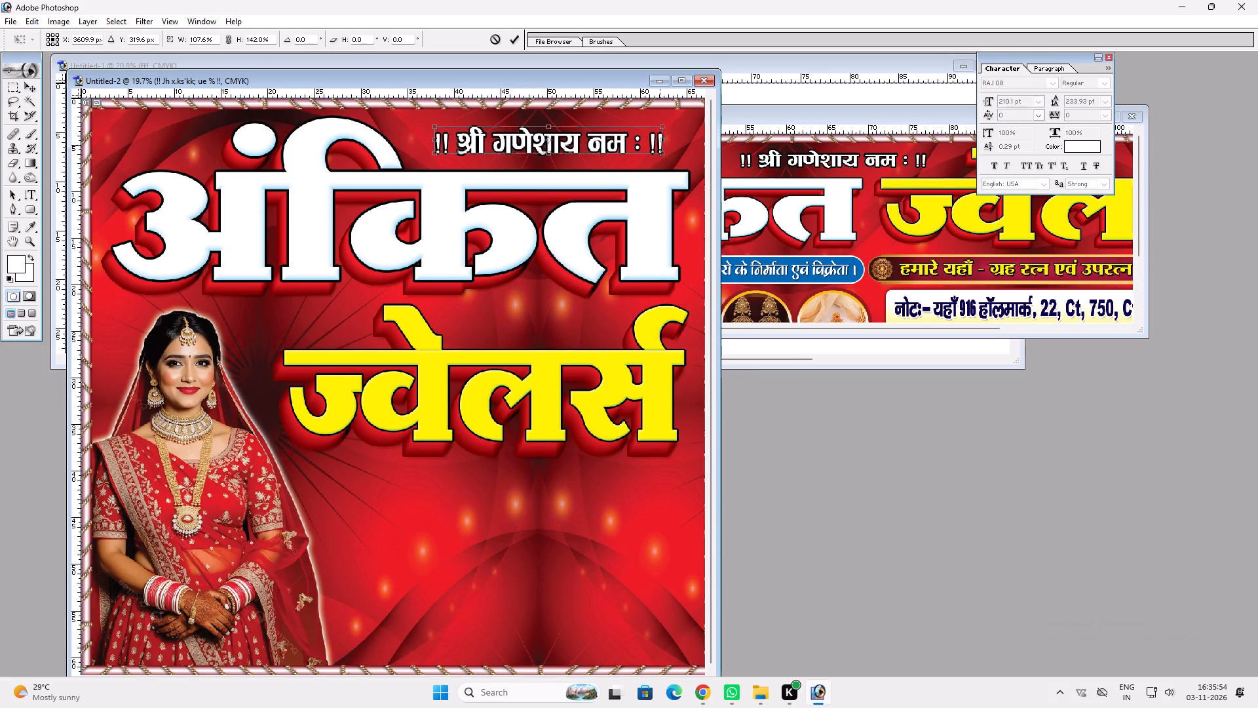
left_click_drag(659, 142, 672, 139, "shift")
key("Return")
key("v")
Copy the proprietor and mobile number line from the bottom of the banner document into the new design.
left_click(761, 254)
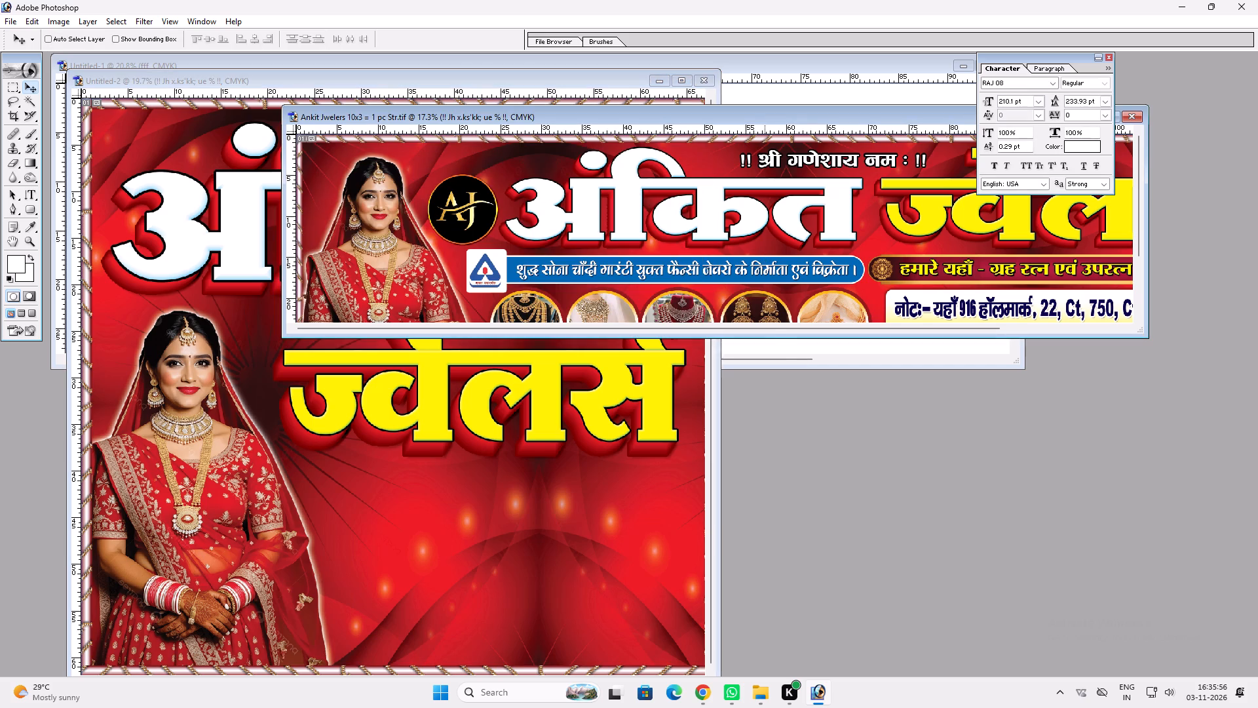
left_click_drag(769, 336, 785, 417)
left_click(705, 375)
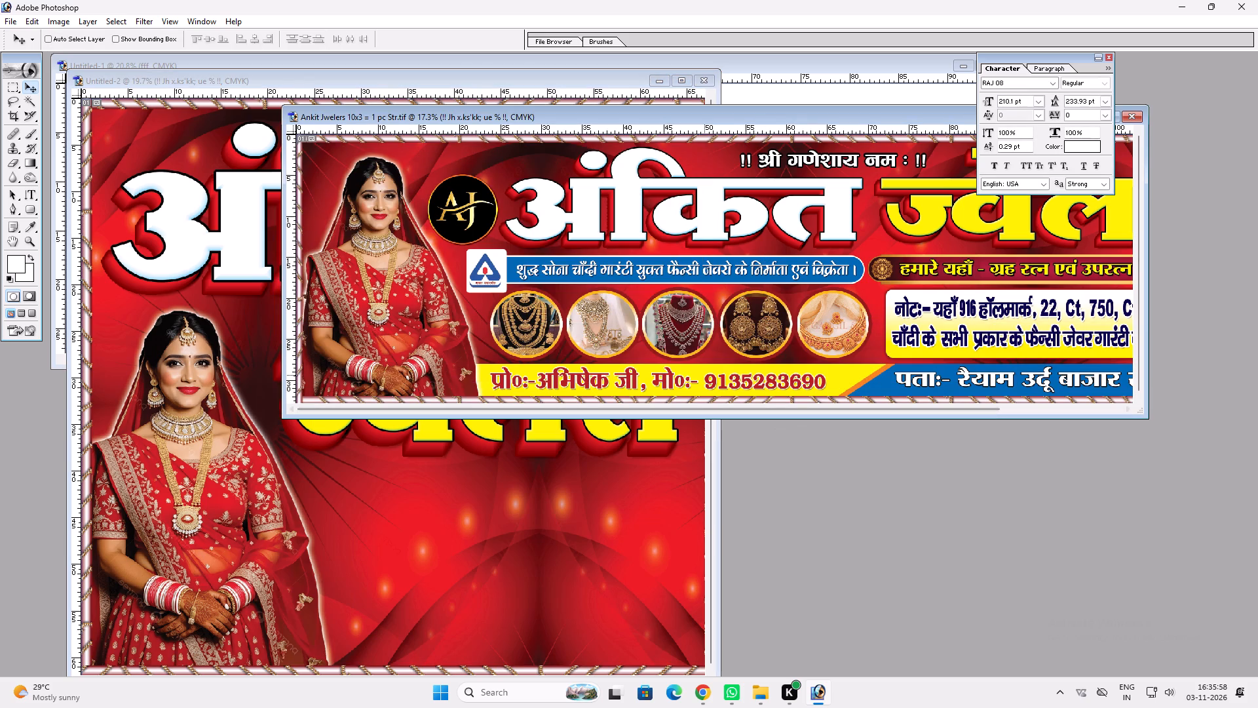
left_click(693, 382, "ctrl")
left_click_drag(695, 382, 699, 359)
key("ctrl+z")
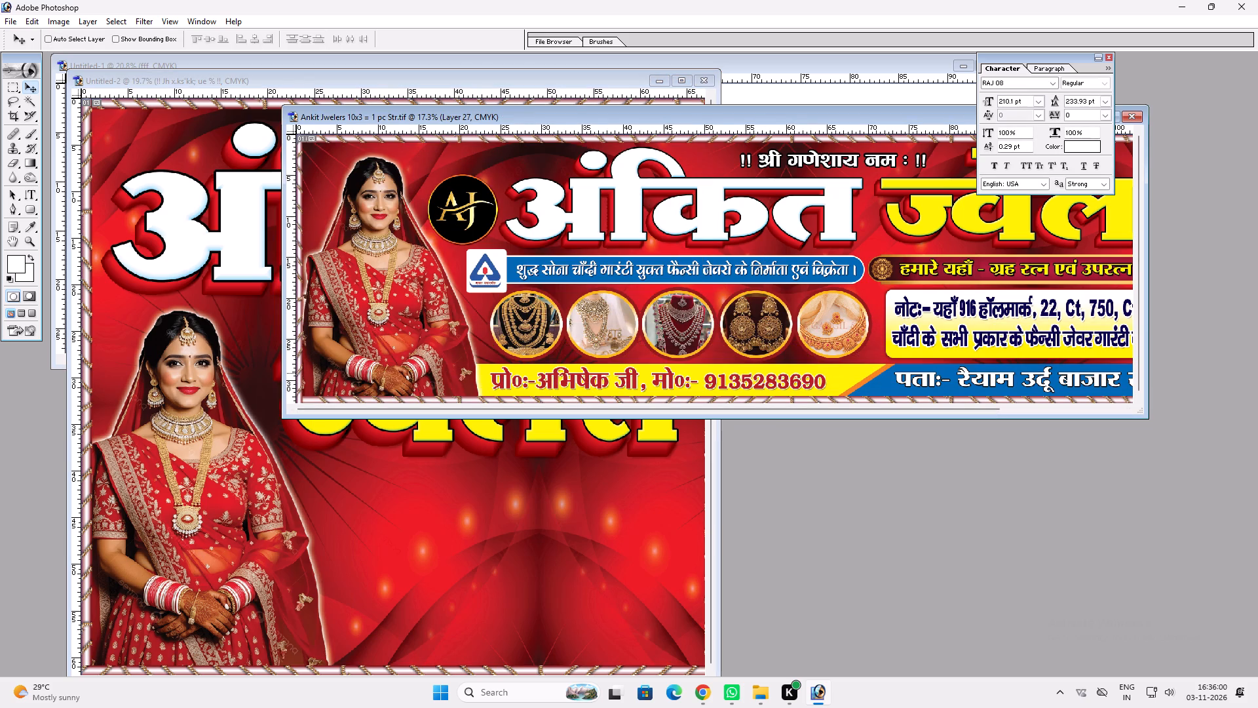
left_click(671, 374, "ctrl")
left_click_drag(671, 374, 664, 336)
key("ctrl+z")
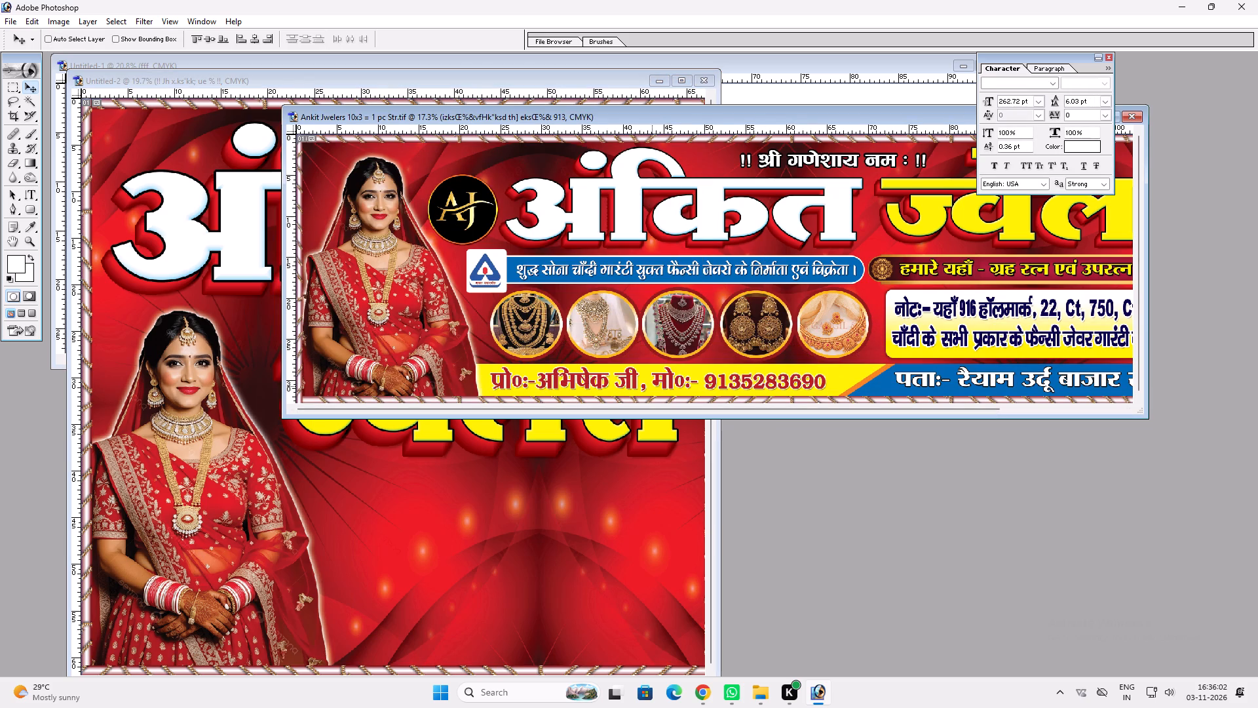
left_click_drag(650, 387, 588, 504)
key("v")
Position the proprietor and mobile line at the bottom of the canvas, beside the bride.
left_click(681, 82)
key("v")
key("v")
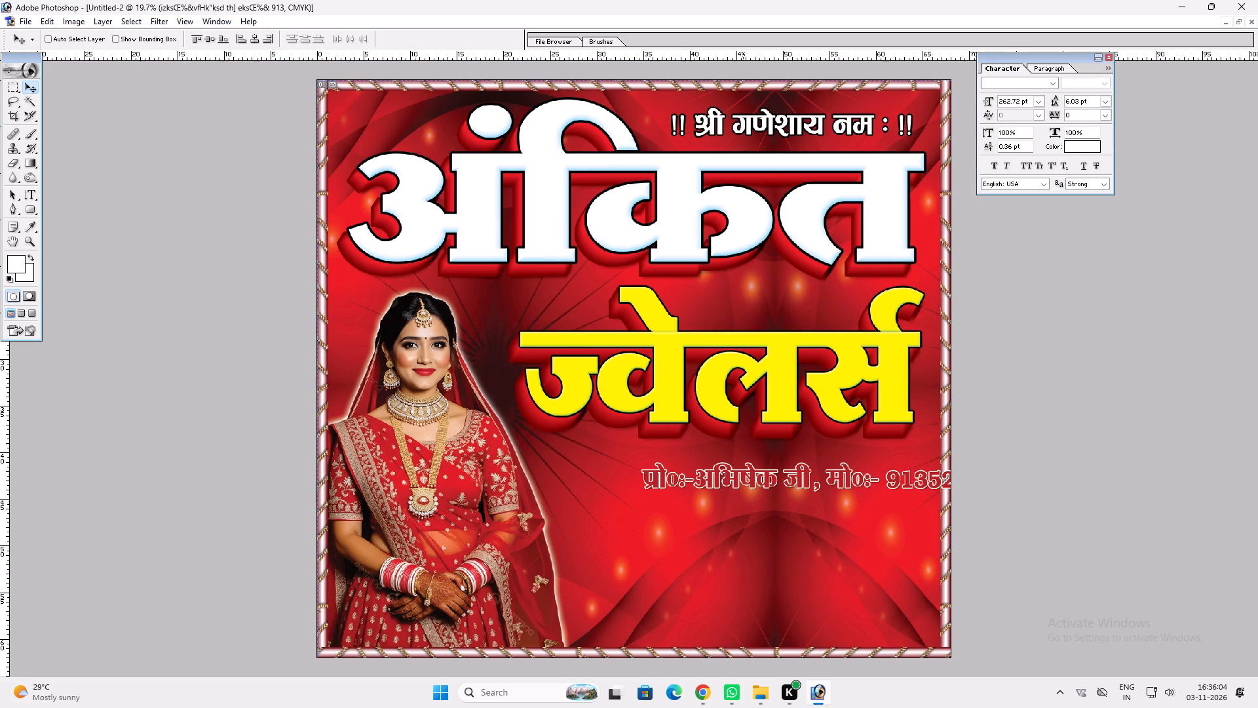
left_click_drag(764, 442, 689, 578)
left_click_drag(689, 583, 693, 576)
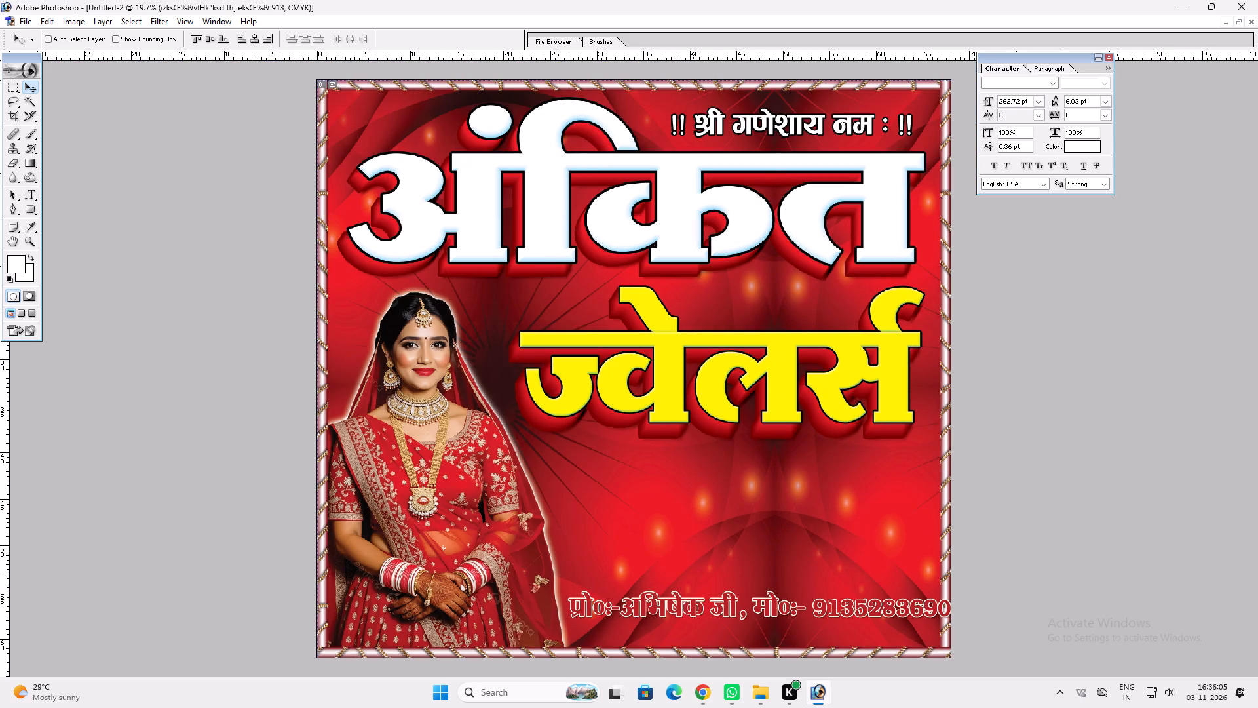
left_click_drag(693, 576, 693, 576)
Select a strip along the canvas bottom, copy it from the underlying layer to a new layer and bring it forward.
key("m")
left_click_drag(461, 613, 1226, 707)
key("v")
key("v")
right_click(991, 603)
right_click(870, 561)
left_click(905, 580)
key("ctrl+c")
key("ctrl+v")
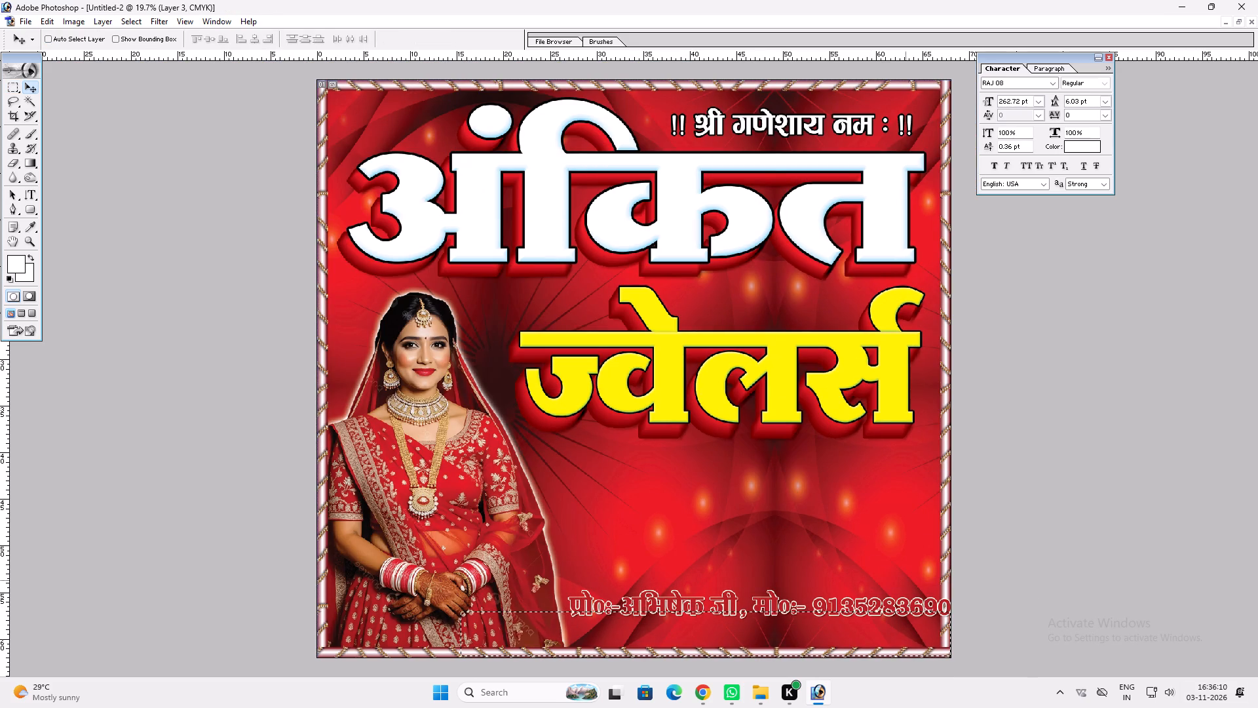
key("ctrl+bracketright")
Apply a yellow Color Overlay of C 0, M 0, Y 100, K 0 to the bottom strip.
key("alt+l")
type("yn")
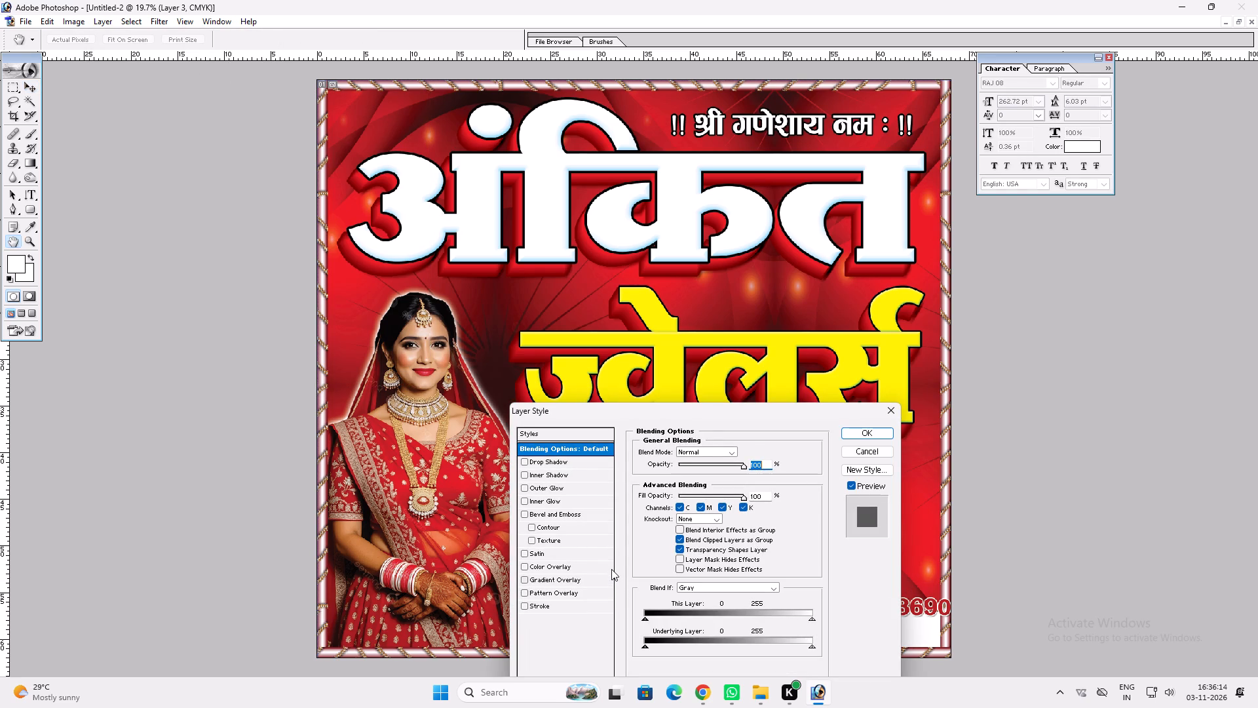
left_click(611, 569)
left_click(747, 454)
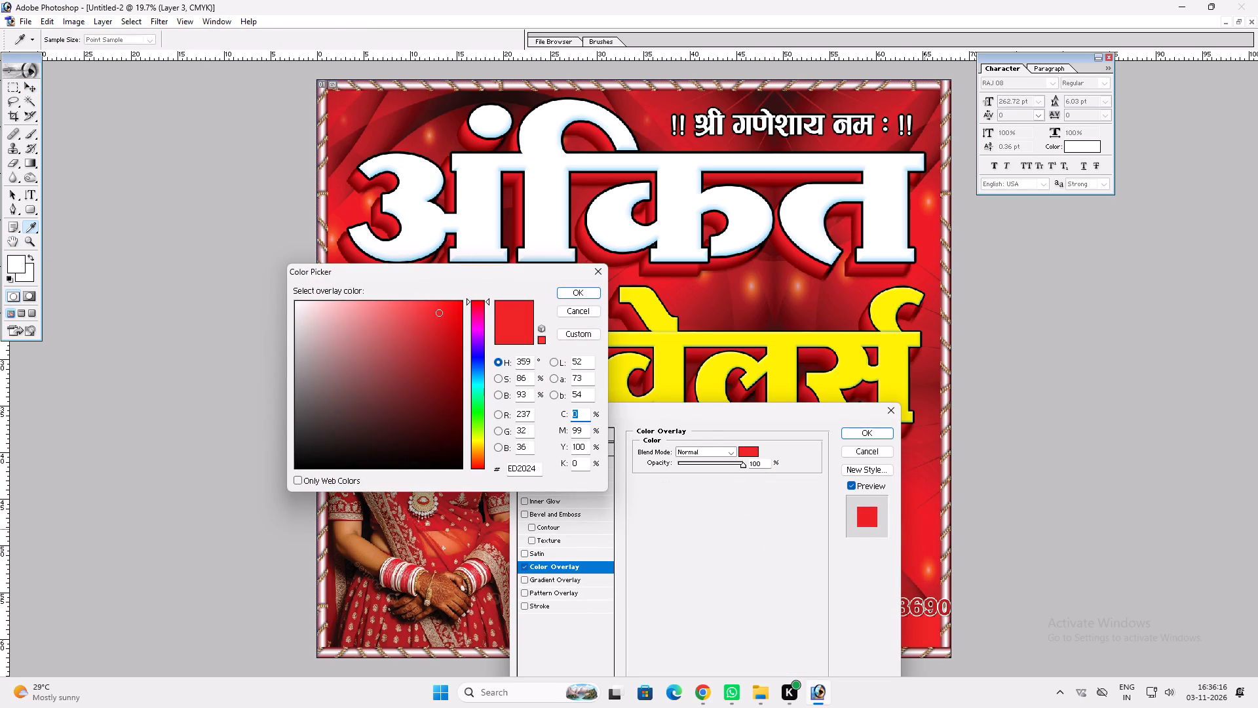
key("Tab")
key("0")
key("Return")
key("Return")
Extend the yellow strip's top edge upward so that it backs the proprietor and mobile line.
key("ctrl+t")
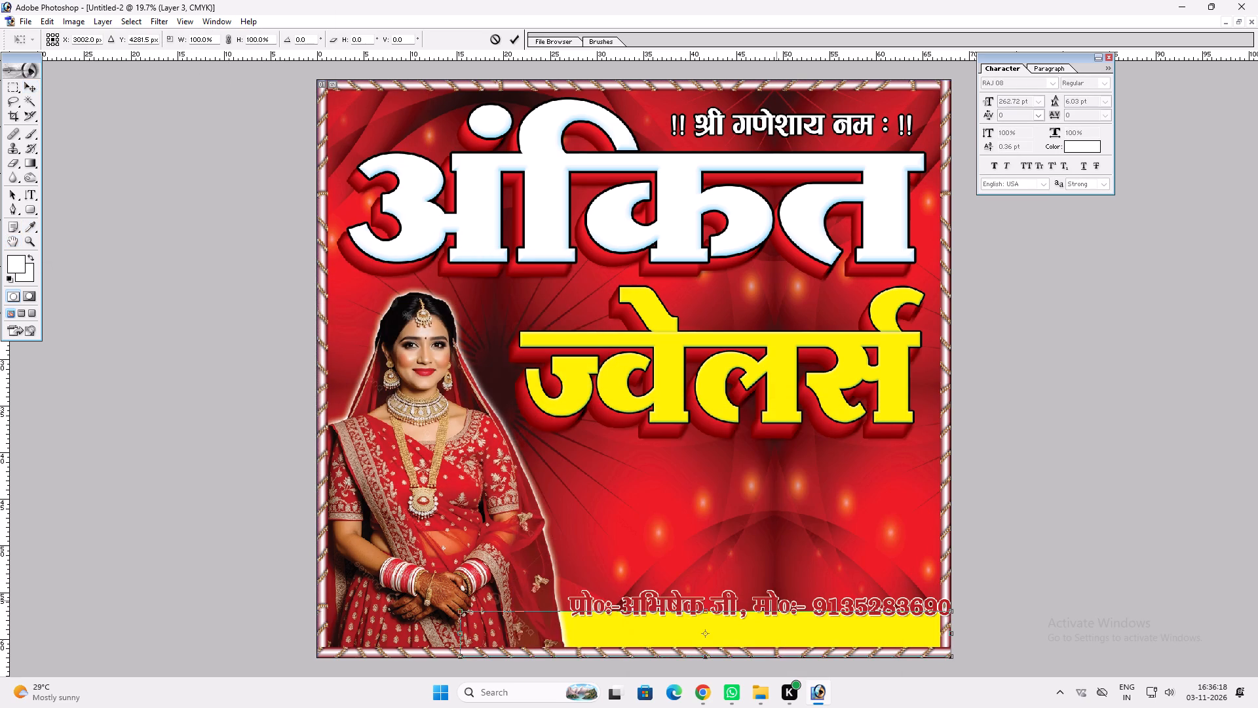
left_click_drag(776, 610, 776, 592, "shift")
key("shift+Return")
key("v")
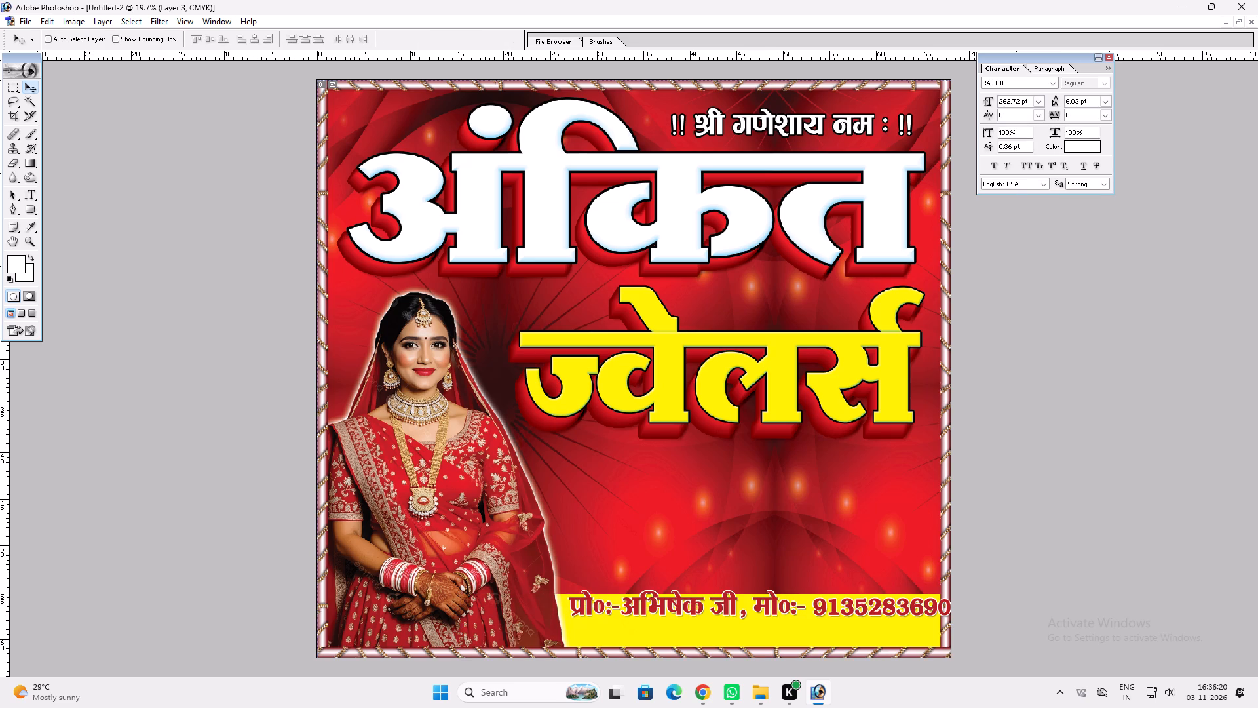
Move the proprietor and mobile line down into the yellow strip and scale it to about 95% width and 120% height.
double_click(776, 597, "ctrl")
left_click_drag(773, 597, 769, 614)
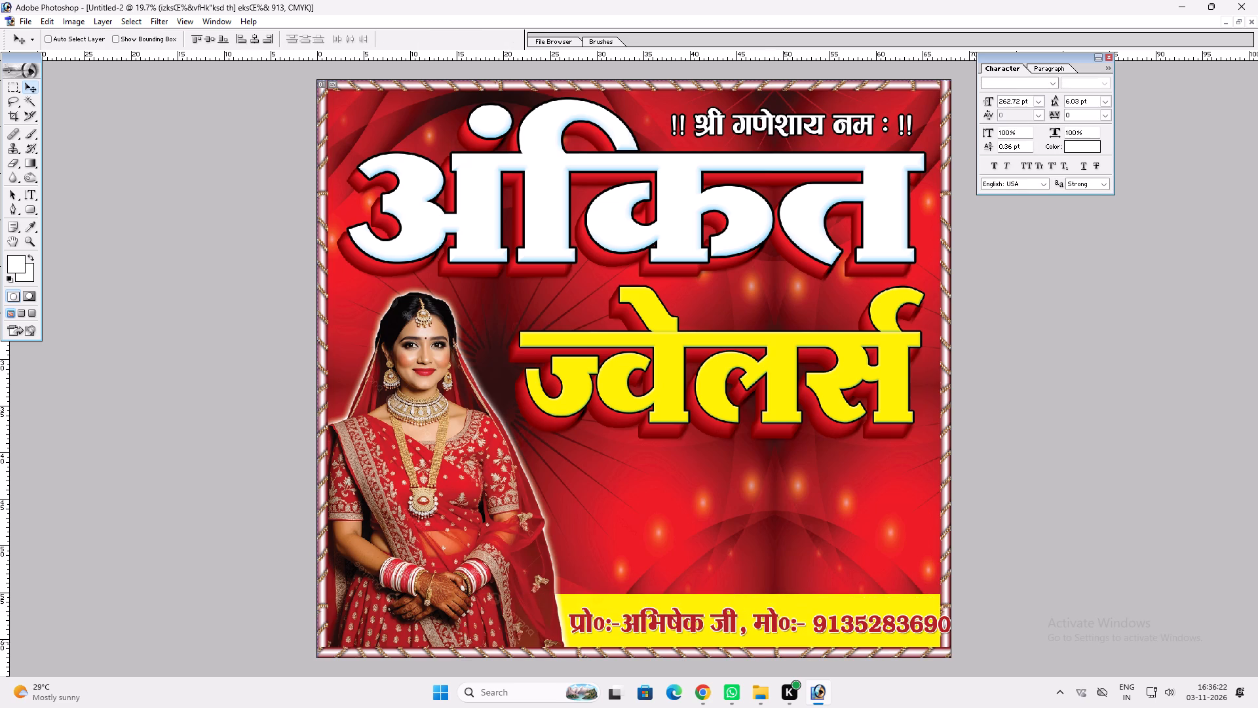
key("ctrl+t")
left_click_drag(949, 619, 931, 621, "shift")
left_click_drag(884, 600, 888, 594, "shift")
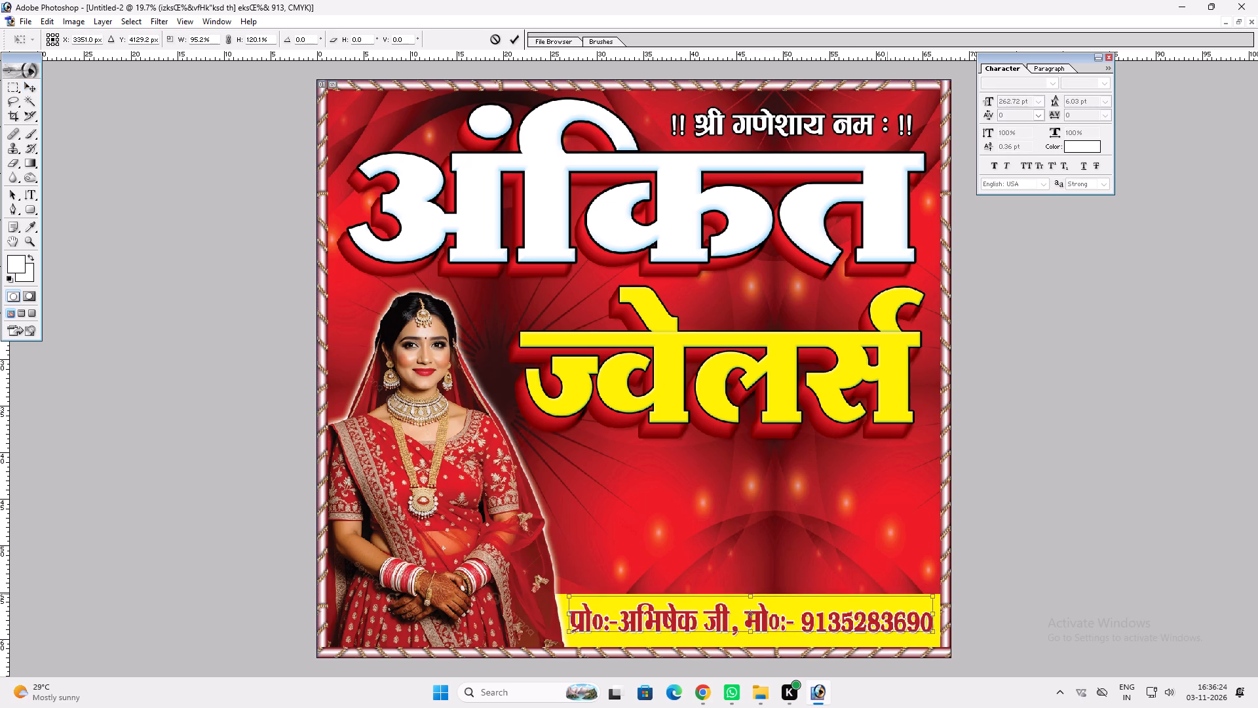
left_click_drag(888, 594, 888, 593, "shift")
key("shift+Return")
key("v")
Lower the yellow strip's top edge slightly with Free Transform.
left_click(876, 604)
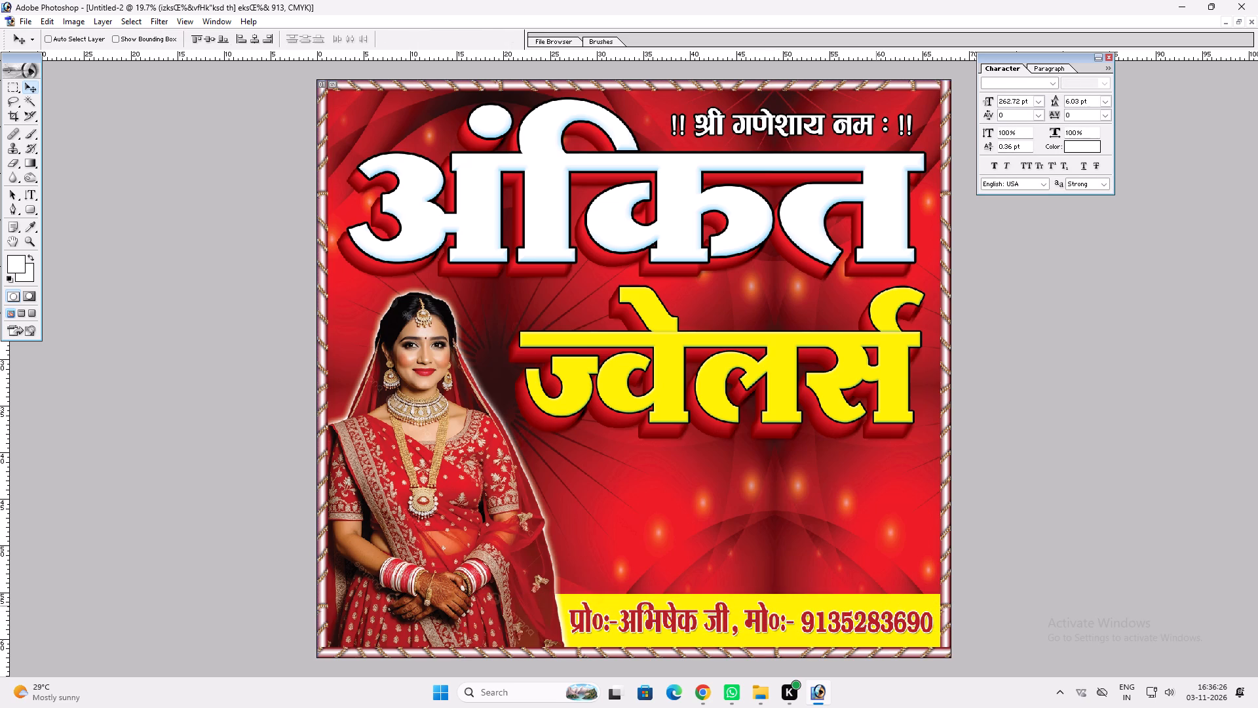
left_click(866, 597, "ctrl")
key("ctrl+t")
left_click(862, 593, "shift")
key("shift+Return")
key("v")
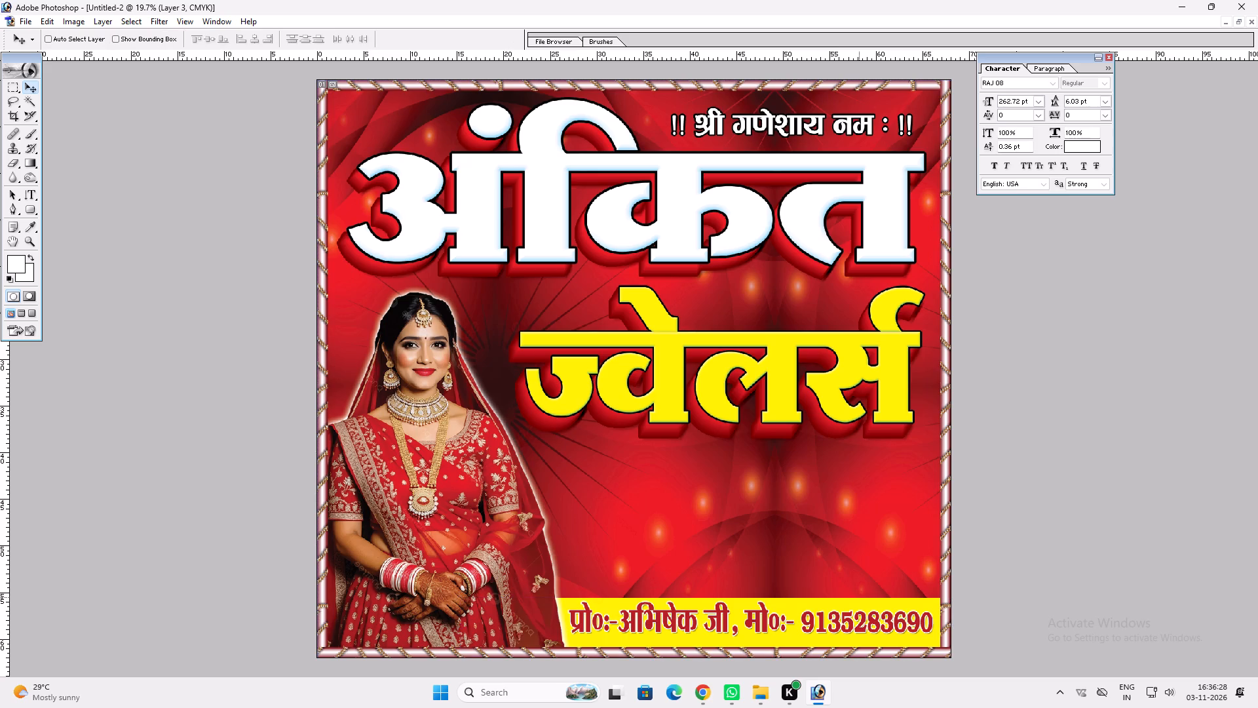
Copy the round jewellery photos from the banner document and place them above the yellow strip, beside the bride.
key("f")
type("ff")
left_click(853, 401)
key("v")
left_click(624, 315, "ctrl")
left_click_drag(622, 315, 626, 253)
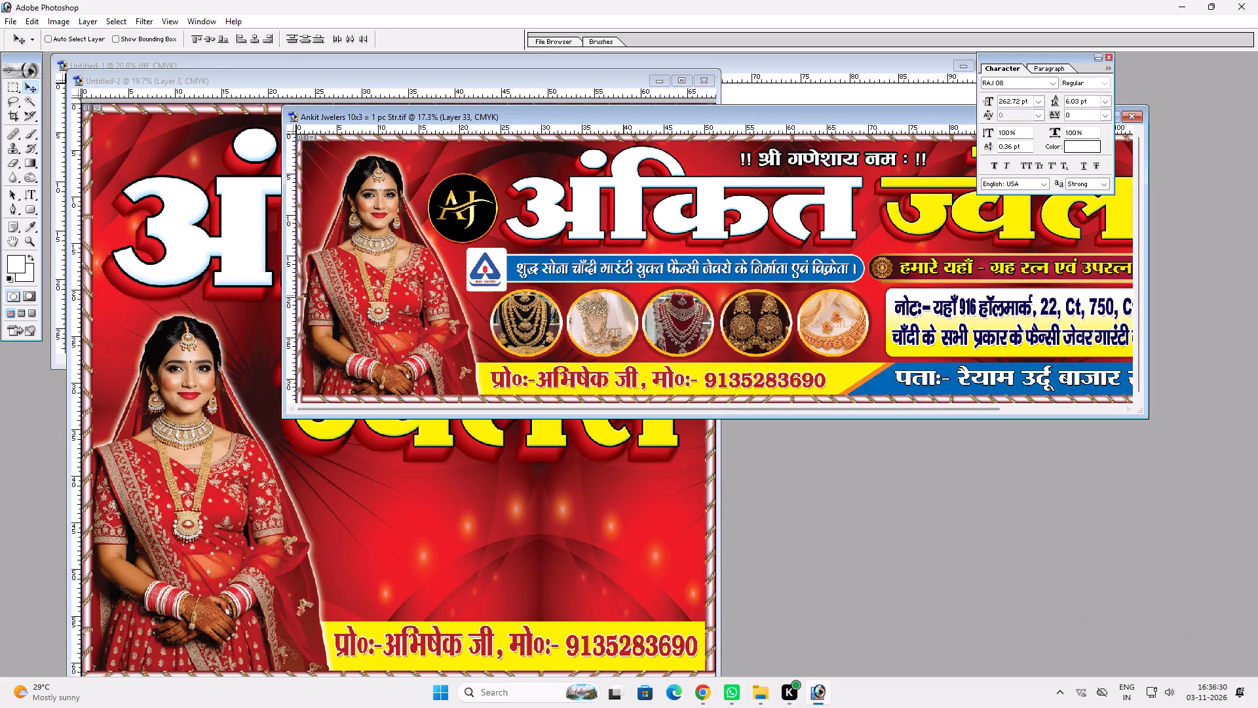
left_click_drag(626, 253, 627, 251)
key("ctrl+z")
left_click_drag(633, 267, 548, 488)
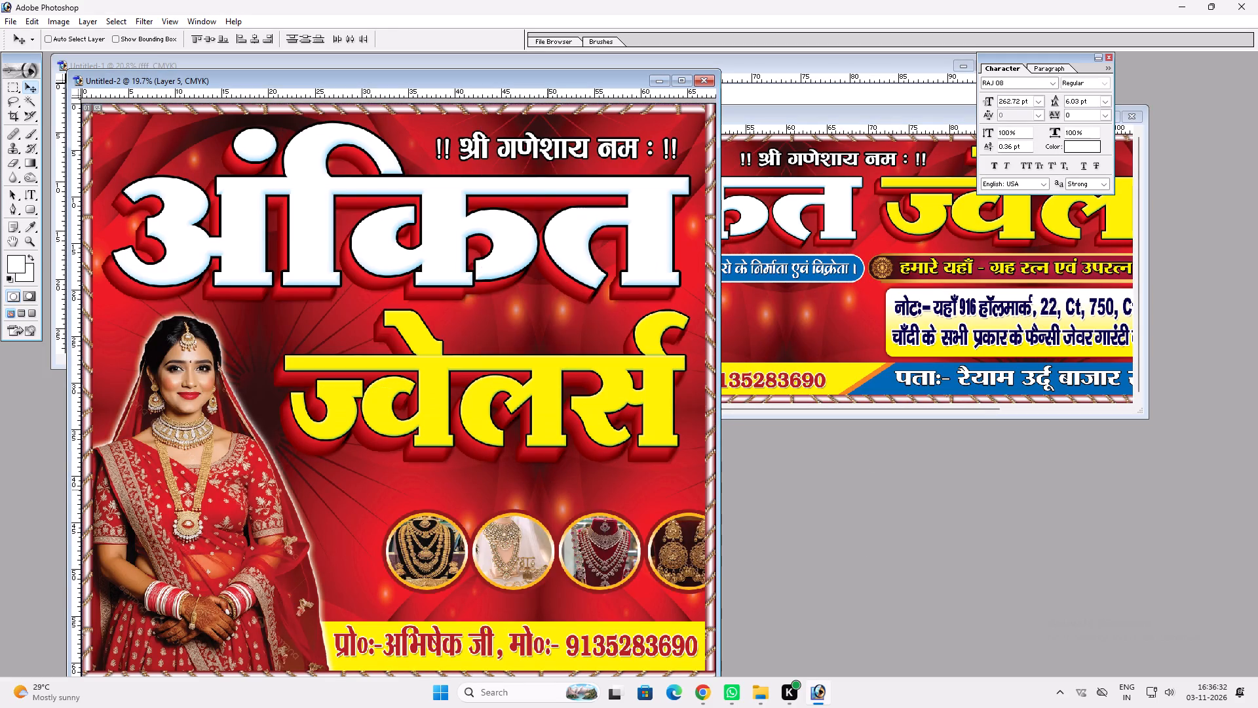
left_click_drag(573, 511, 542, 505)
Copy the round AJ logo from the banner document into the new design, over the first letter of "अंकित".
left_click(877, 174)
key("v")
left_click(489, 207, "ctrl")
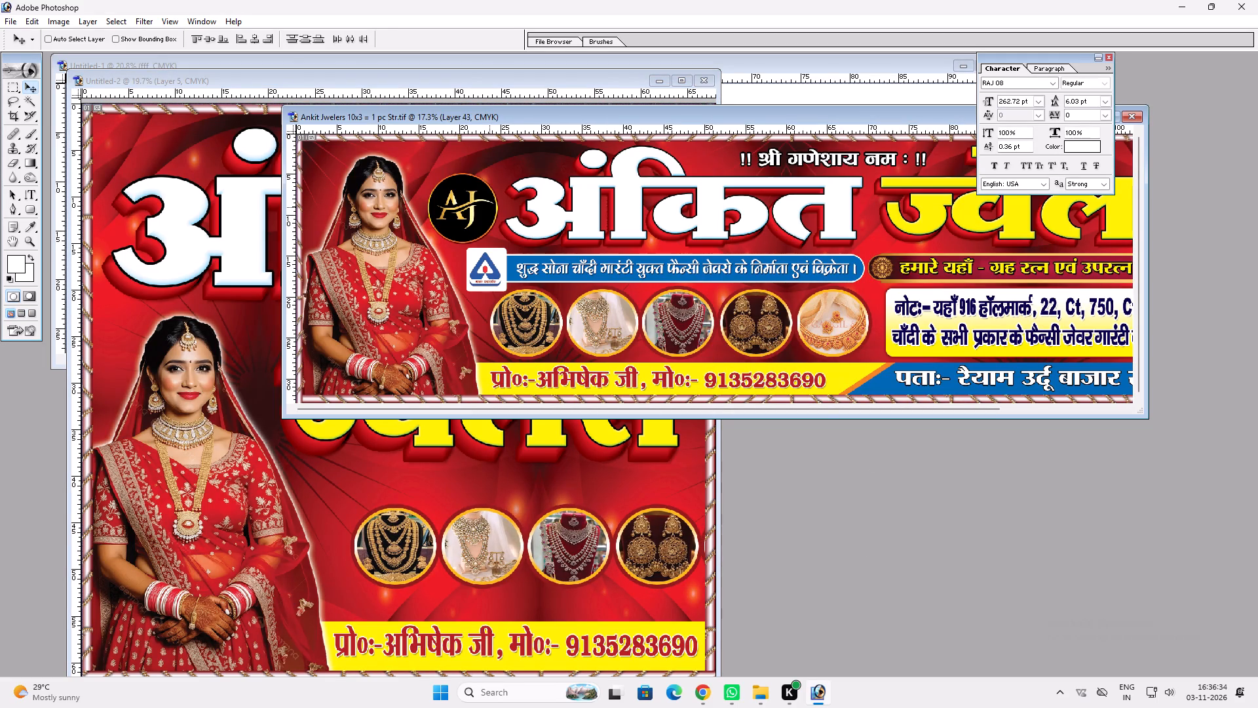
left_click_drag(489, 204, 246, 186)
left_click_drag(235, 192, 181, 222)
Enlarge the round AJ logo to about 154% with Free Transform and move it slightly down beside the upper-left border.
double_click(193, 84)
key("ctrl+t")
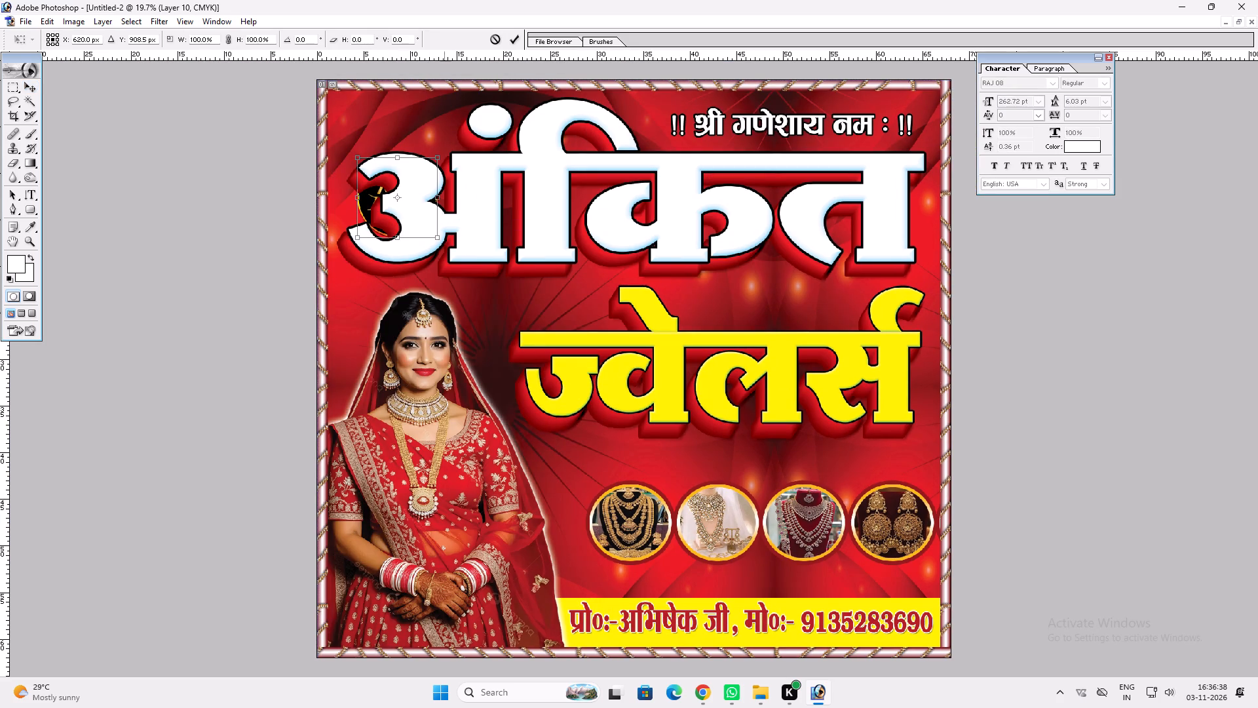
left_click_drag(438, 240, 467, 254, "alt+shift")
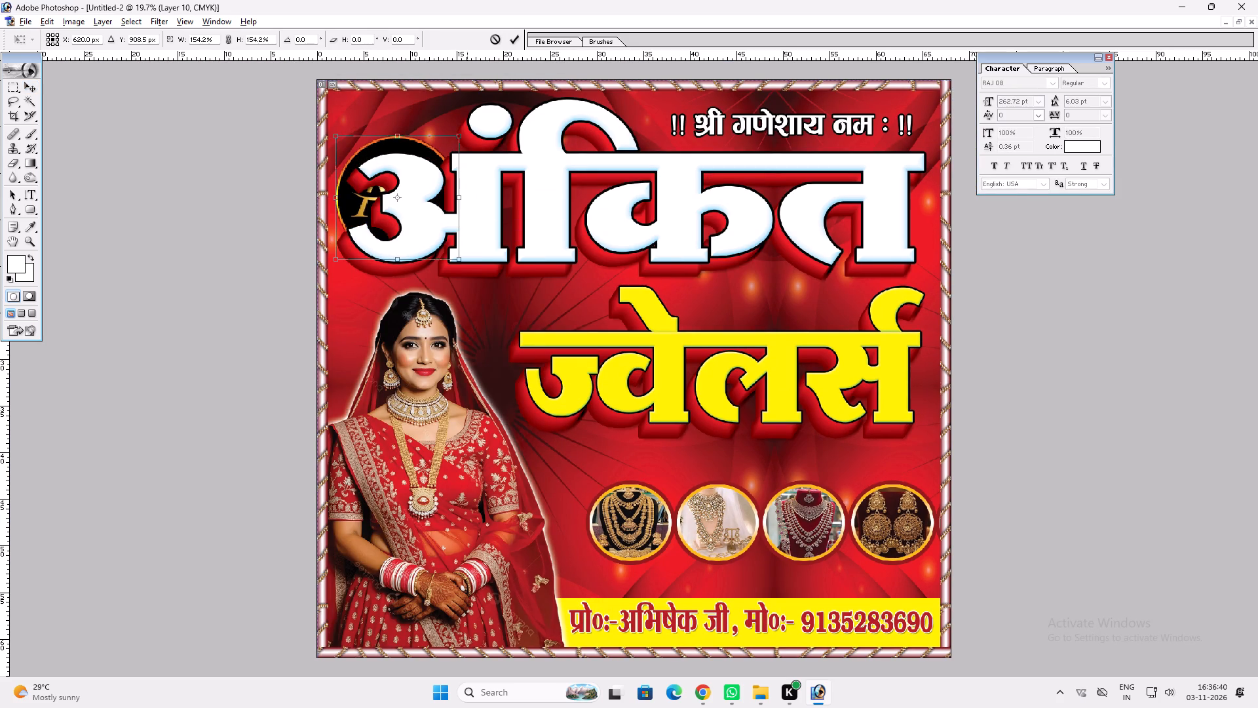
key("Return")
key("v")
left_click_drag(442, 234, 439, 246)
key("ctrl+t")
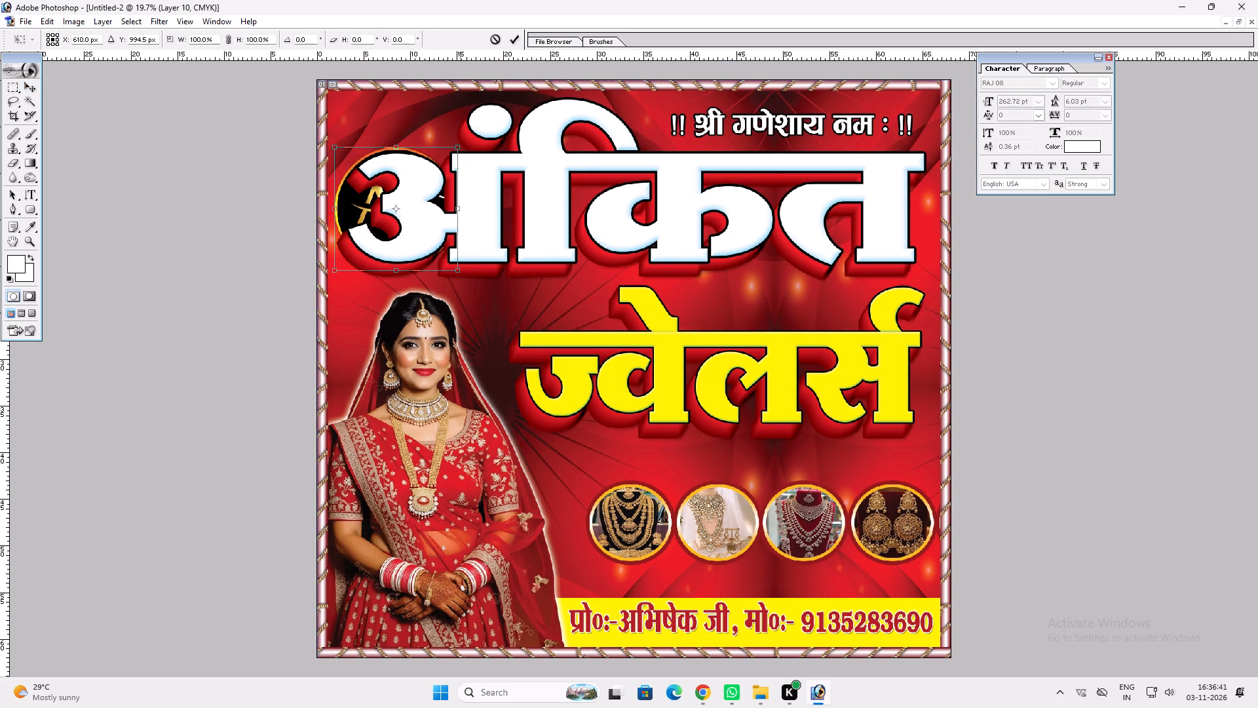
left_click(459, 150, "alt+shift")
key("Return")
key("v")
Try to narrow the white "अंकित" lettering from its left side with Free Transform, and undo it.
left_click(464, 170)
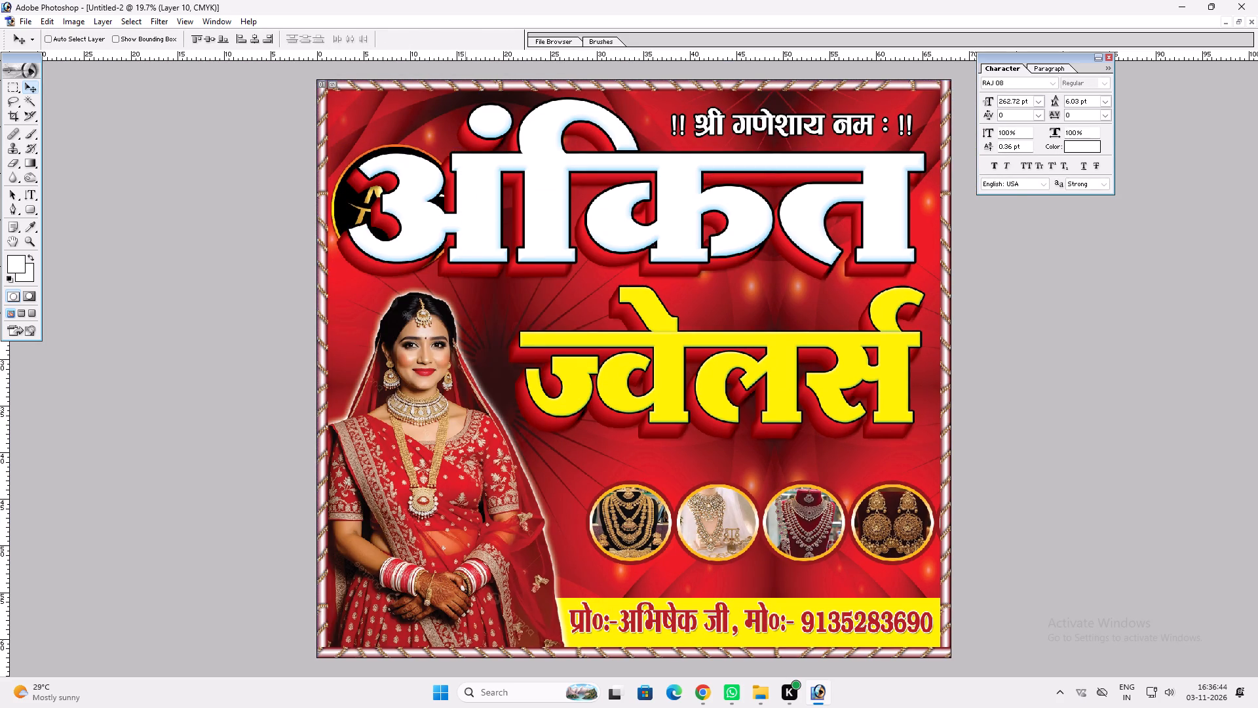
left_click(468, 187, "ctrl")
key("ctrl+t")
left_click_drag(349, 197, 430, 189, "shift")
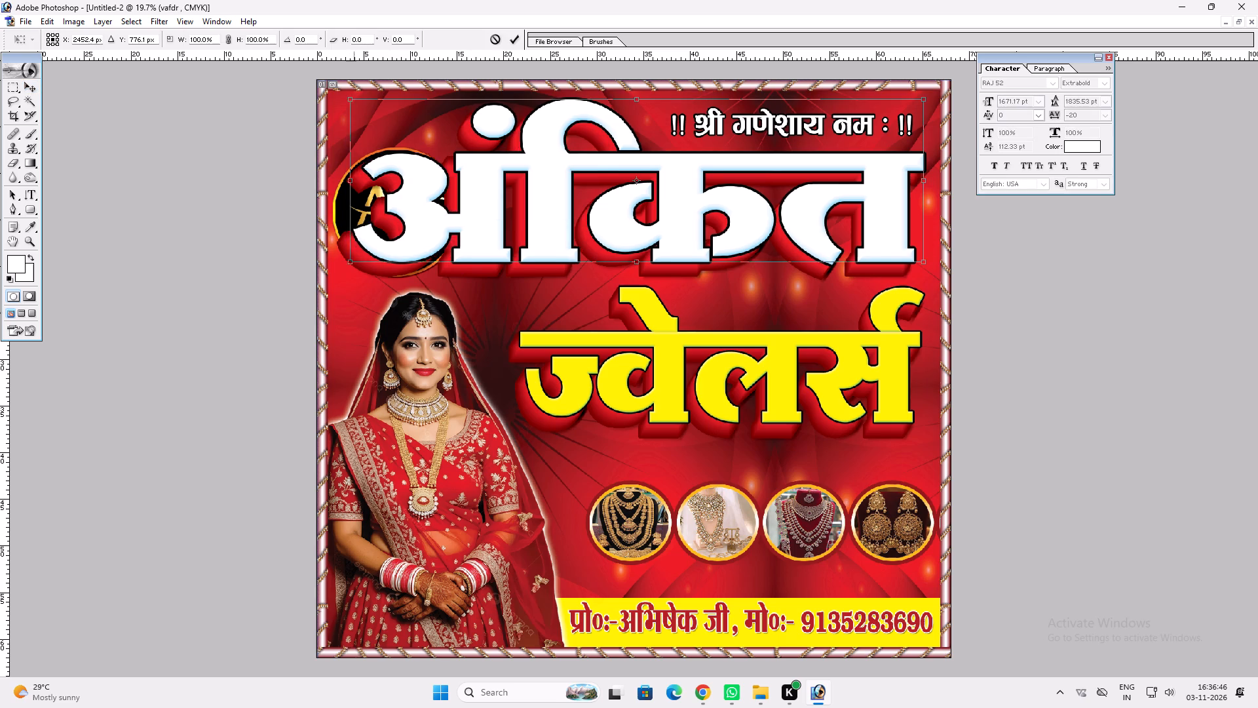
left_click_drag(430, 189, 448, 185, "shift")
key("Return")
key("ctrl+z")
Link the "अंकित" lettering with its copy layer and narrow both from the left edge until they clear the AJ logo.
right_click(462, 196, "ctrl+shift")
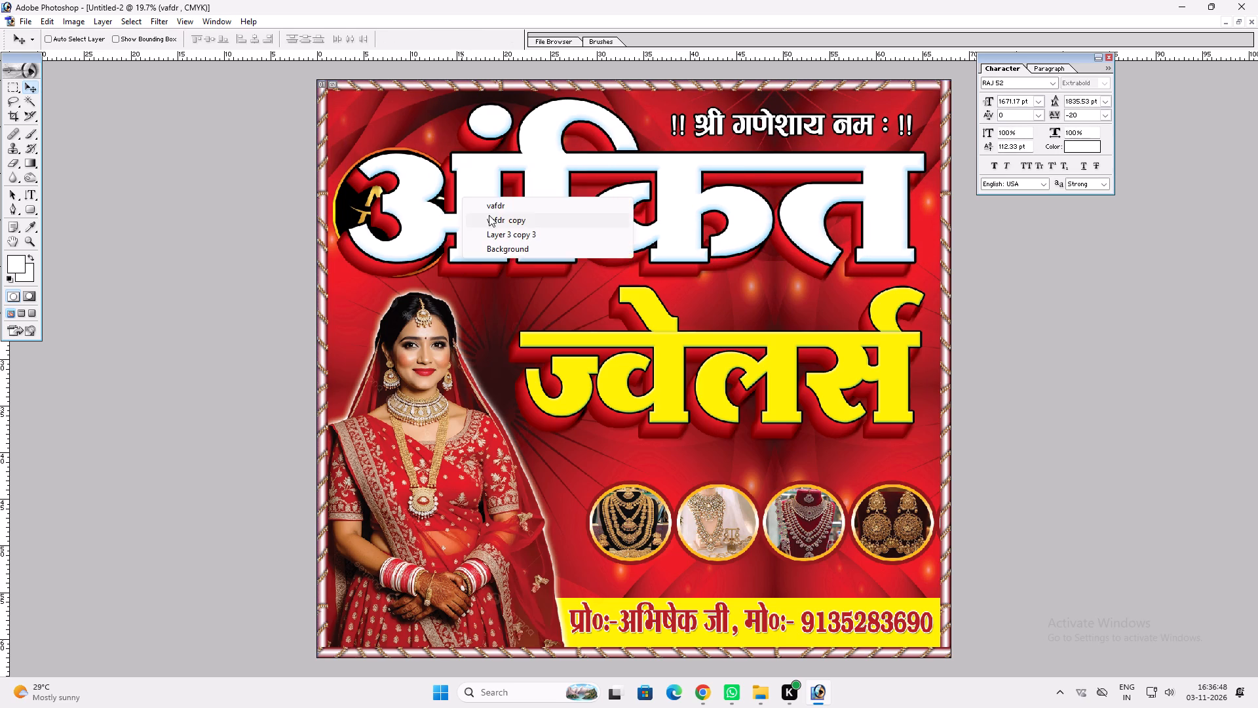
left_click(489, 215, "ctrl+shift")
key("ctrl+t")
left_click_drag(343, 206, 470, 205, "shift")
key("Return")
key("v")
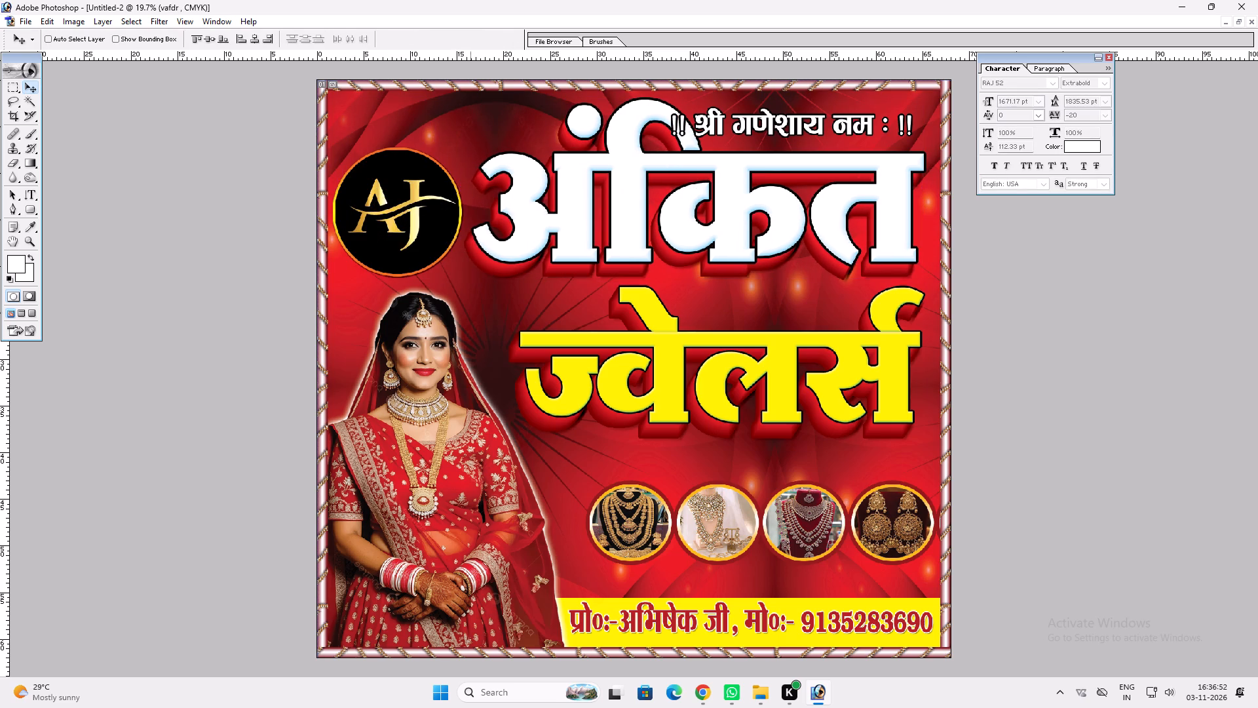
double_click(441, 208, "ctrl")
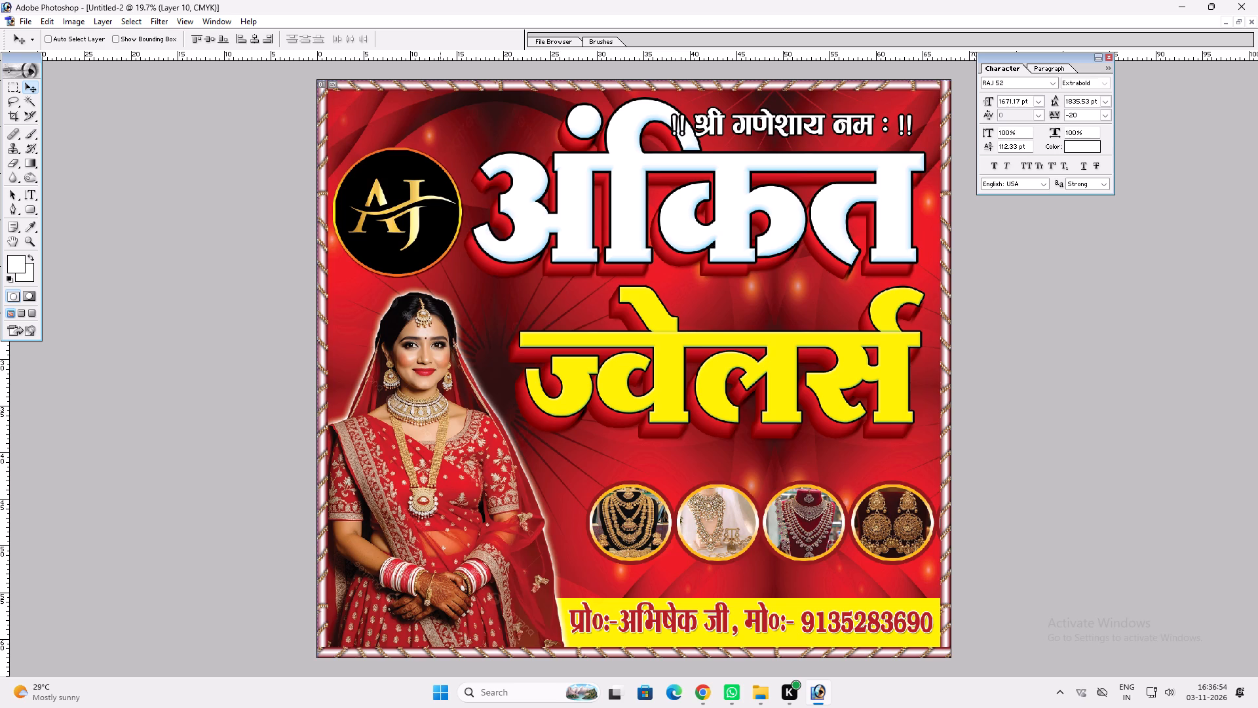
Shrink the "!! श्री गणेशाय नमः !!" line horizontally and shift it right, clear of the "अंकित" lettering's upper curve.
left_click(764, 128, "ctrl")
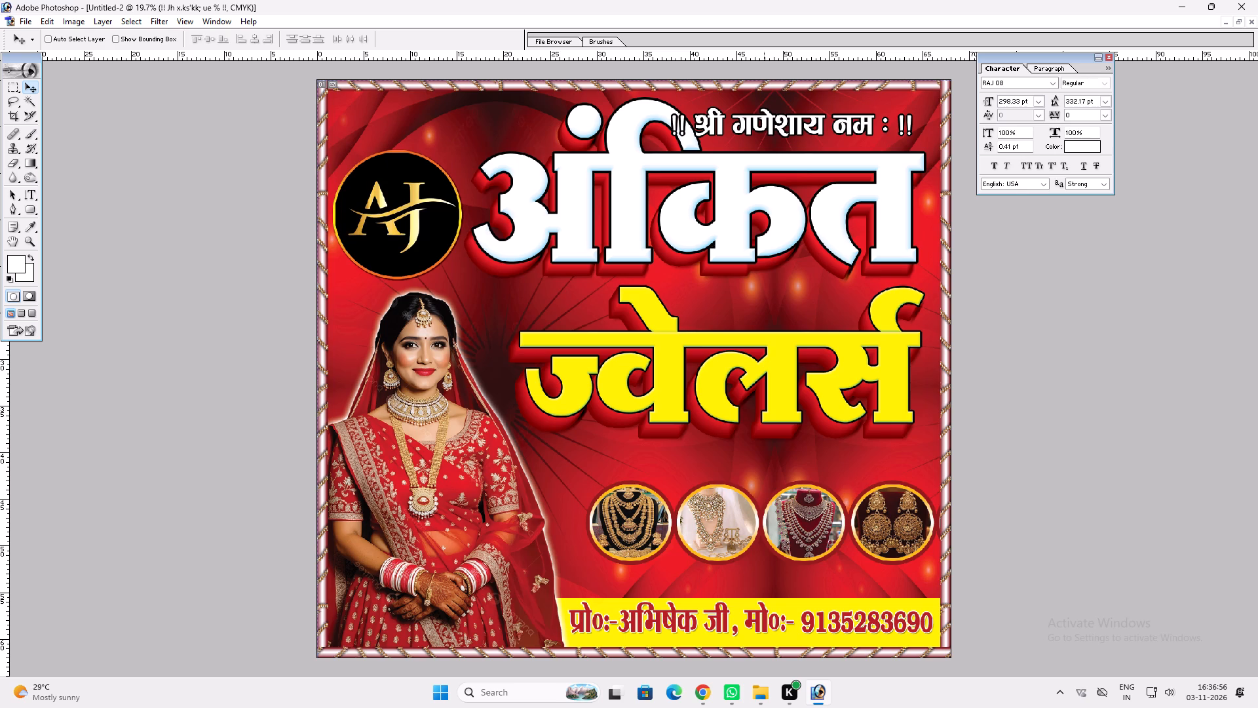
key("ctrl+t")
left_click_drag(913, 135, 890, 131, "alt+shift")
key("Return")
key("v")
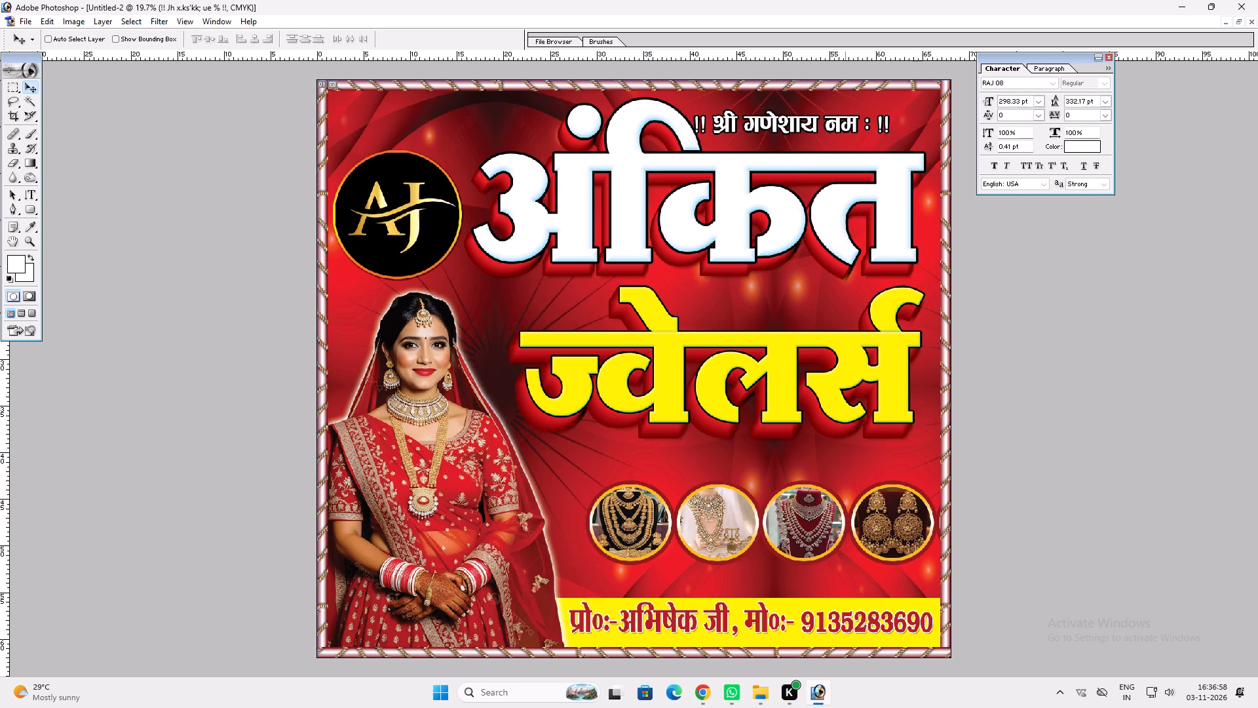
left_click_drag(817, 129, 831, 128, "shift")
key("v")
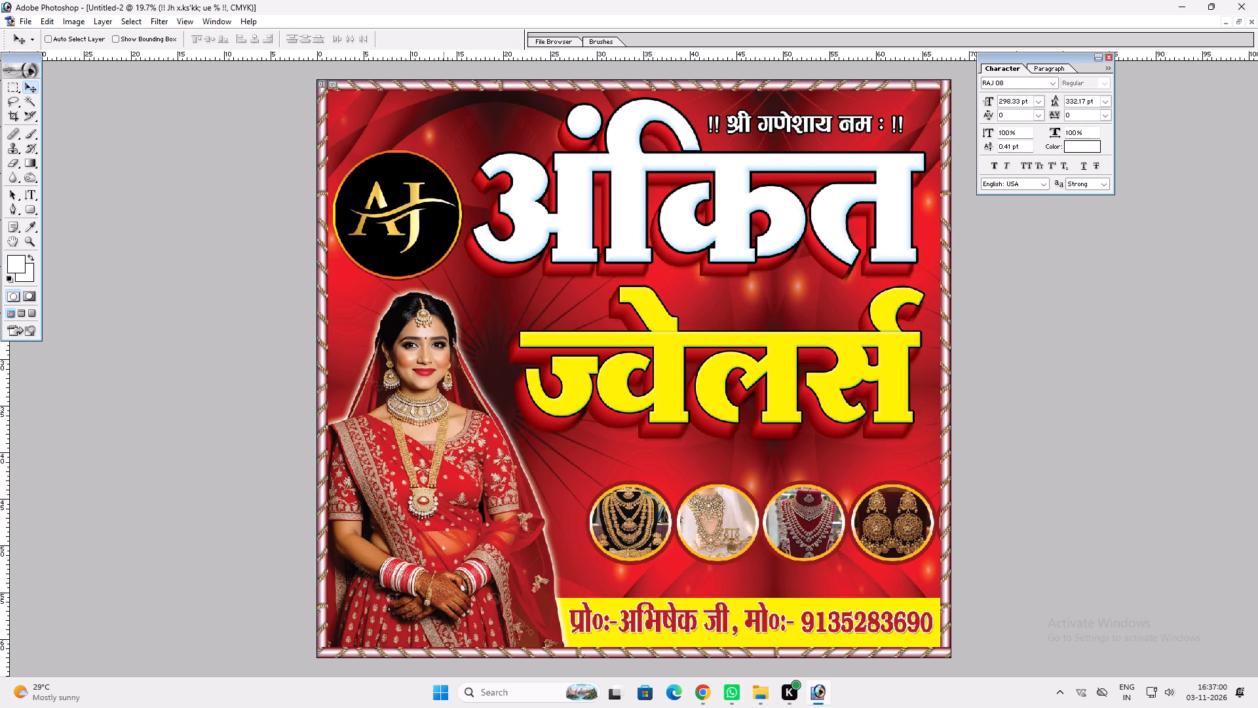
Nudge the round AJ logo slightly up.
double_click(443, 239, "ctrl")
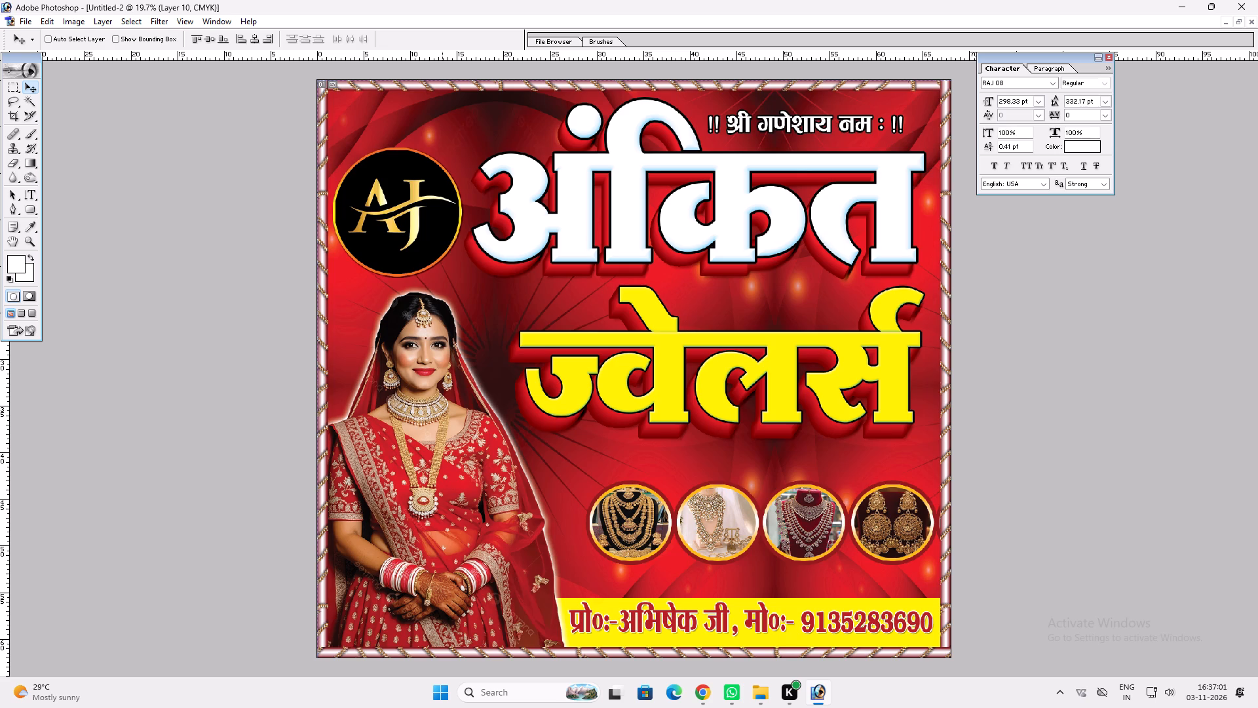
key("v")
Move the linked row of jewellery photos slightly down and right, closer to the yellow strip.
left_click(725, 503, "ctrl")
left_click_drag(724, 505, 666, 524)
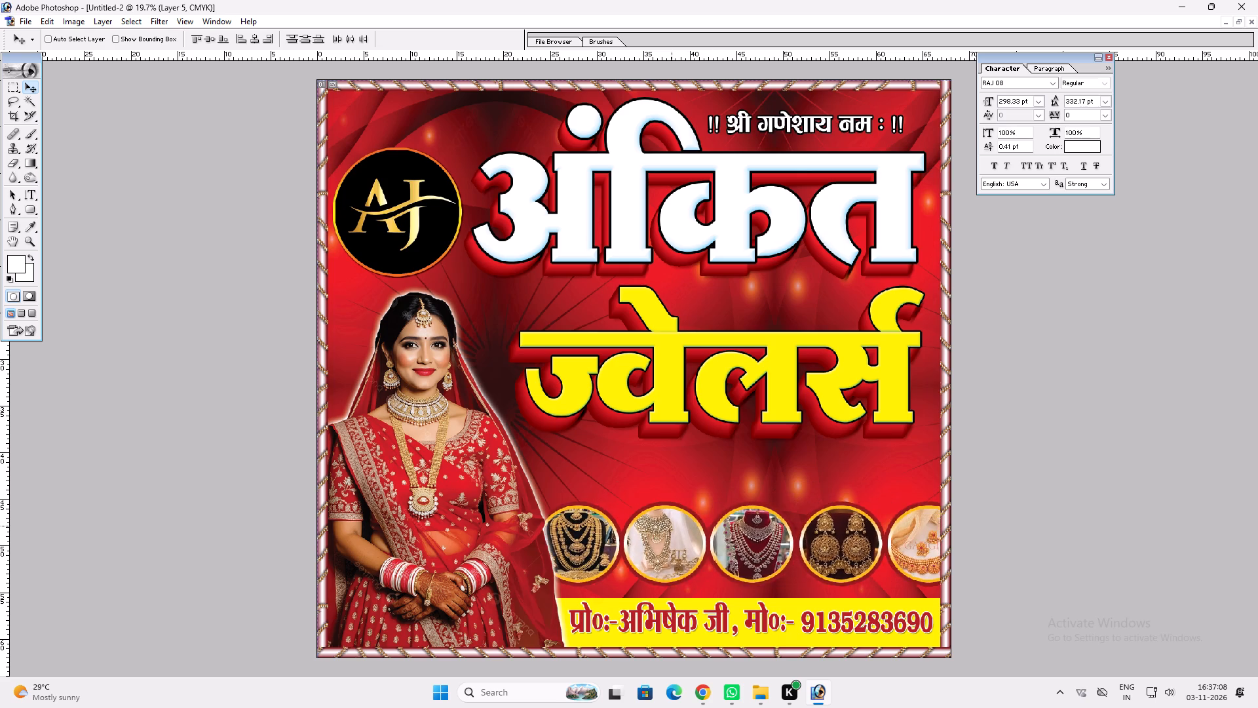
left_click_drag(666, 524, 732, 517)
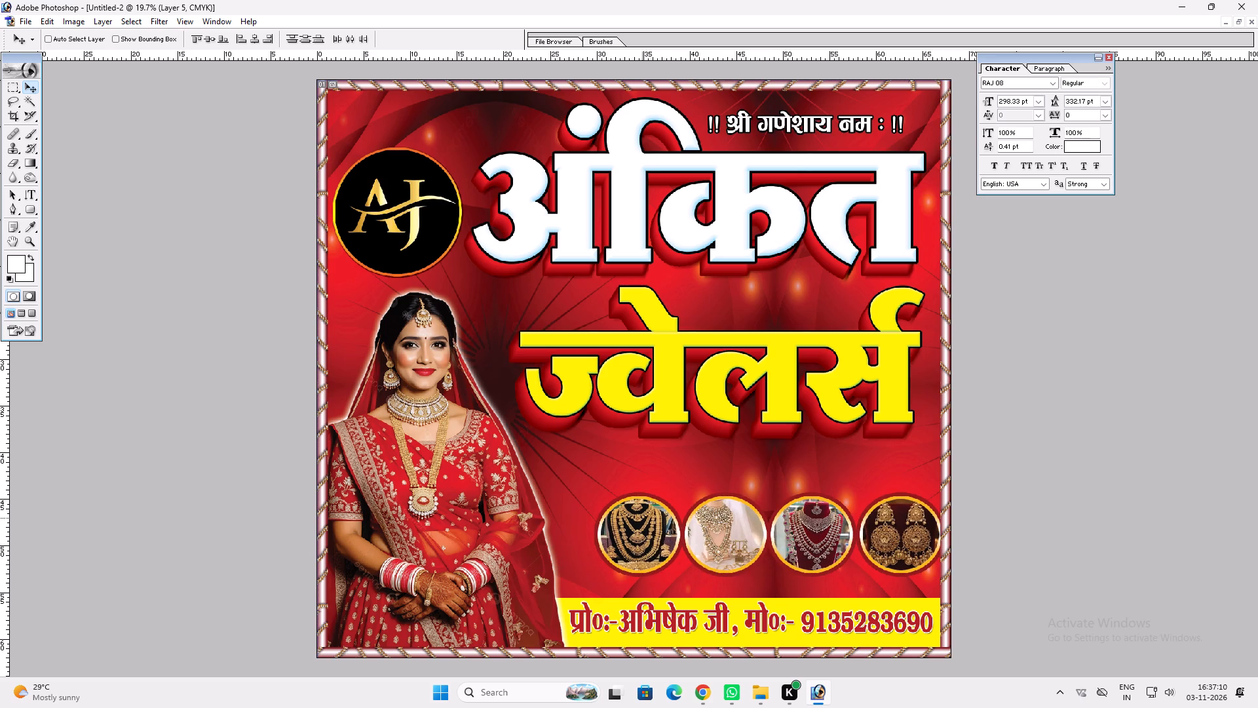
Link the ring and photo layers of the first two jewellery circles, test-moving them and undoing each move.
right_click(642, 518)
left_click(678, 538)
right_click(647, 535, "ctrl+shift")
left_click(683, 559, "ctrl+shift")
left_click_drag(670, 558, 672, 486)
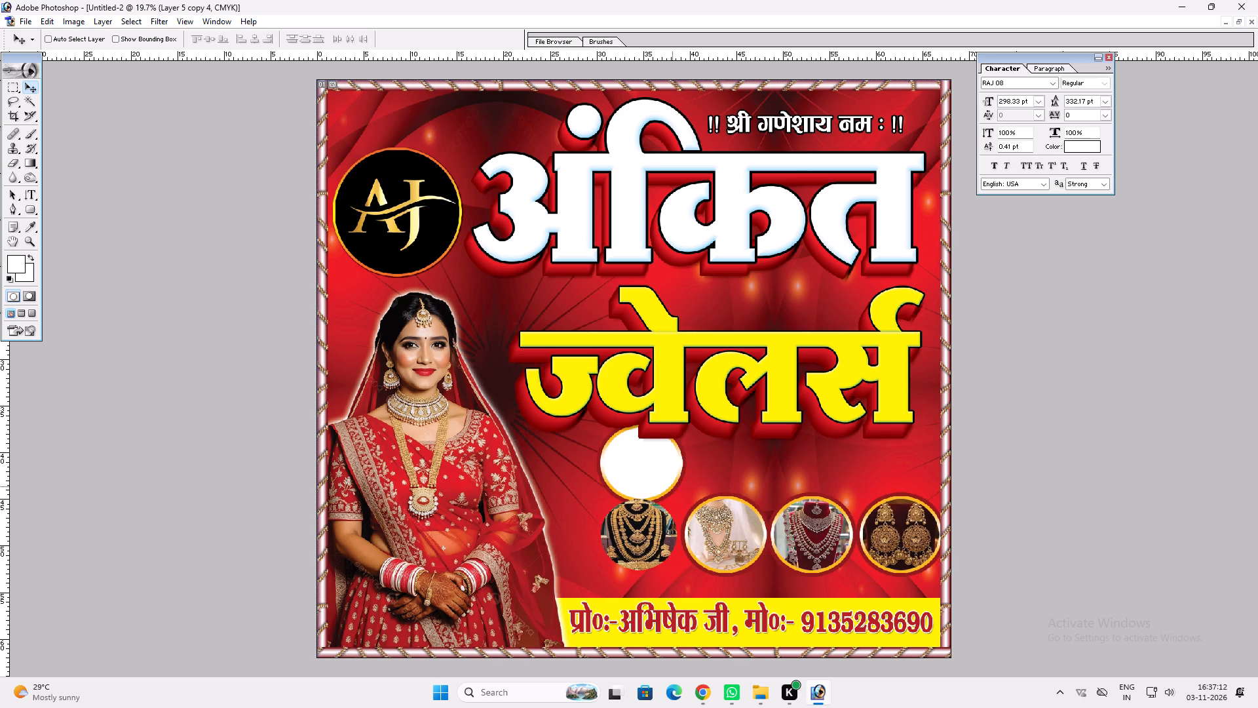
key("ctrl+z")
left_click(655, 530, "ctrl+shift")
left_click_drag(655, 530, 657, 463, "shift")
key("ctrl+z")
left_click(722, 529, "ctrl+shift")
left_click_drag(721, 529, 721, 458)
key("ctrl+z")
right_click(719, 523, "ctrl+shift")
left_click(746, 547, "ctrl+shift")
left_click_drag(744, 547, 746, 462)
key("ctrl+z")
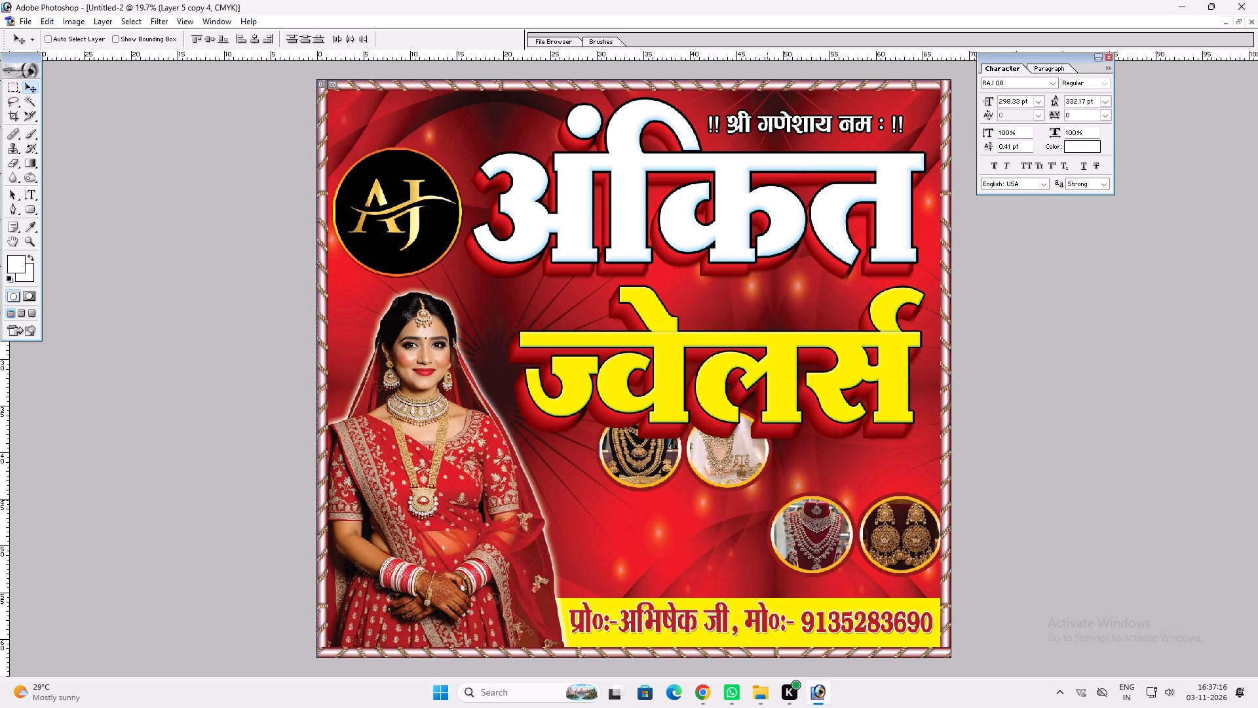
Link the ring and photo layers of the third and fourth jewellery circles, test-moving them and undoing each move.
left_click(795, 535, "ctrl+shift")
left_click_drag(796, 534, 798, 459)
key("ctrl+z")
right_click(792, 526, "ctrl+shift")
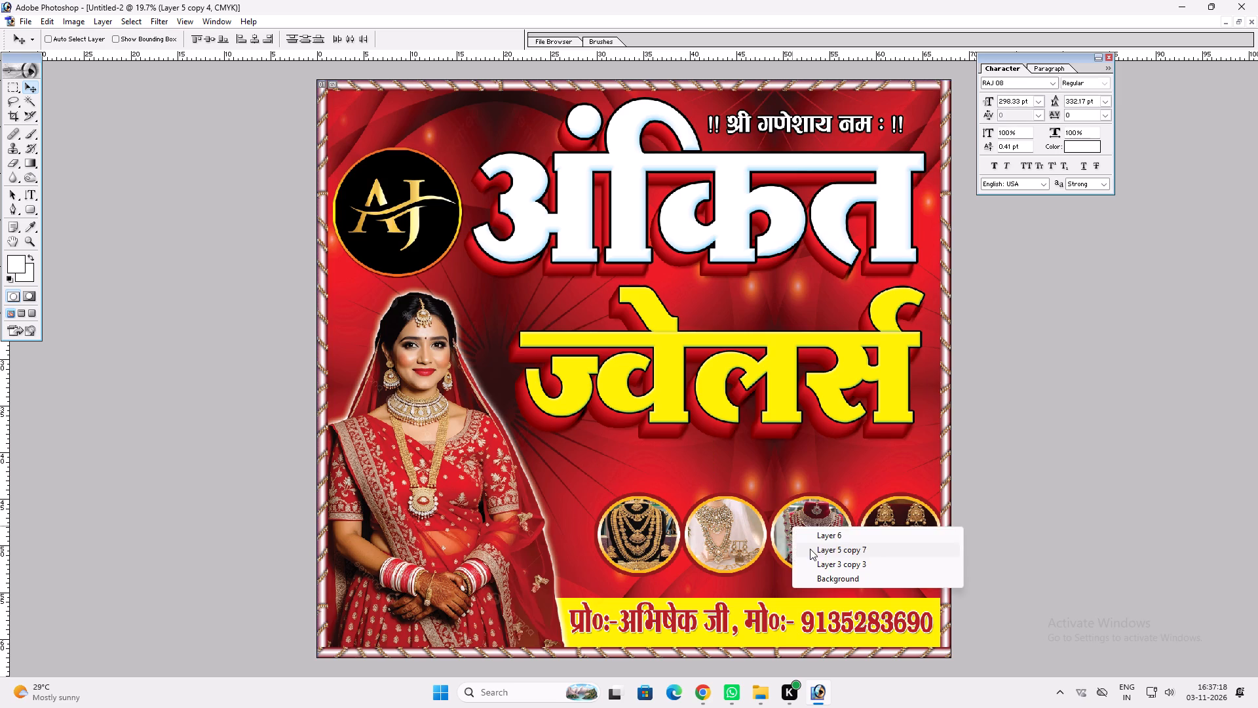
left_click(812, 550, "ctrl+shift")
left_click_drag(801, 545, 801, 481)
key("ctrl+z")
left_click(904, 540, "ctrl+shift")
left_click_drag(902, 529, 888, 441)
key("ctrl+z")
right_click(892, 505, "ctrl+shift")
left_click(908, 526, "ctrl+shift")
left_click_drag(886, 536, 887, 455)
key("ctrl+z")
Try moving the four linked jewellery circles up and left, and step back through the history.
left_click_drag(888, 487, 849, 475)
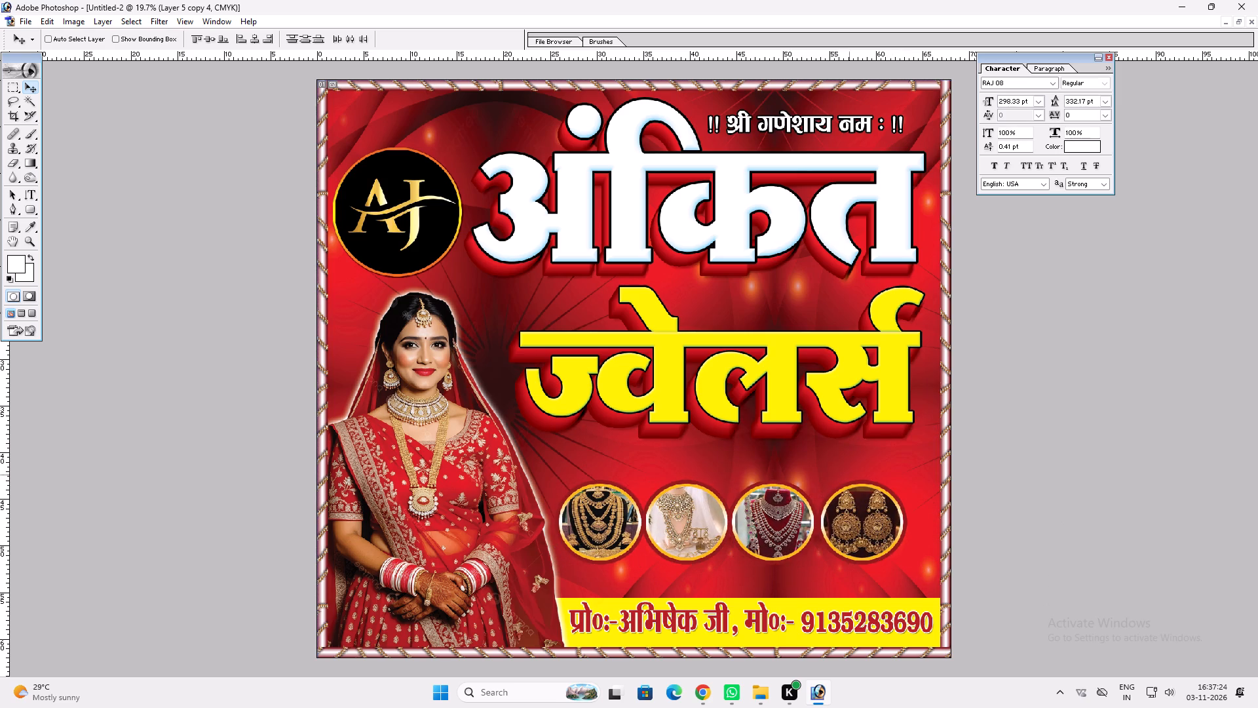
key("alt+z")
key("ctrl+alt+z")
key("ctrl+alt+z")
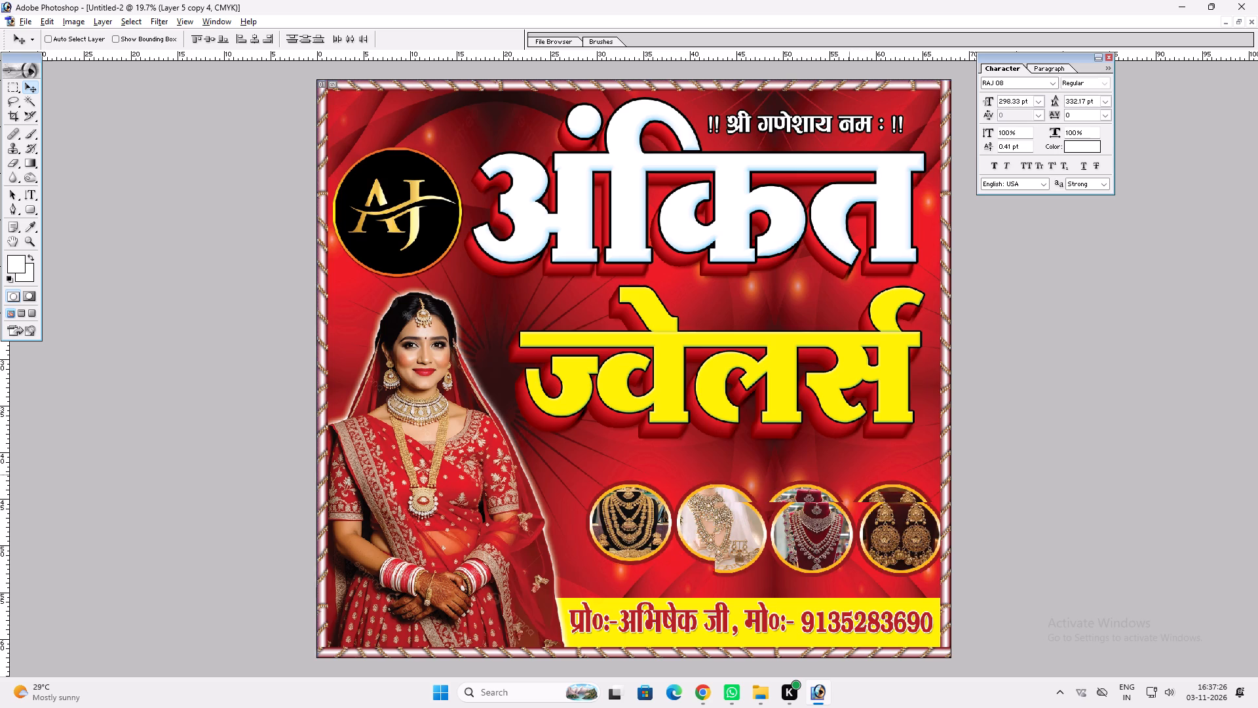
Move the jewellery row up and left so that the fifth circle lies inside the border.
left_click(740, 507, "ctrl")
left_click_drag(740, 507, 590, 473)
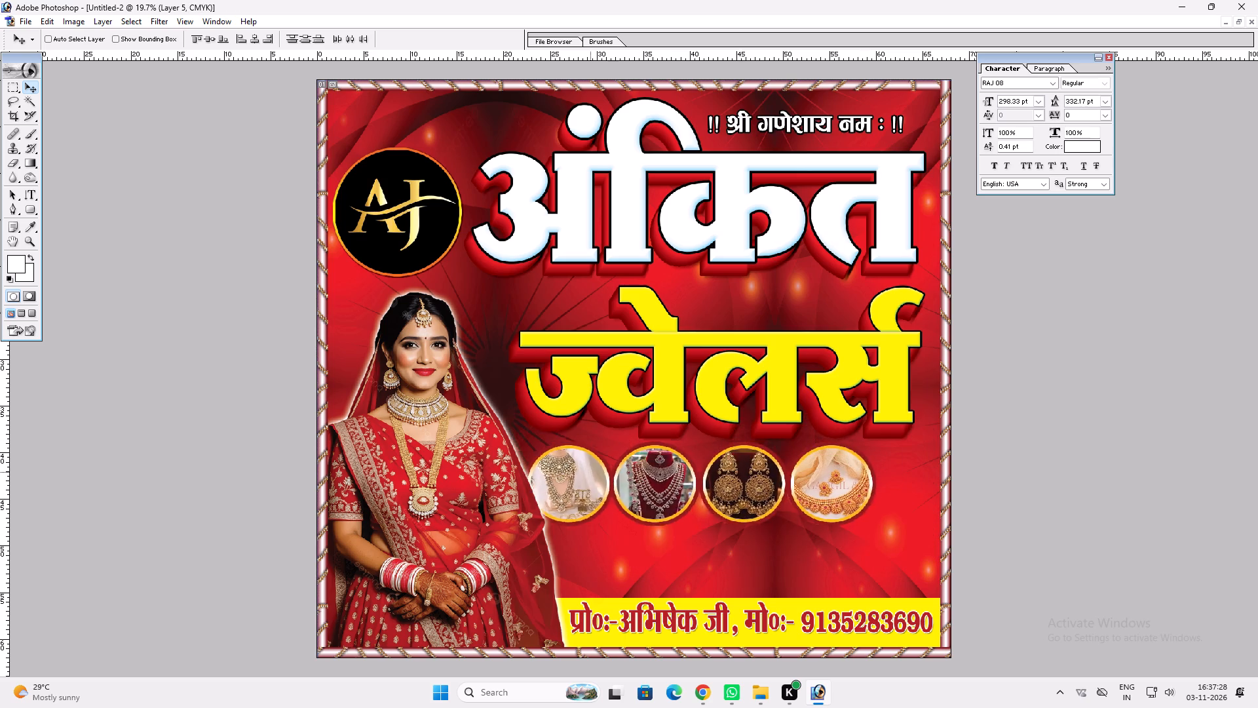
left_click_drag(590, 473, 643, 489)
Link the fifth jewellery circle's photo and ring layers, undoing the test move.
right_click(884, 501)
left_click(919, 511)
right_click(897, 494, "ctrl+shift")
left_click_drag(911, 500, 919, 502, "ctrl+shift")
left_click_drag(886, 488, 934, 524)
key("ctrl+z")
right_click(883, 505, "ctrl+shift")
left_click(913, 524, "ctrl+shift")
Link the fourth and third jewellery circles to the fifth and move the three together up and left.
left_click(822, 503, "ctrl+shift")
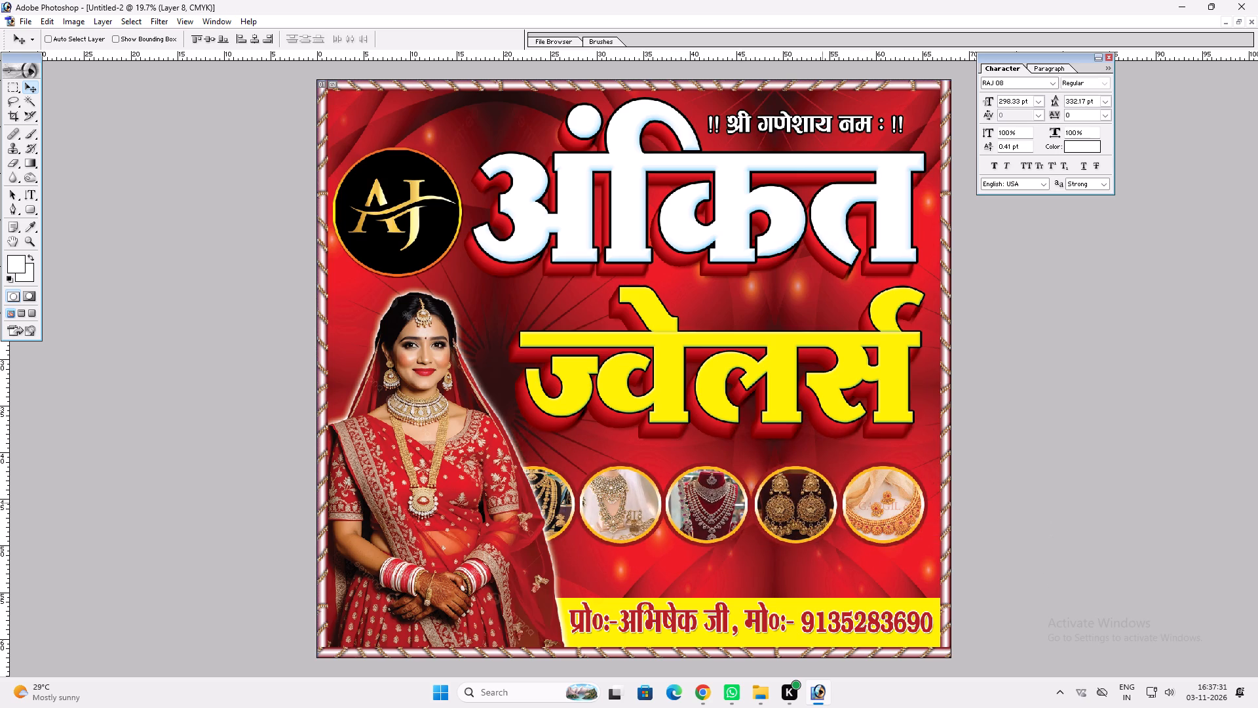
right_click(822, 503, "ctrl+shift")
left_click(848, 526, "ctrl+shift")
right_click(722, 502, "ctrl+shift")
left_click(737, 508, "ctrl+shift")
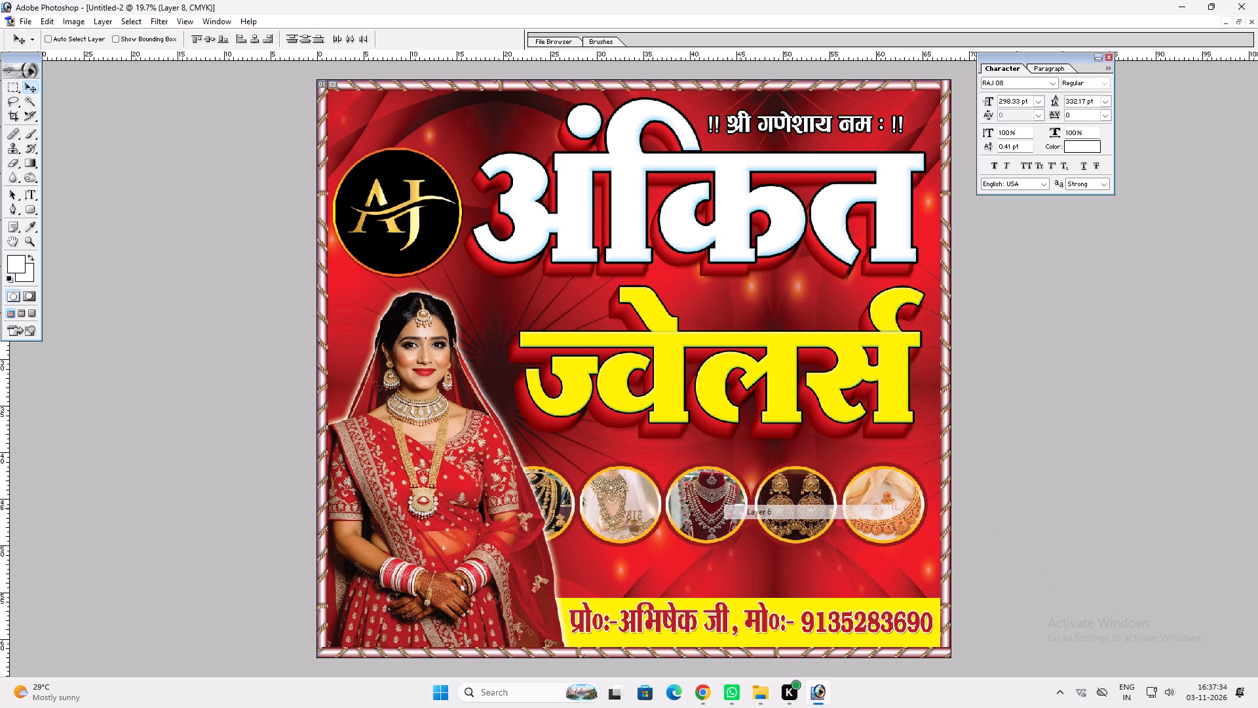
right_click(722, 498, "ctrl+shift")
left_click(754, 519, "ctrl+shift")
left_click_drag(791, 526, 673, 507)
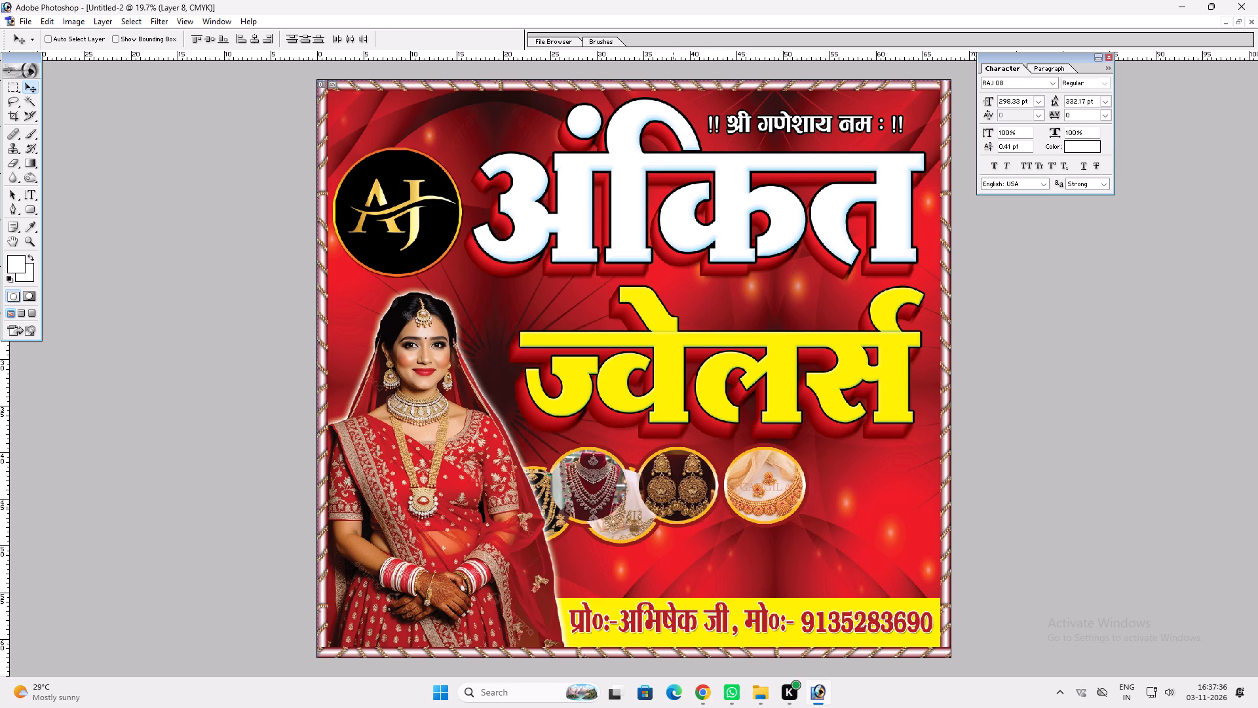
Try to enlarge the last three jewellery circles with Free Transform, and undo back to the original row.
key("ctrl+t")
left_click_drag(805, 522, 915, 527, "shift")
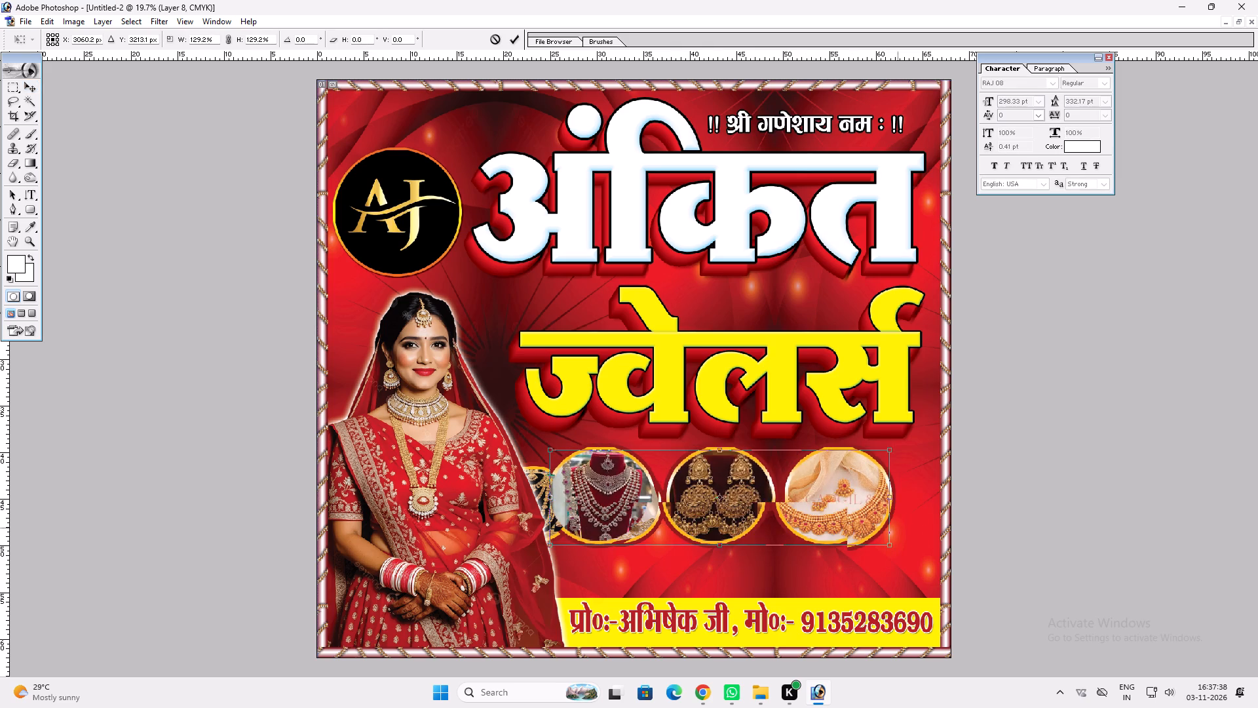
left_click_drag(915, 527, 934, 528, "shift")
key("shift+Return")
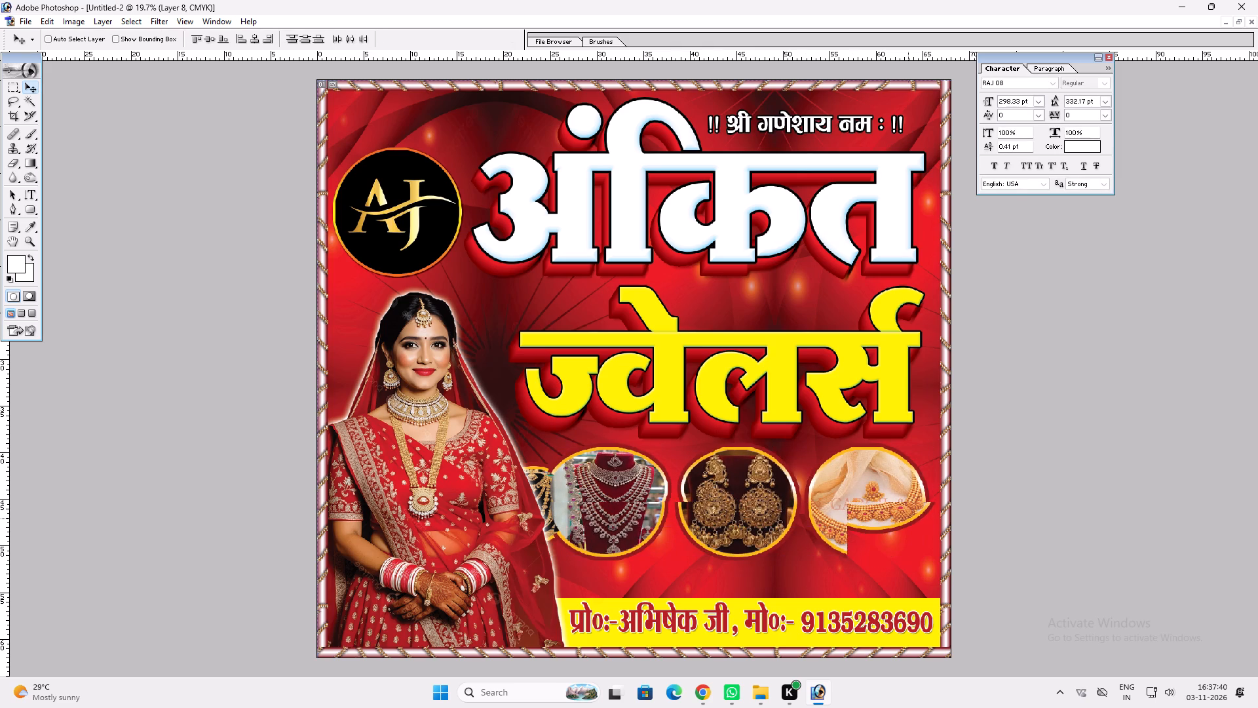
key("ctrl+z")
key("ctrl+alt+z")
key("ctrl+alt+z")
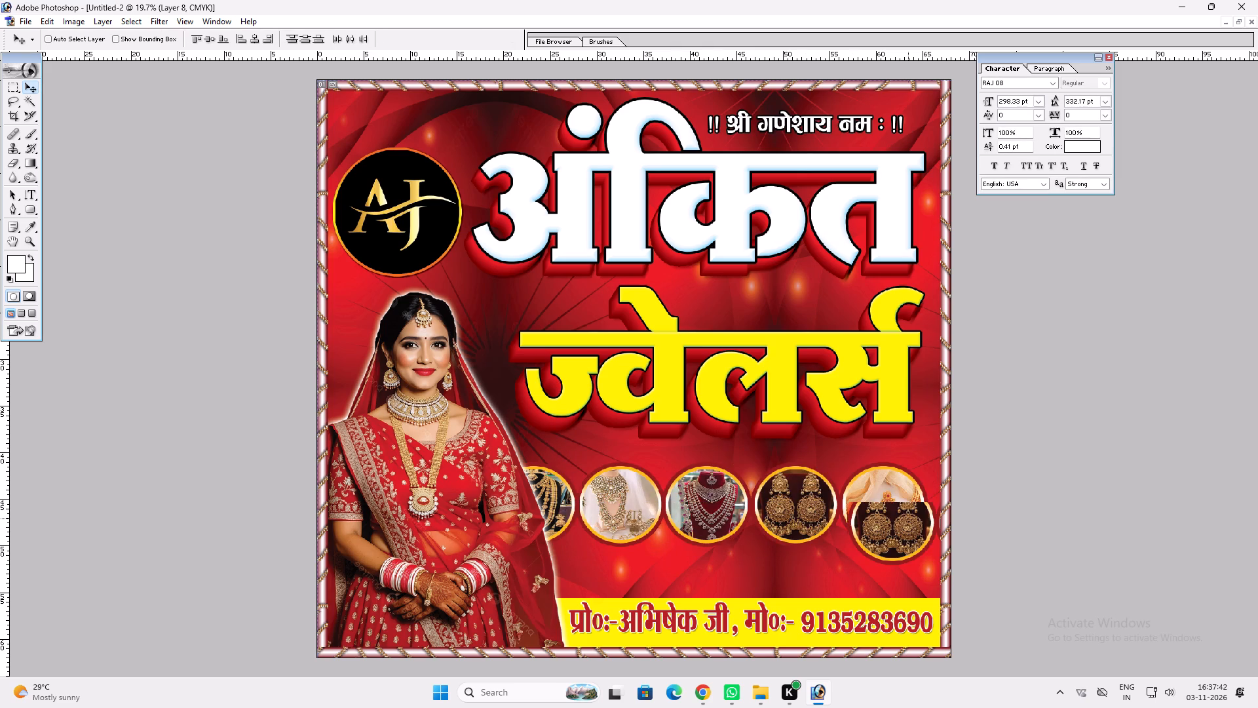
Move the whole jewellery row down and left to sit just above the yellow strip.
left_click_drag(864, 516, 840, 538)
left_click(840, 538)
Lower the yellow strip's top edge slightly with Free Transform to make it thinner.
left_click(813, 600, "ctrl")
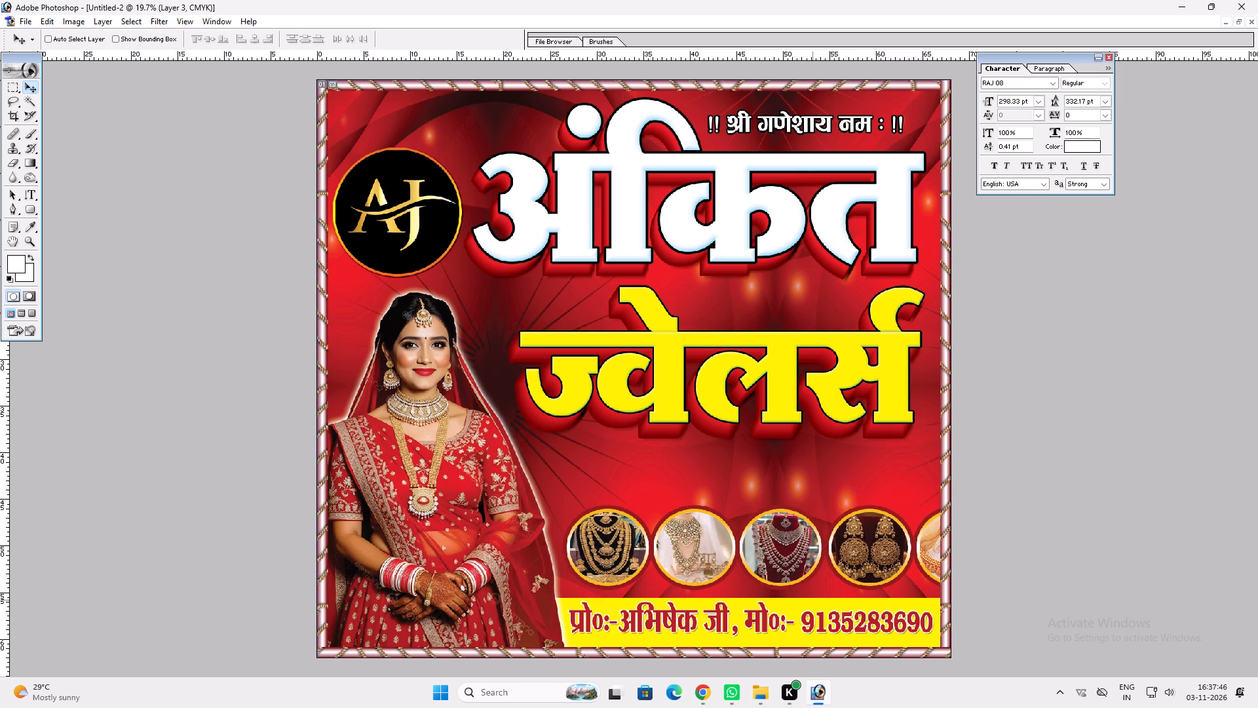
key("ctrl+t")
left_click_drag(805, 596, 803, 604, "shift")
key("shift+Return")
key("v")
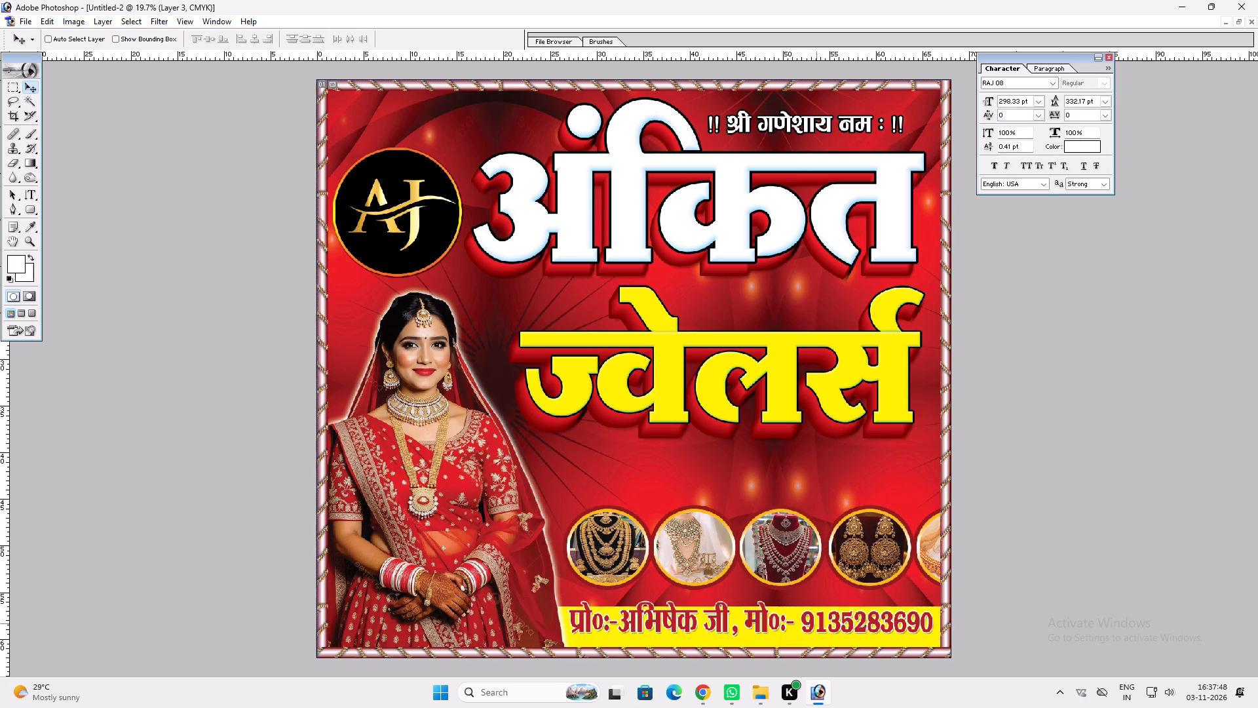
Reduce the proprietor and mobile line's height to about 86% and move it down to fit the thinner yellow strip.
left_click(820, 622, "ctrl")
key("ctrl+t")
left_click(818, 606, "shift")
left_click(818, 599, "shift")
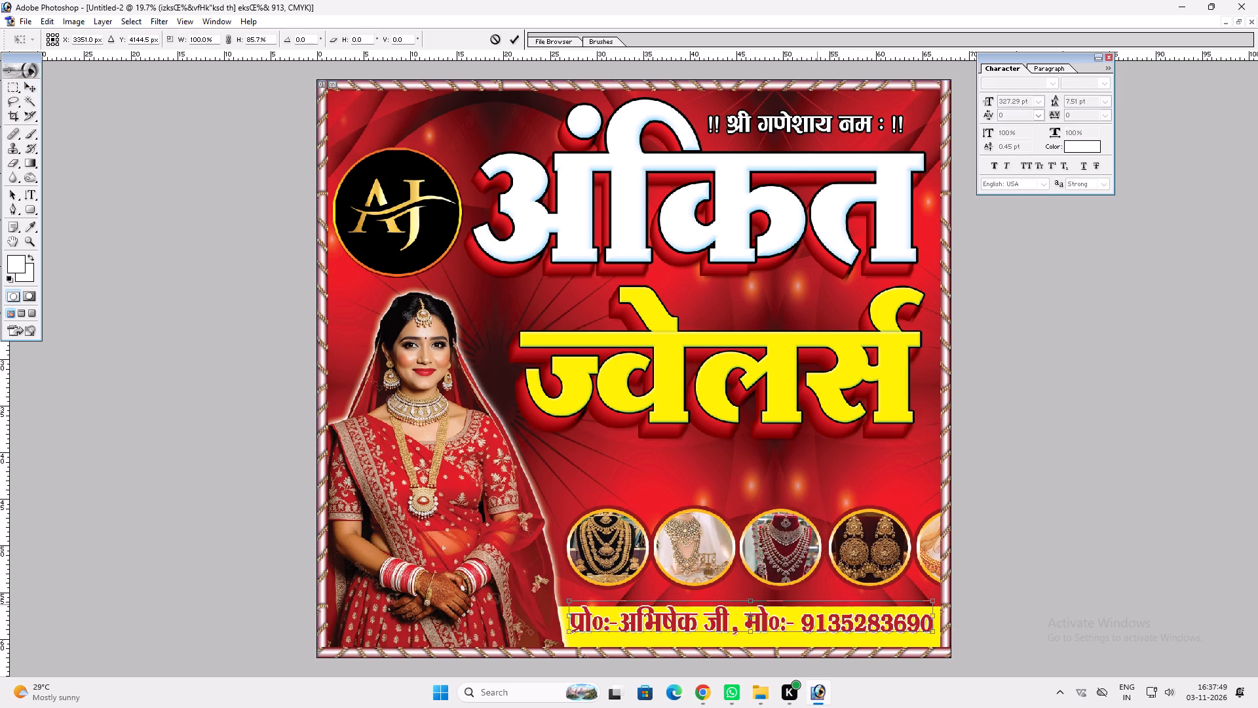
key("shift+Return")
key("v")
left_click_drag(820, 609, 821, 616)
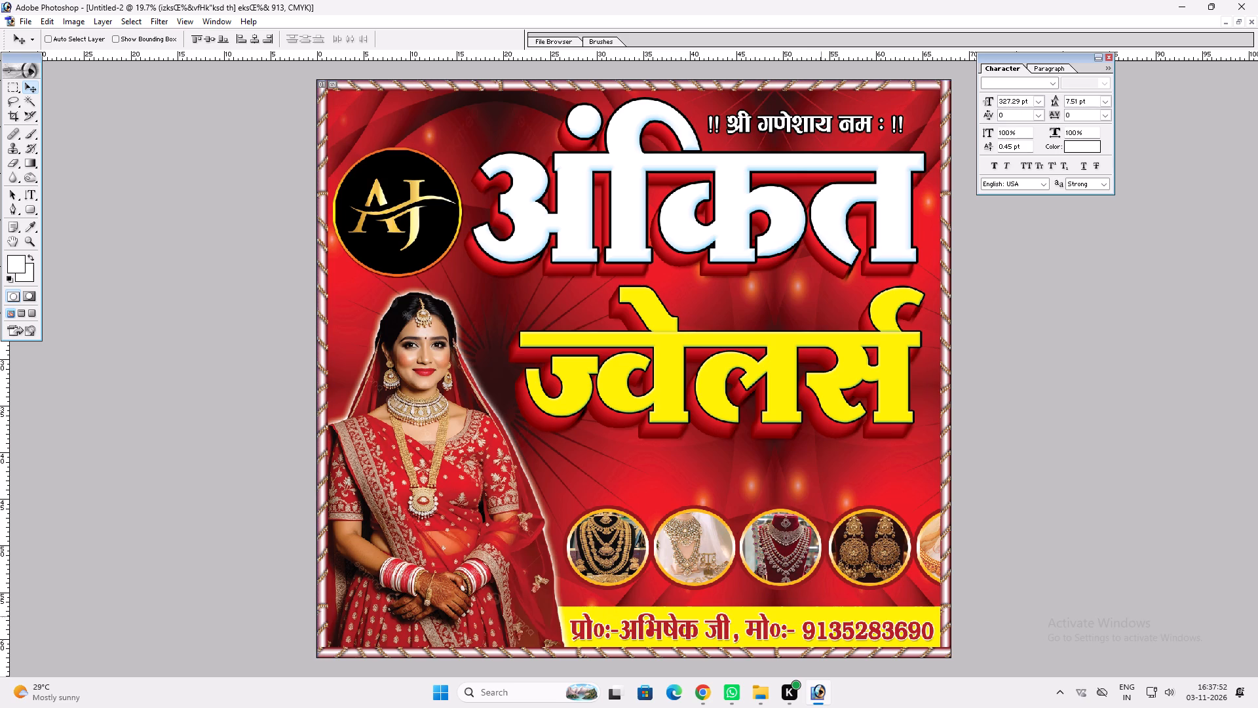
left_click_drag(821, 616, 821, 615)
Set the proprietor and mobile line's Color Overlay to dark blue: C 100, M 100, Y 0, K 60.
key("alt+l")
key("alt+y")
key("n")
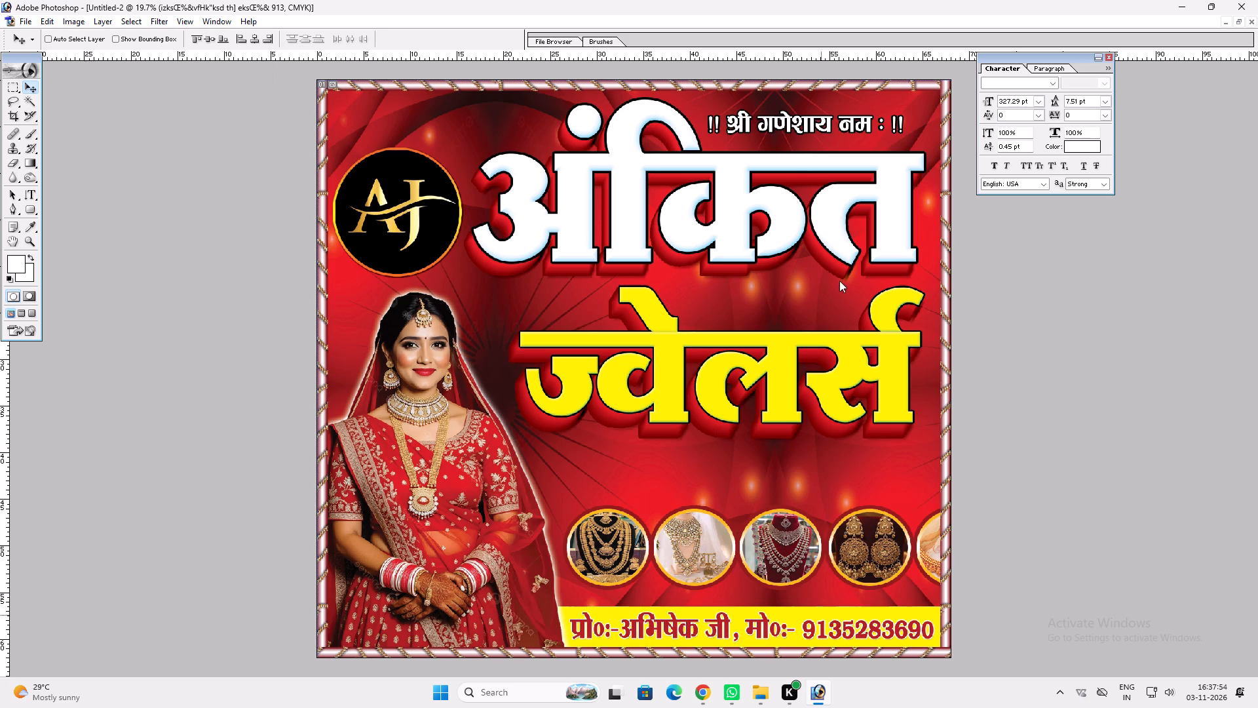
left_click(589, 564)
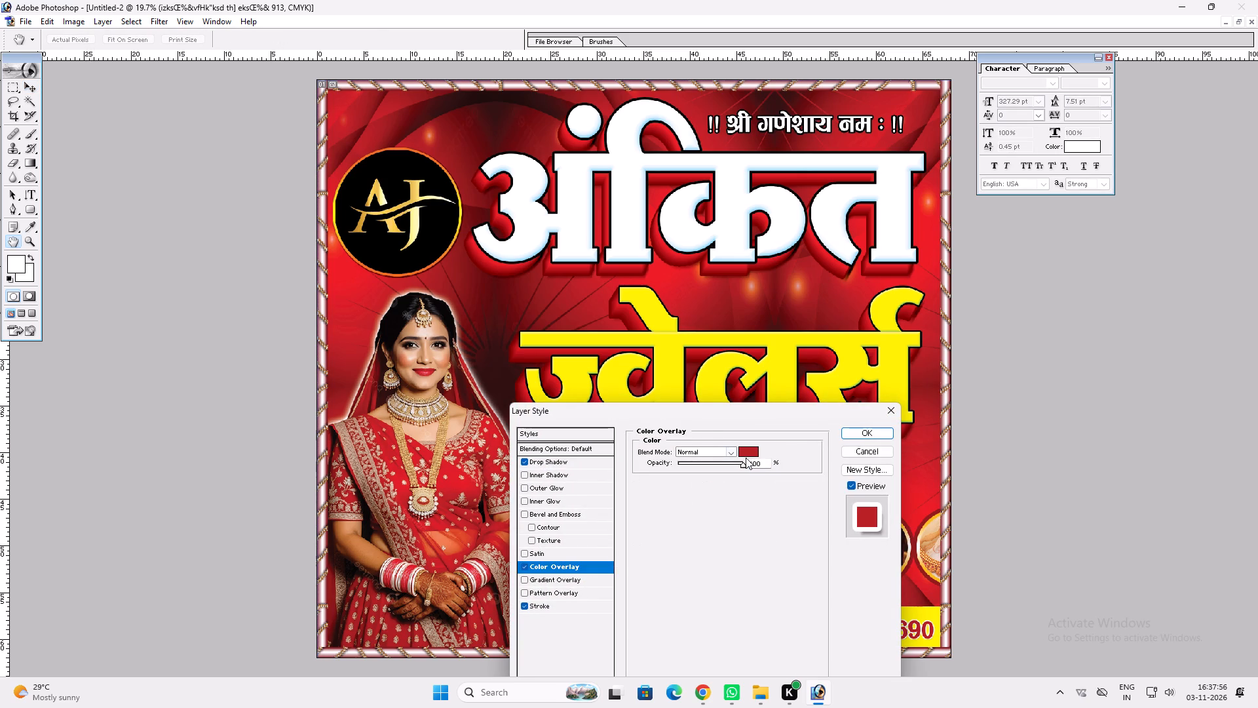
left_click(746, 455)
type("100")
key("Tab")
type("100")
key("Tab")
key("0")
key("Tab")
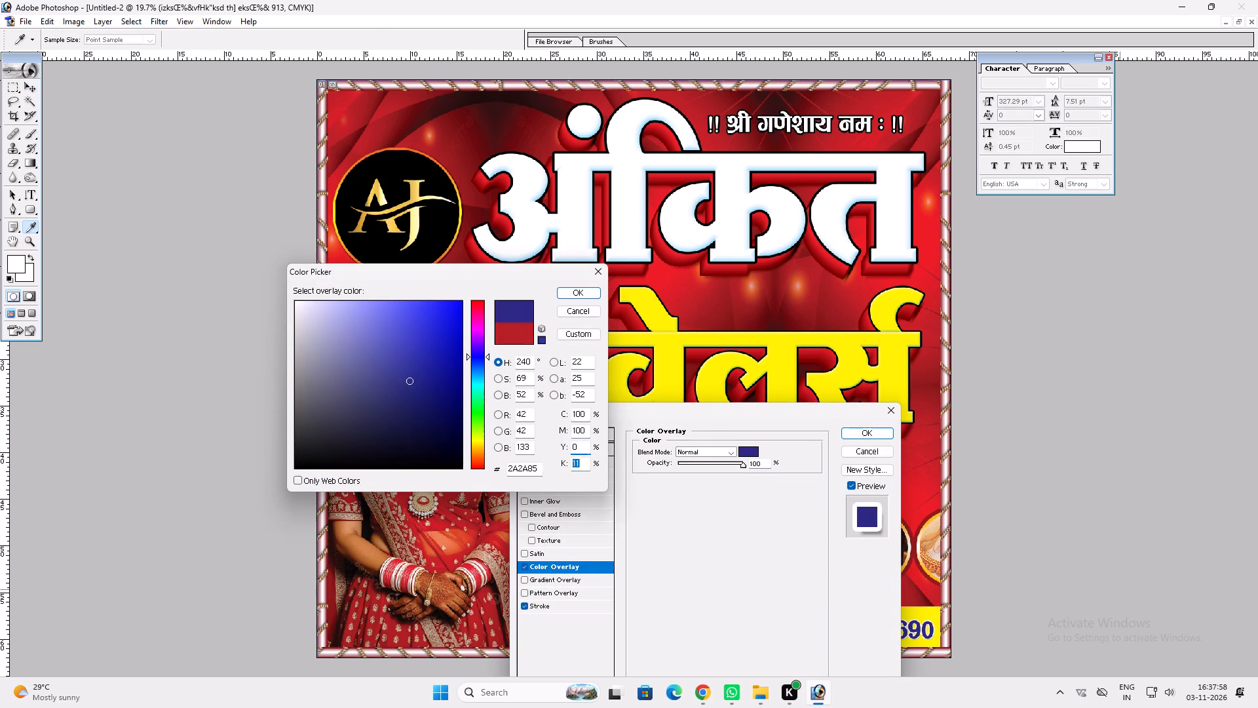
type("60")
key("Return")
key("Return")
key("v")
Nudge the jewellery circle row down and enlarge it to about 106% with Free Transform.
left_click(796, 555, "ctrl")
left_click_drag(795, 554, 798, 559)
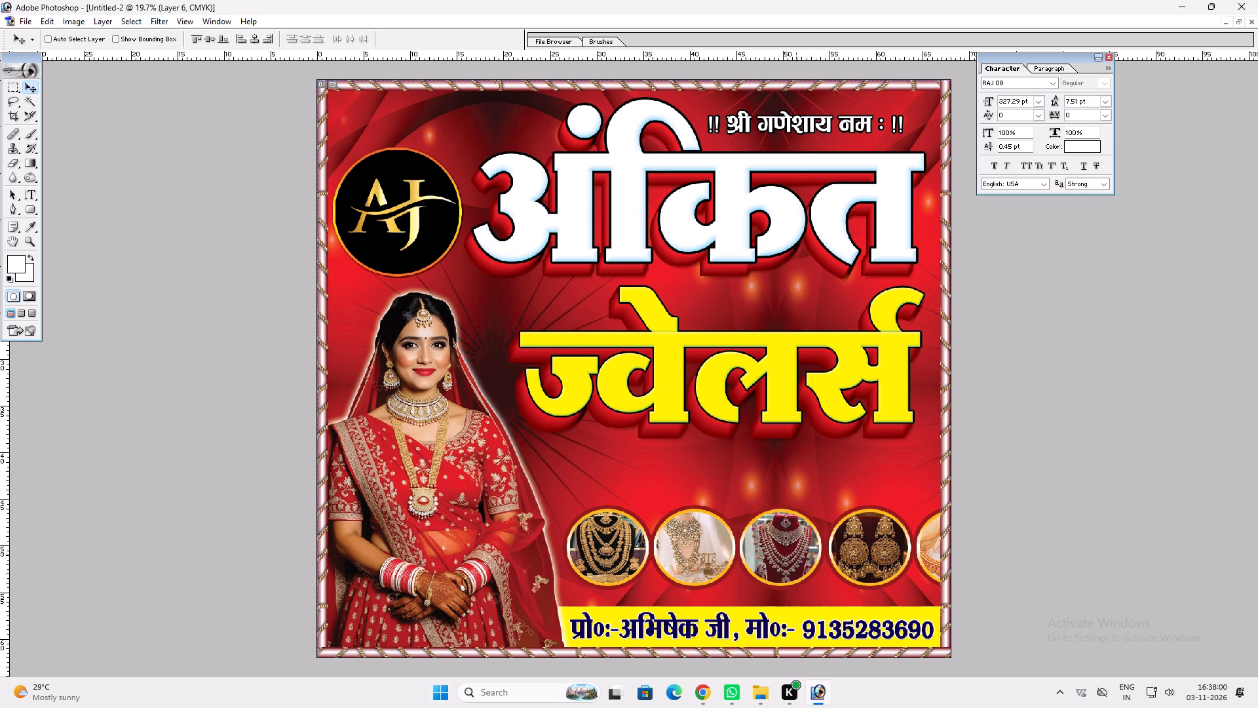
left_click_drag(798, 559, 798, 563)
scroll(812, 552, "up", 3)
key("ctrl+t")
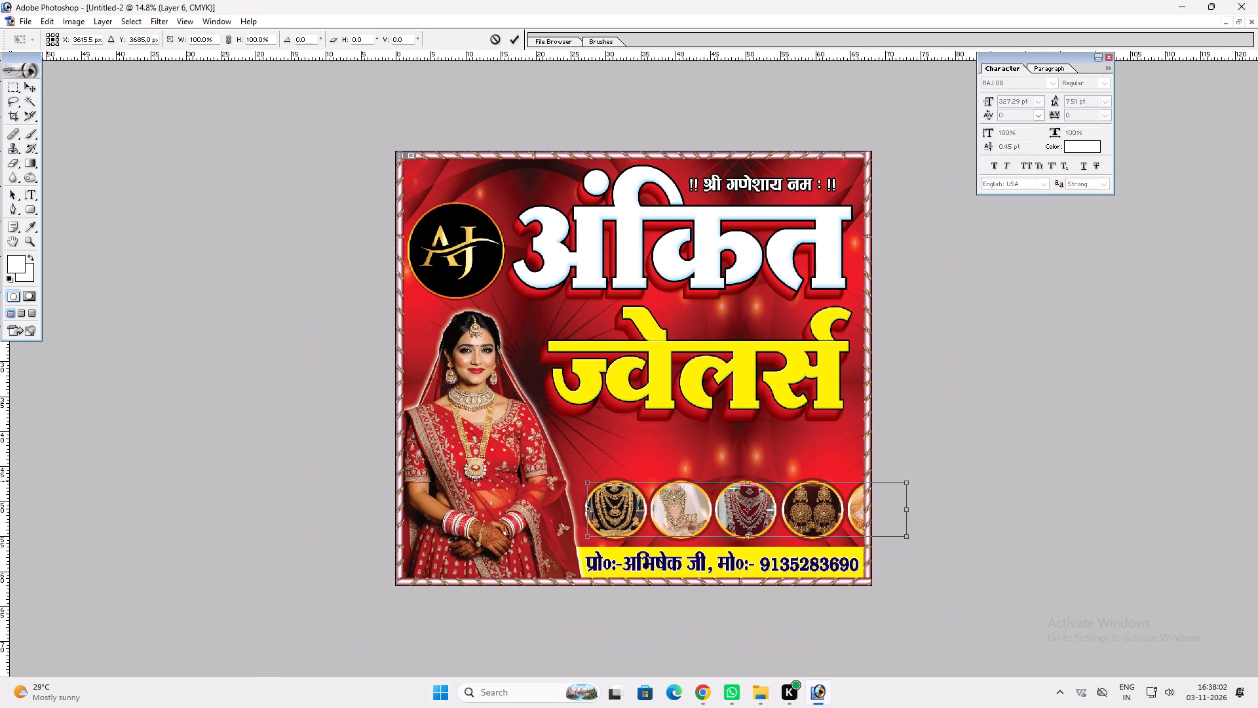
left_click_drag(907, 481, 925, 479, "shift")
left_click(925, 479, "shift")
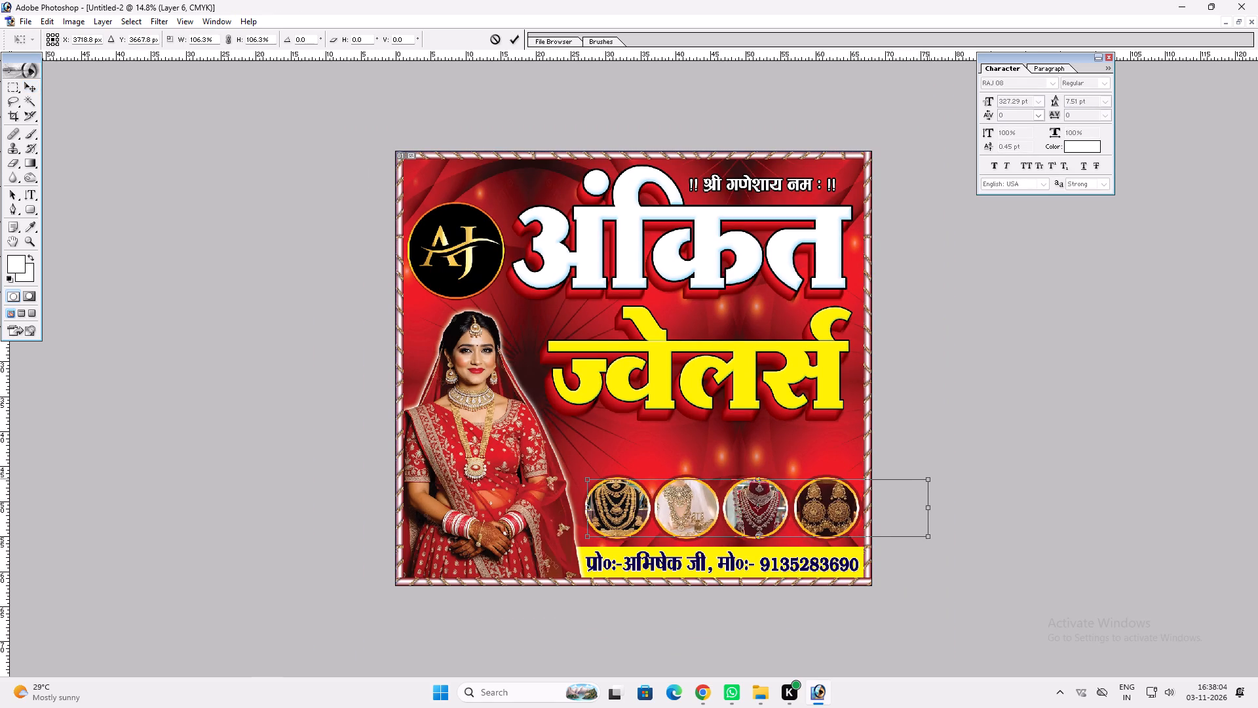
key("shift+Return")
key("v")
Shift the enlarged jewellery row slightly to the right, clear of the bride, just above the yellow strip.
left_click_drag(835, 509, 789, 504)
left_click_drag(801, 505, 867, 511)
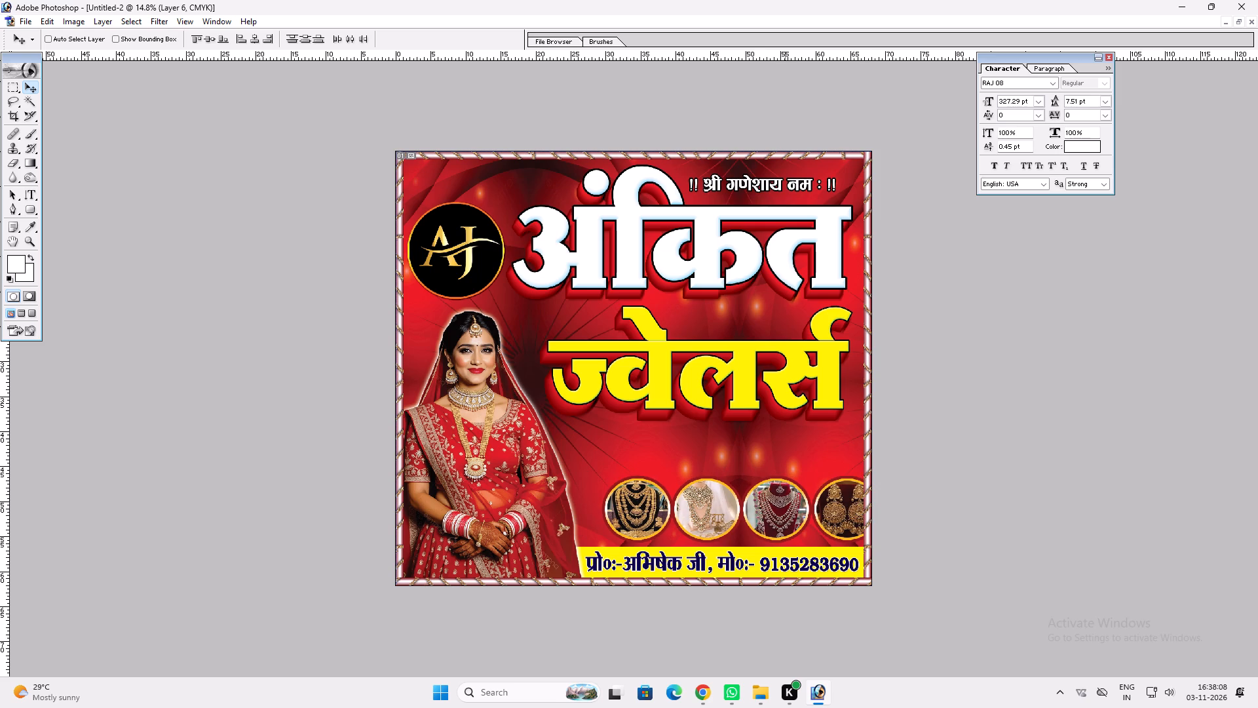
left_click(745, 267)
key("ctrl+t")
key("Return")
key("v")
left_click_drag(746, 469, 738, 469)
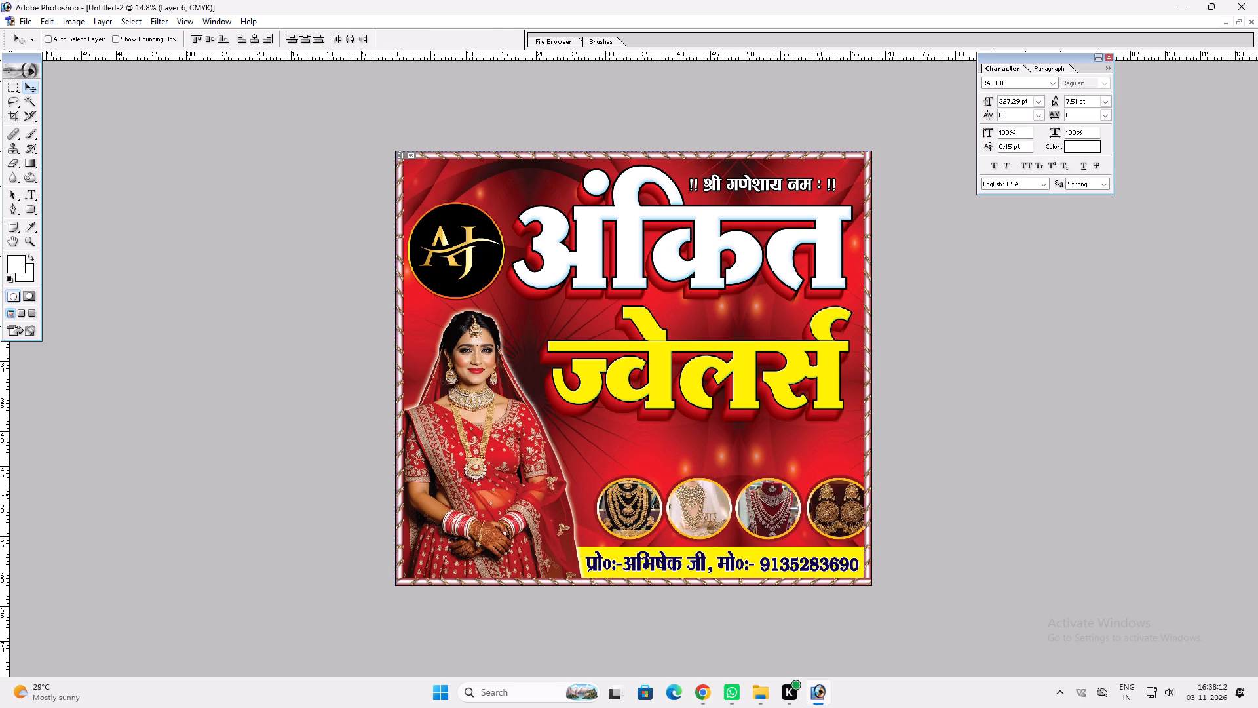
Link the maroon necklace photo with its round frame, testing by moving it up and undoing the moves.
right_click(769, 493)
left_click(785, 498)
right_click(772, 496, "ctrl+shift")
left_click(789, 503, "ctrl+shift")
left_click_drag(785, 504, 774, 463)
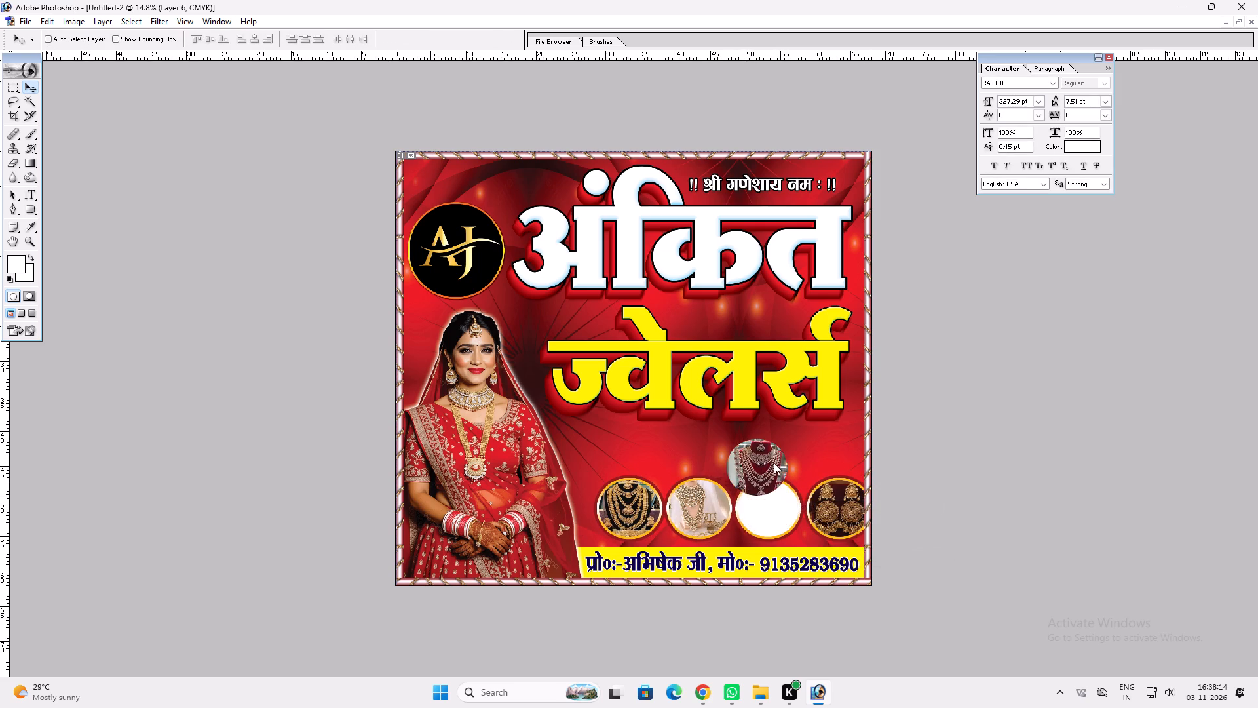
key("ctrl+z")
right_click(771, 497, "ctrl+shift")
left_click(797, 518, "ctrl+shift")
left_click_drag(790, 517, 777, 462)
key("ctrl+z")
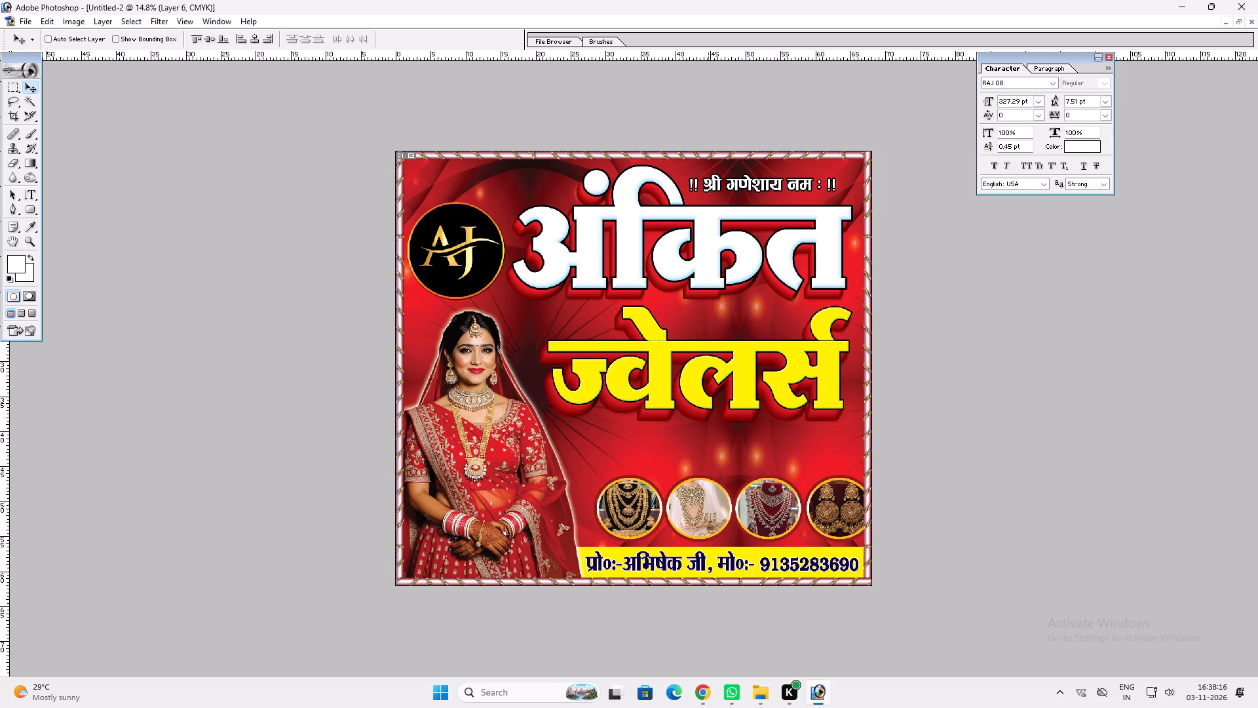
Link the white-background necklace photo and its round frame to the maroon necklace, testing with a move up that is undone.
left_click(708, 505, "ctrl+shift")
left_click_drag(708, 505, 704, 471, "ctrl+shift")
key("ctrl+z")
right_click(694, 496, "ctrl+shift")
left_click(727, 522, "ctrl+shift")
left_click_drag(719, 512, 718, 470)
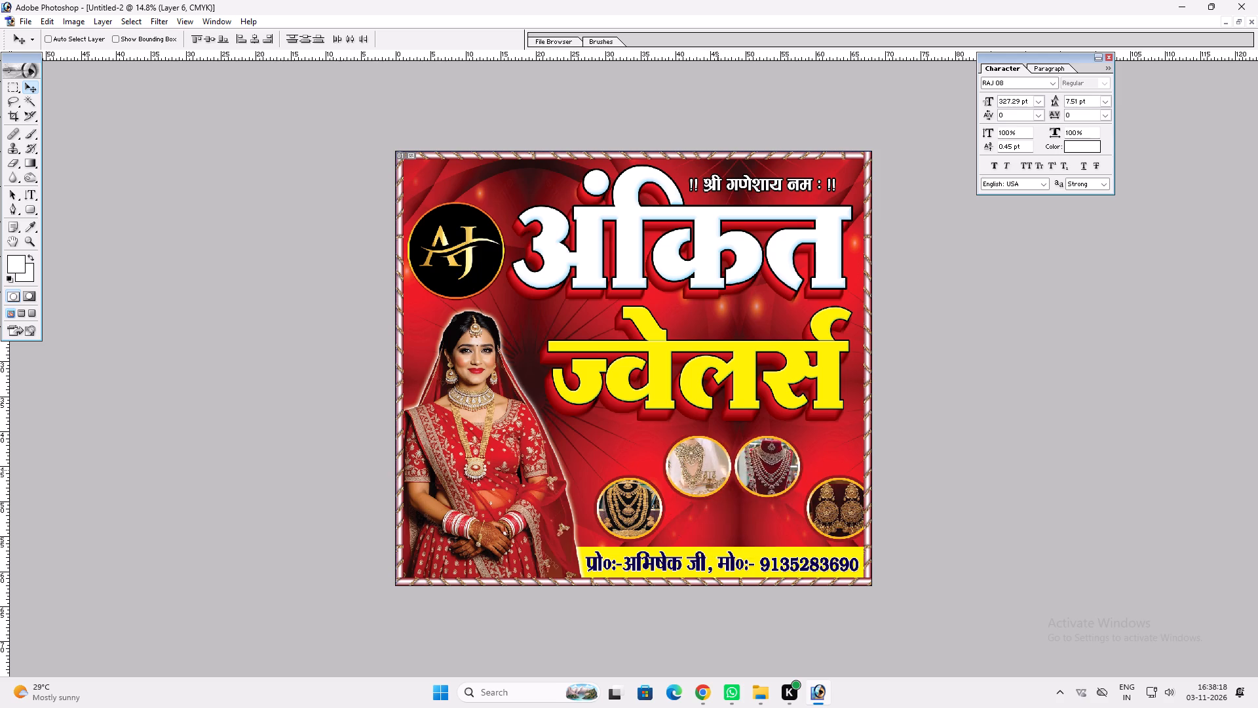
key("ctrl+z")
Link the first gold necklace photo and its frame to the set and move the three necklaces up and left.
left_click(640, 513, "ctrl+shift")
left_click_drag(640, 510, 639, 461)
key("ctrl+z")
right_click(628, 494, "ctrl+shift")
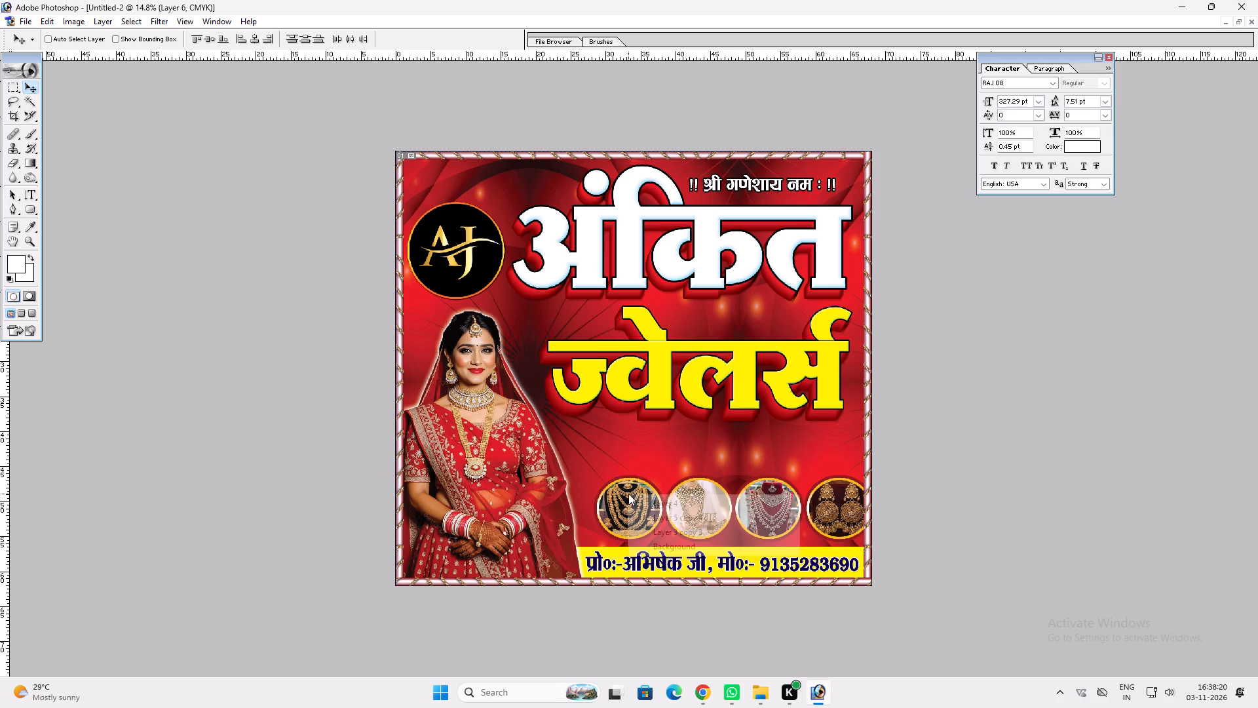
left_click(662, 517, "ctrl+shift")
left_click_drag(663, 517, 641, 471)
Enlarge the three necklace circles to about 137.5% and move them down to just above the yellow strip.
key("ctrl+t")
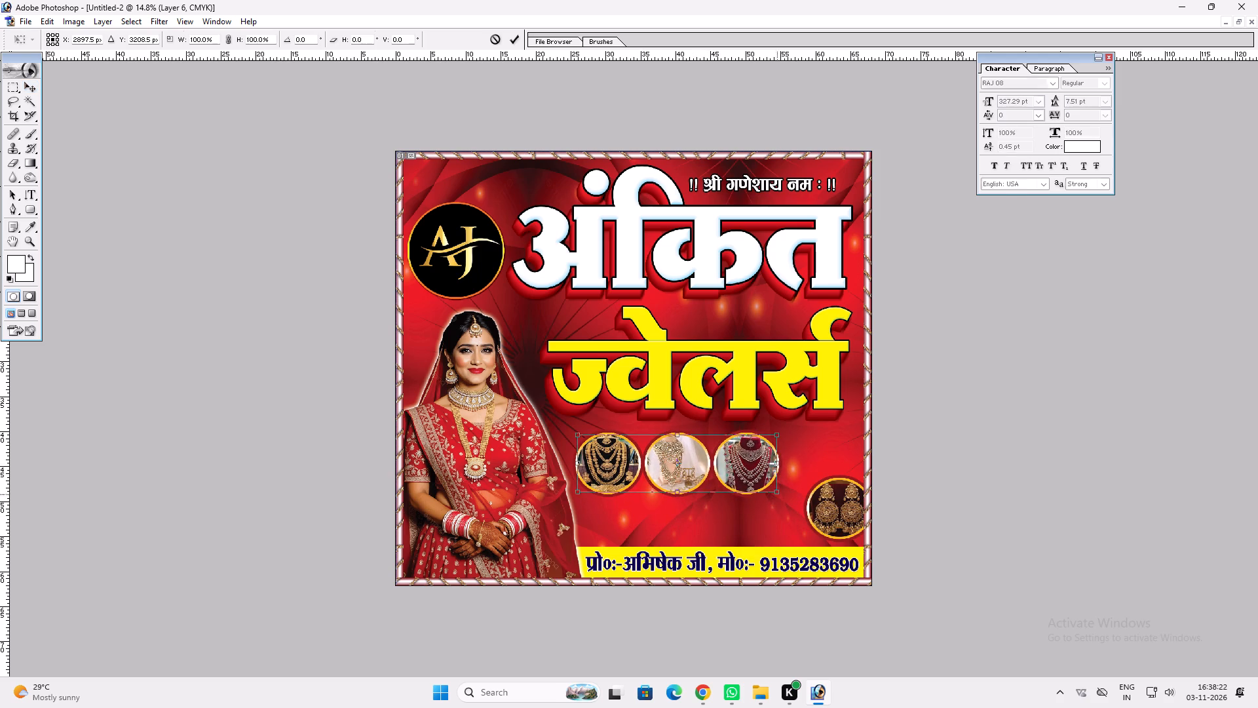
left_click_drag(774, 494, 852, 504, "shift")
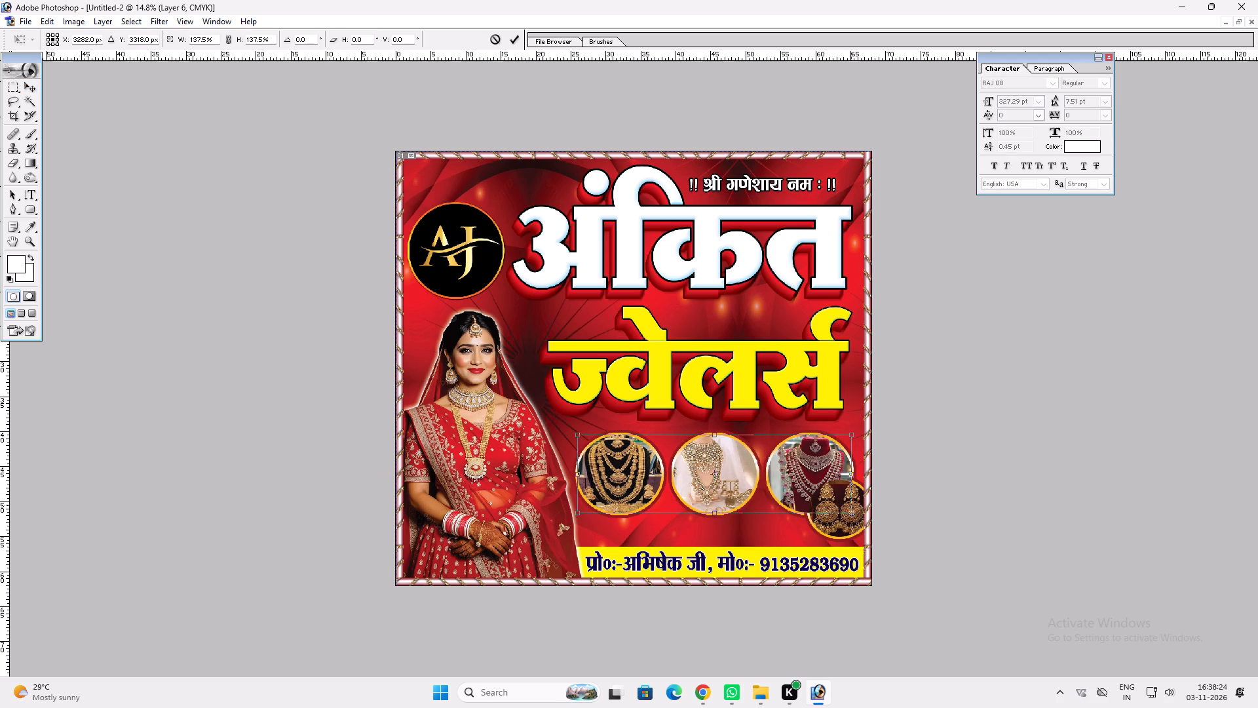
left_click(814, 516, "shift")
key("shift+Return")
key("v")
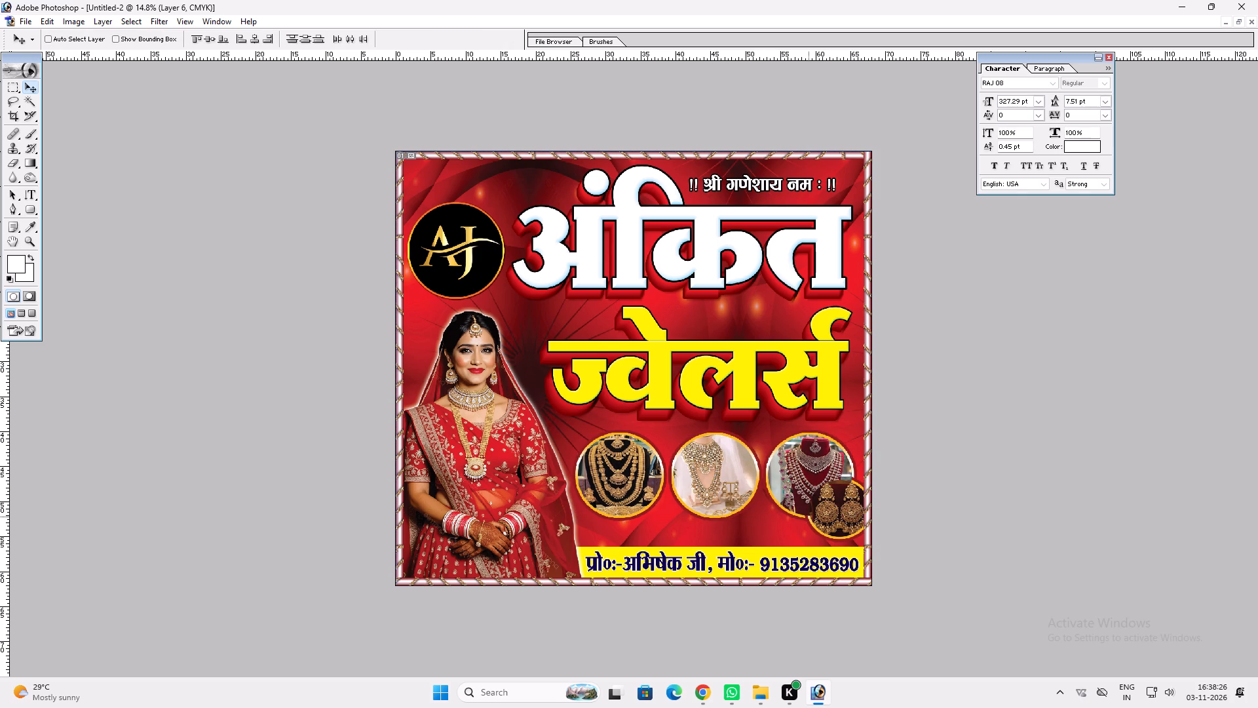
left_click_drag(791, 490, 791, 511, "shift")
Move the earring and choker circles up and left, over the tops of the first two necklace circles.
left_click(828, 509, "ctrl")
left_click_drag(832, 509, 752, 464)
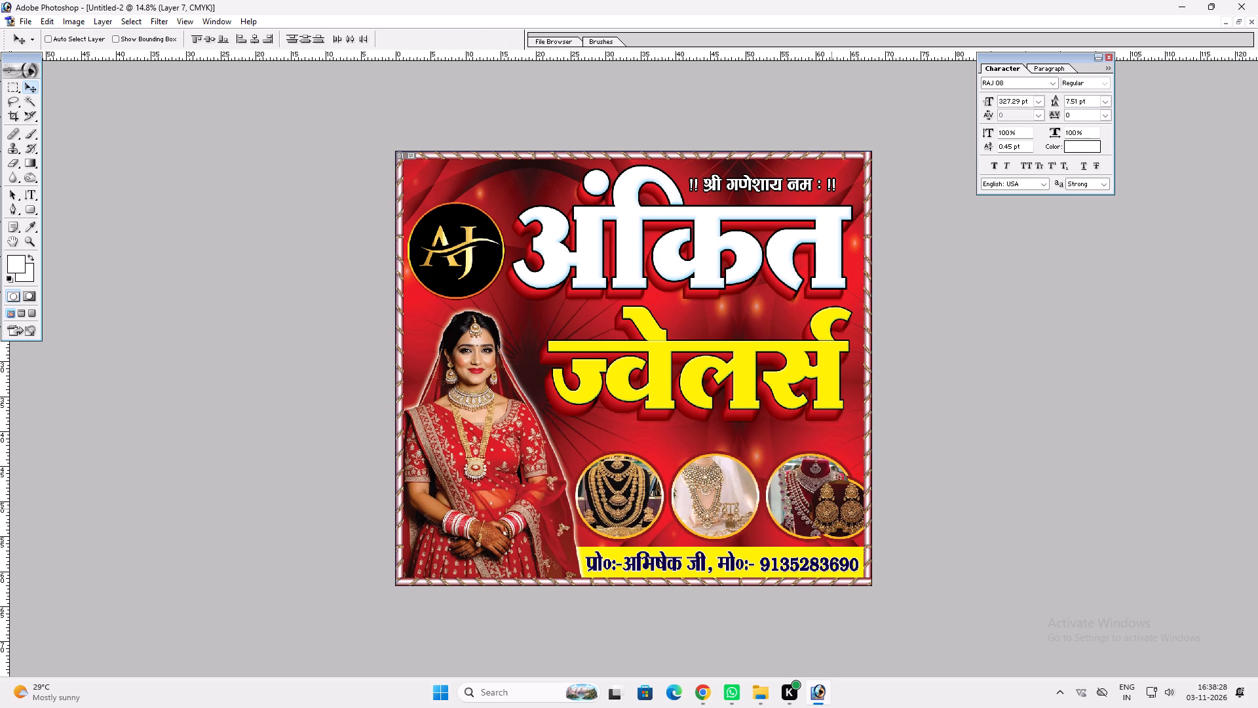
left_click_drag(752, 464, 668, 446)
left_click_drag(671, 455, 615, 461)
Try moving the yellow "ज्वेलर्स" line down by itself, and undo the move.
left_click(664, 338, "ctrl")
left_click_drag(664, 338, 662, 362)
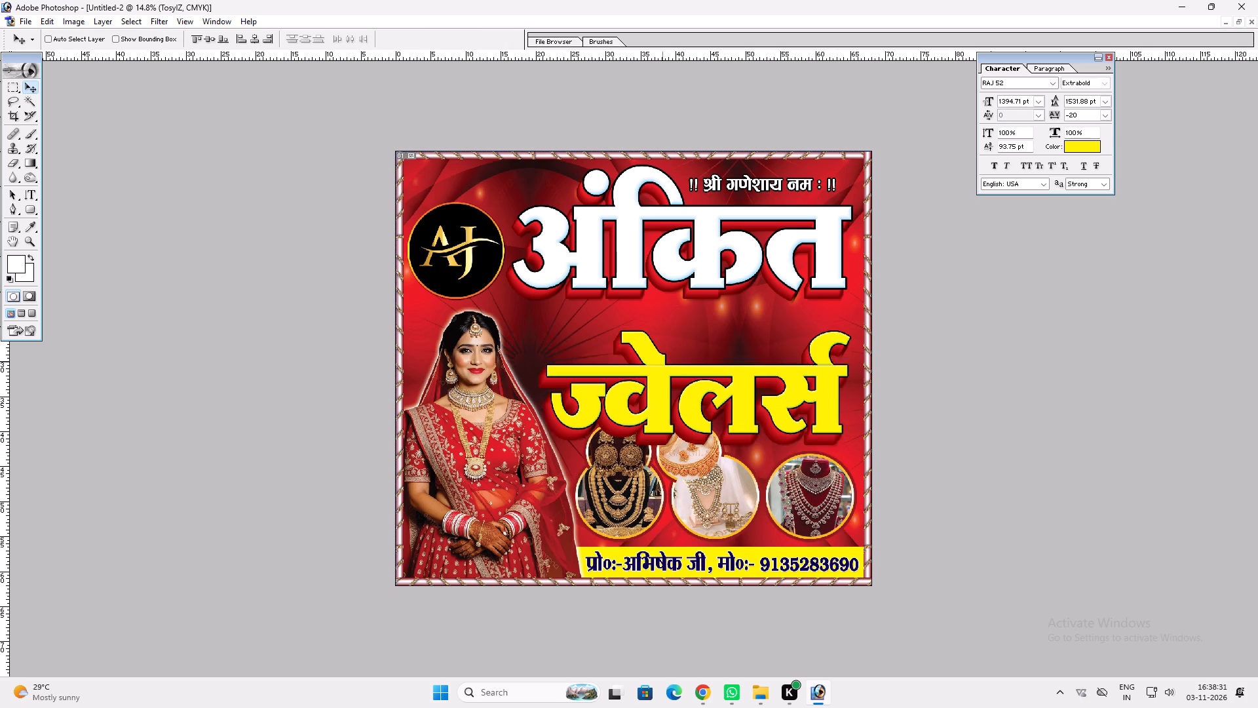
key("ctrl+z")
Link the "अंकित" and "ज्वेलर्स" lines and reduce their combined height to about 87% from the bottom edge.
right_click(664, 264, "ctrl+shift")
left_click(667, 269, "ctrl+shift")
right_click(666, 266, "ctrl+shift")
left_click(687, 286, "ctrl+shift")
key("ctrl+t")
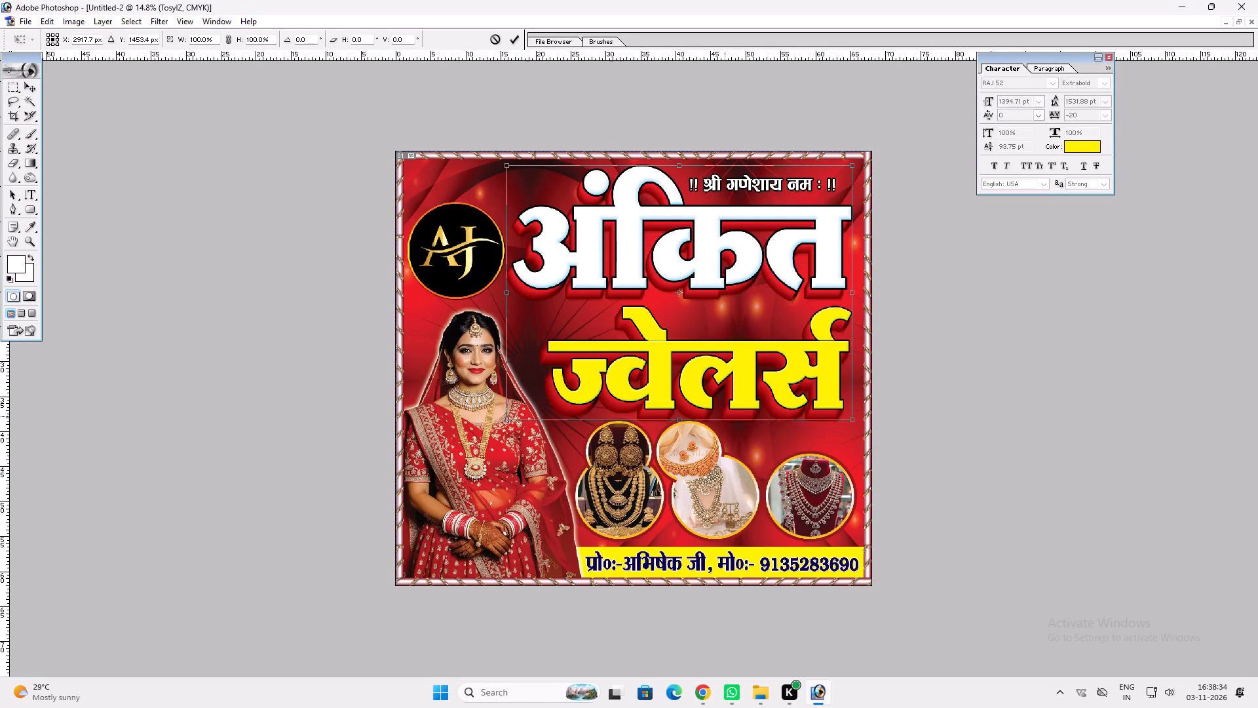
left_click_drag(722, 418, 718, 382, "shift")
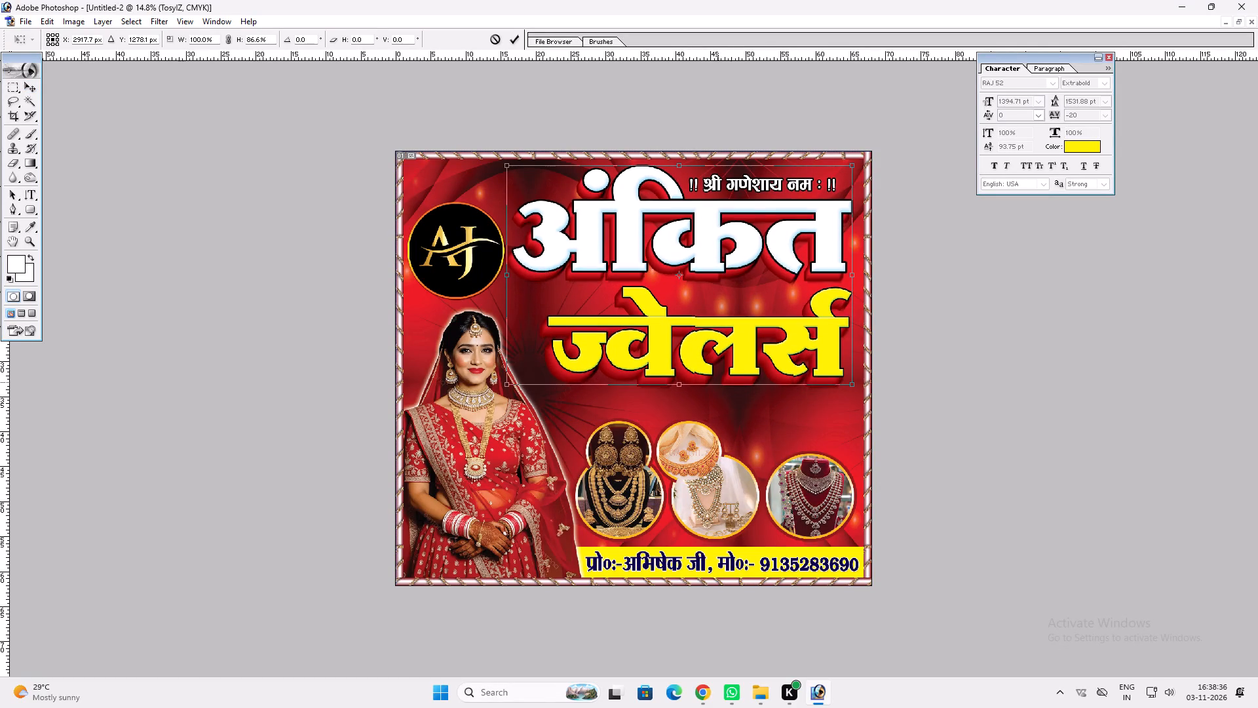
left_click_drag(718, 382, 717, 385, "shift")
key("Return")
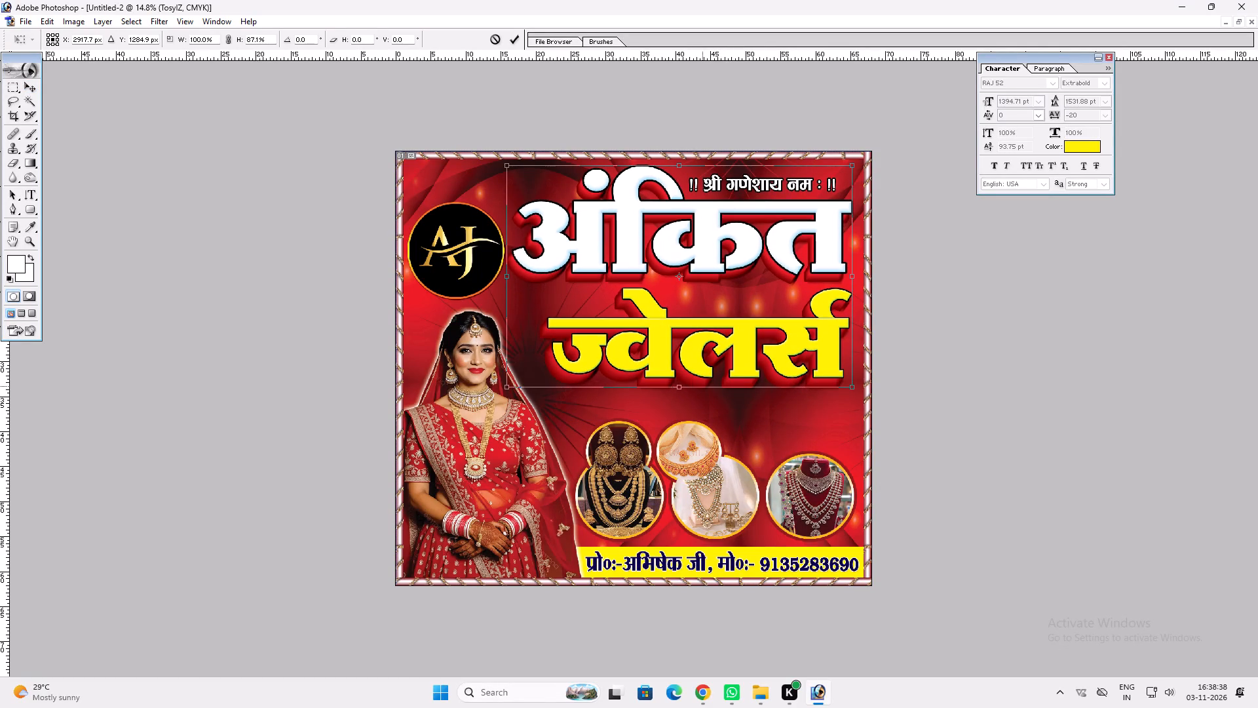
Move the earring and choker circles up into the gap between "ज्वेलर्स" and the necklaces, centred over the row.
key("v")
left_click(690, 458, "ctrl")
left_click_drag(688, 456, 667, 425)
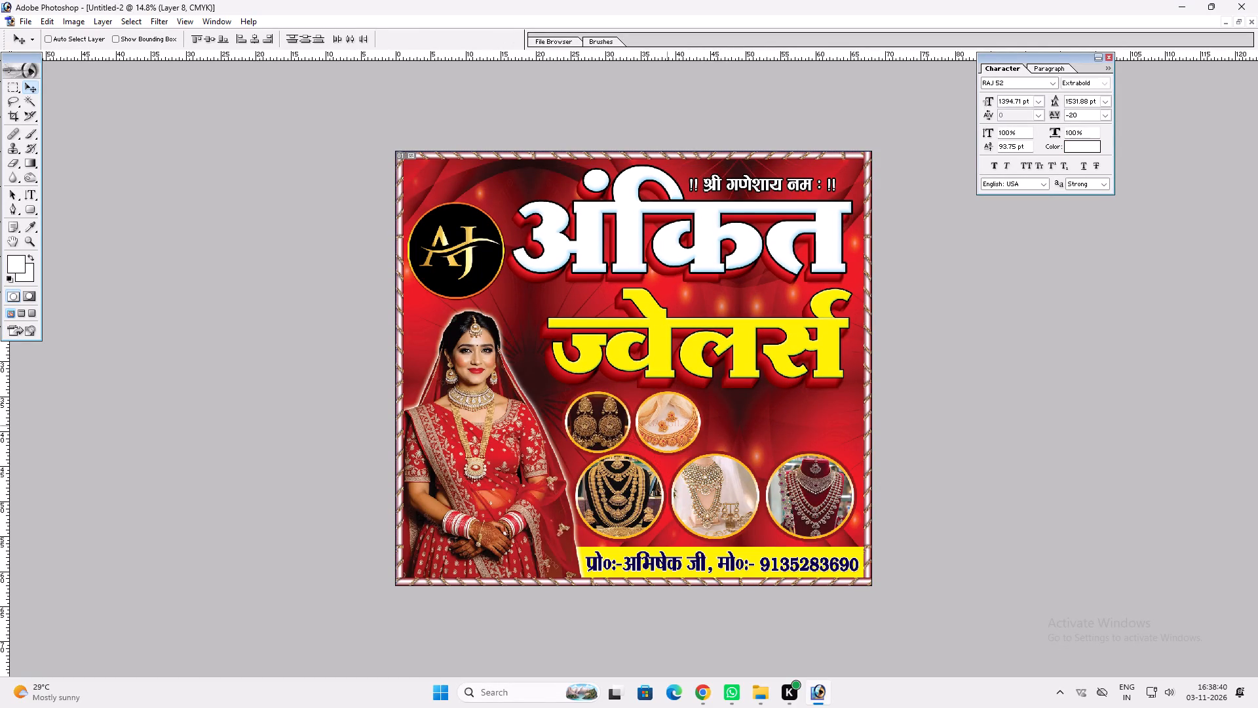
left_click_drag(667, 425, 744, 427)
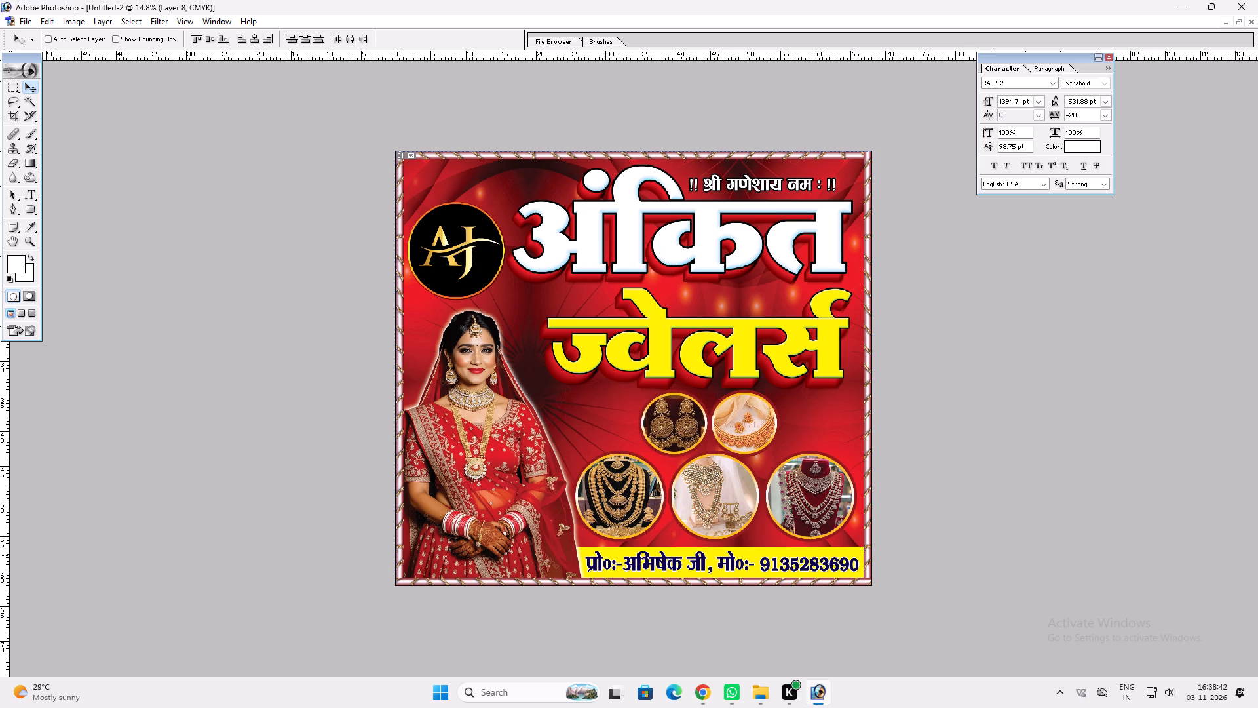
Shrink the three-necklace row slightly, reduce its height to about 96.6%, and seat it lower above the yellow strip.
double_click(700, 513, "ctrl")
key("ctrl+t")
left_click_drag(852, 536, 844, 534, "alt+shift")
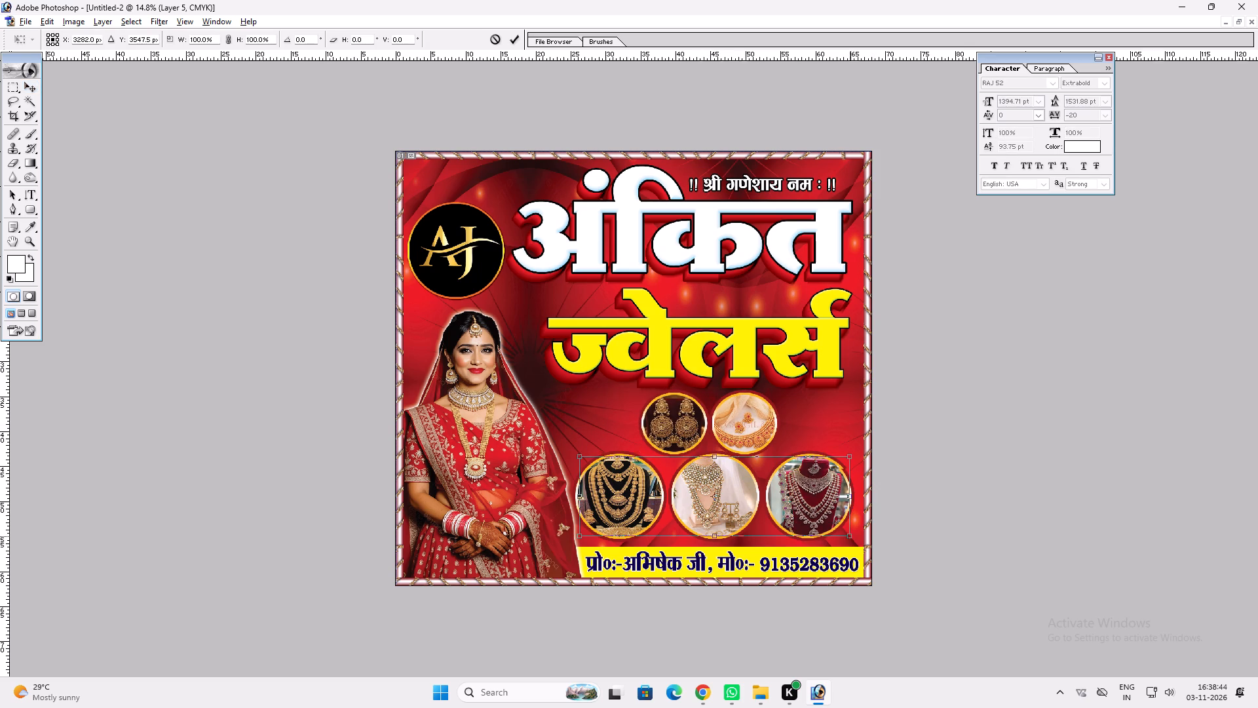
left_click_drag(844, 534, 845, 533, "alt+shift")
key("Return")
key("v")
key("v")
left_click(833, 533)
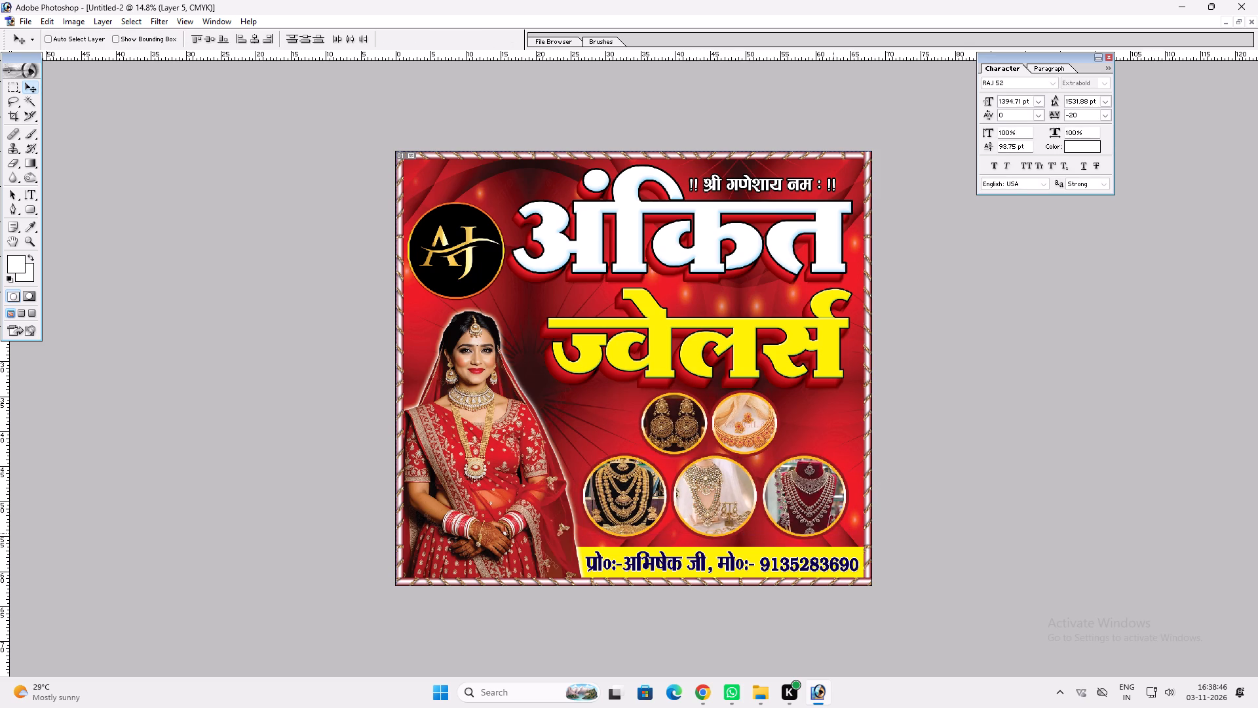
key("ctrl+t")
left_click(765, 463, "shift")
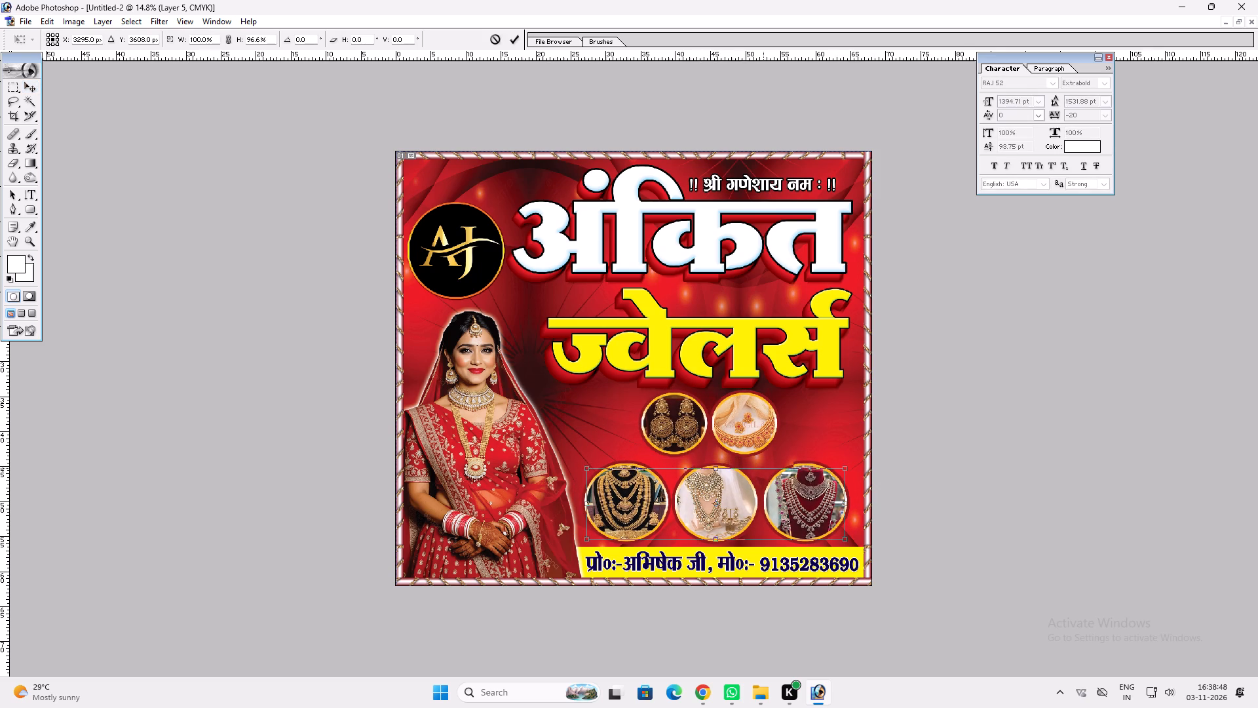
key("Return")
Move the earring and choker circles left and enlarge them to about 111%, starting the upper row beside the bride.
key("ctrl+plus")
key("space")
right_click(674, 438)
left_click(694, 442)
left_click_drag(710, 444, 666, 441)
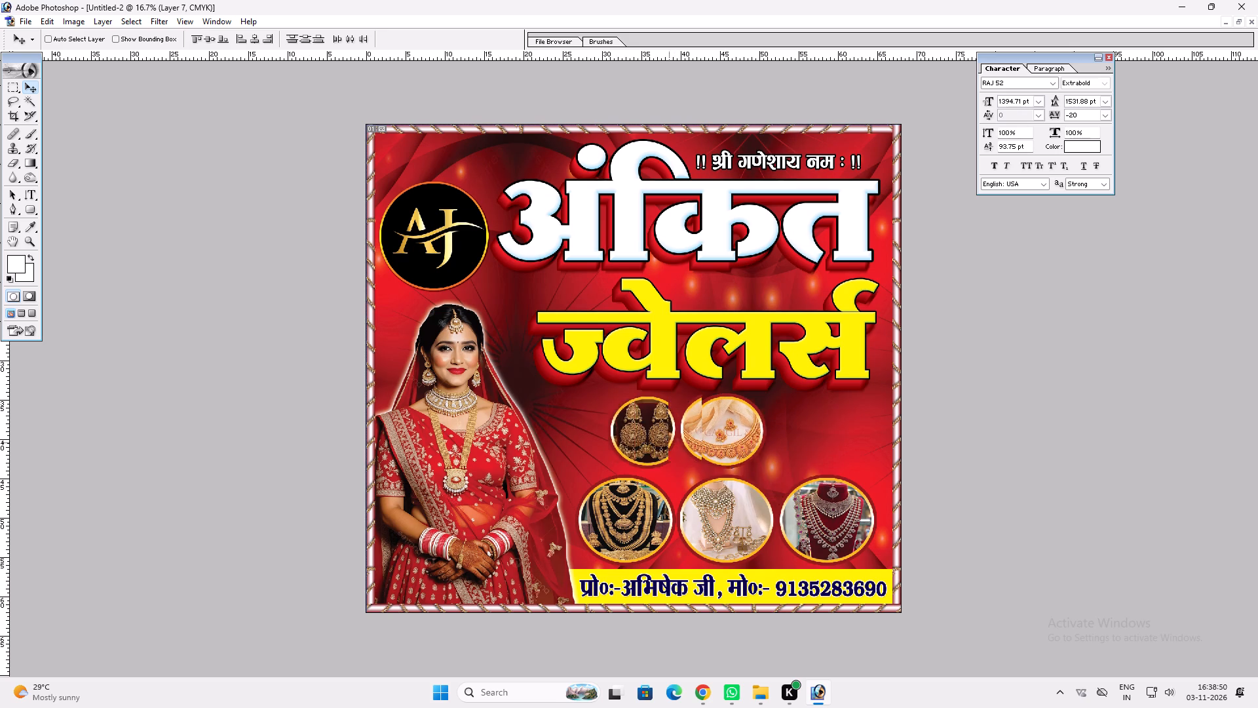
left_click_drag(666, 441, 642, 445)
key("ctrl+t")
left_click(724, 464, "shift")
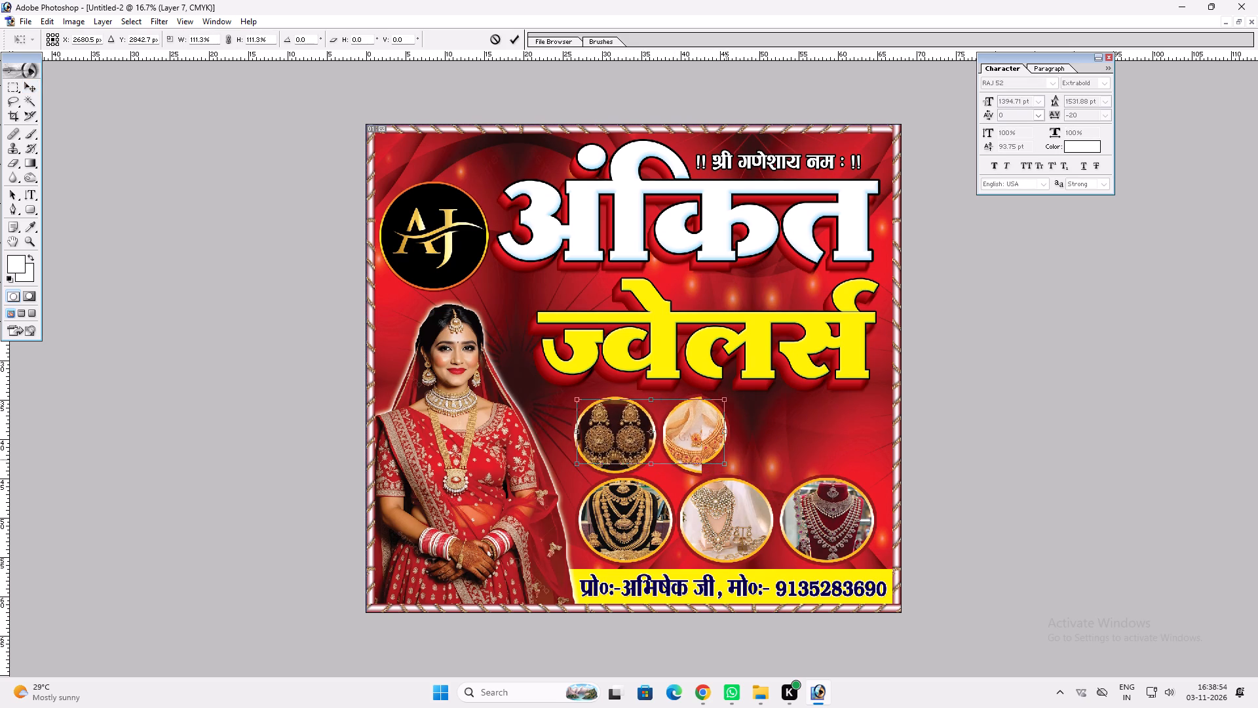
key("shift+Return")
key("v")
left_click_drag(689, 458, 673, 460)
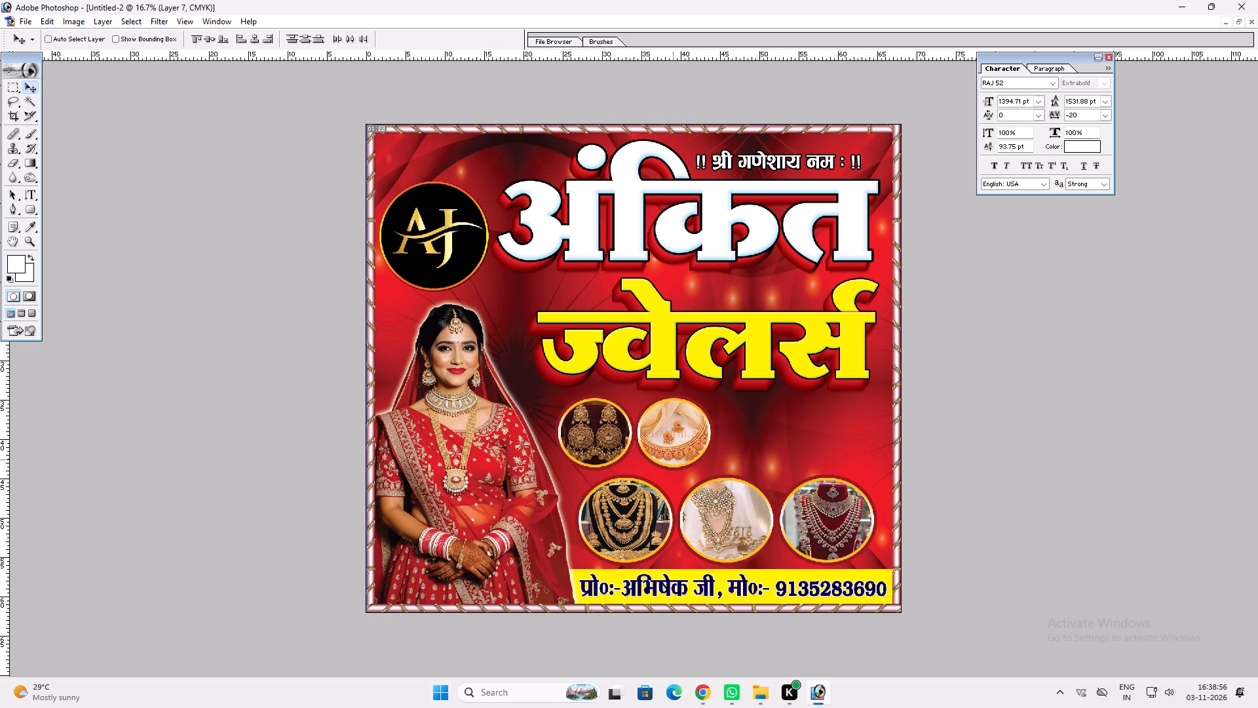
left_click_drag(673, 460, 670, 460)
Duplicate the choker's white round frame twice to the right, extending the upper row to four circles.
right_click(670, 448)
left_click(708, 469)
right_click(685, 445, "ctrl+shift")
left_click(720, 462, "ctrl+shift")
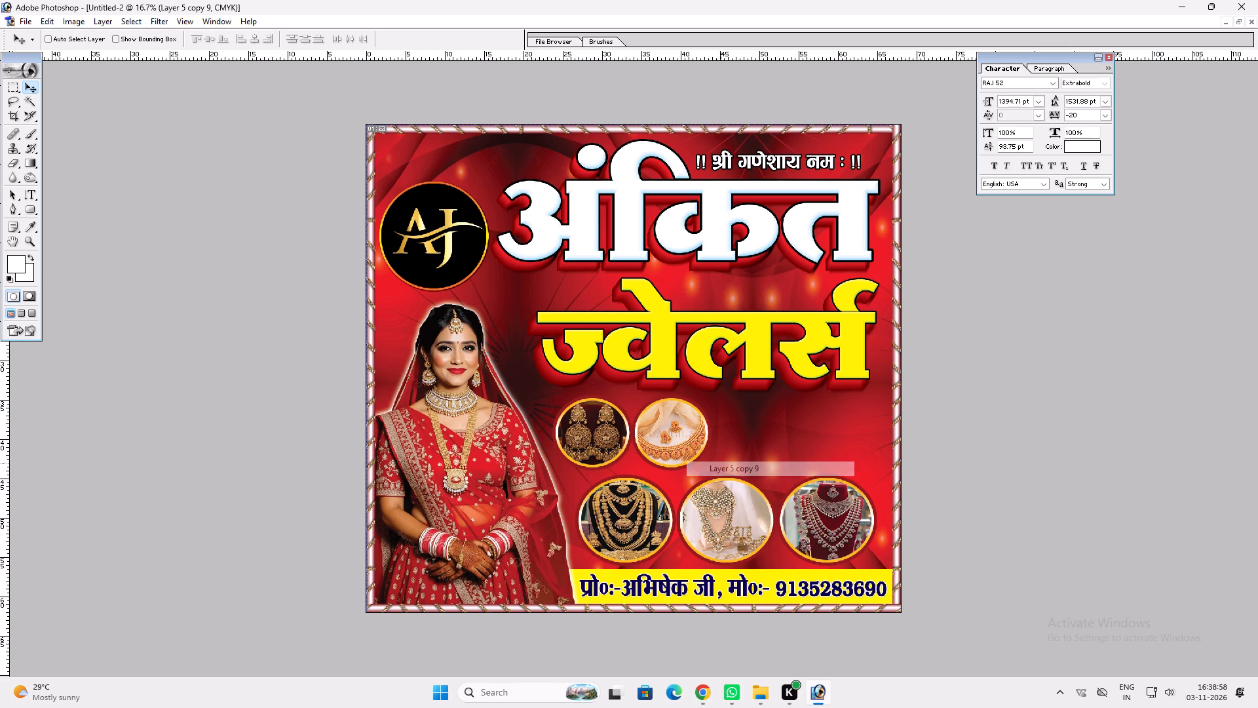
left_click_drag(691, 452, 765, 469, "alt+shift")
left_click_drag(755, 456, 829, 463, "alt+shift")
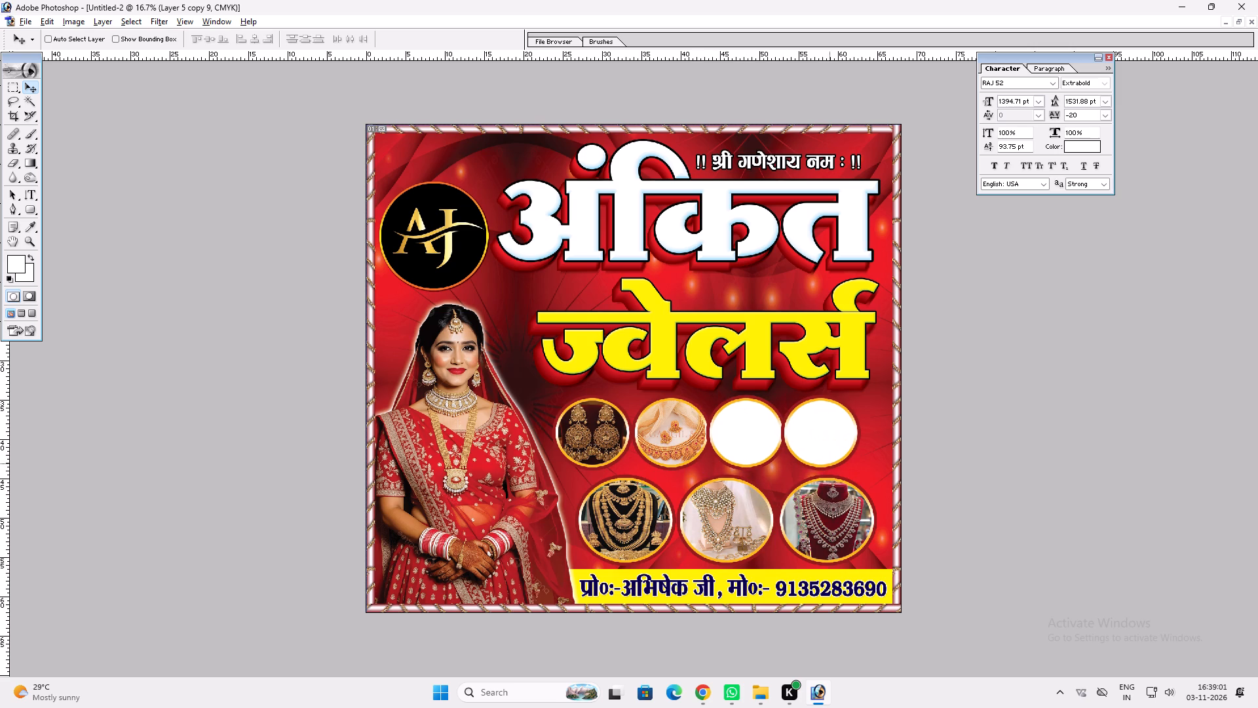
Link all photos and round frames of the upper row, undoing the test move that leaves the original frames behind.
left_click(740, 432, "ctrl+shift")
left_click(687, 425, "ctrl+shift")
left_click(618, 422, "ctrl+shift")
left_click_drag(599, 422, 646, 429)
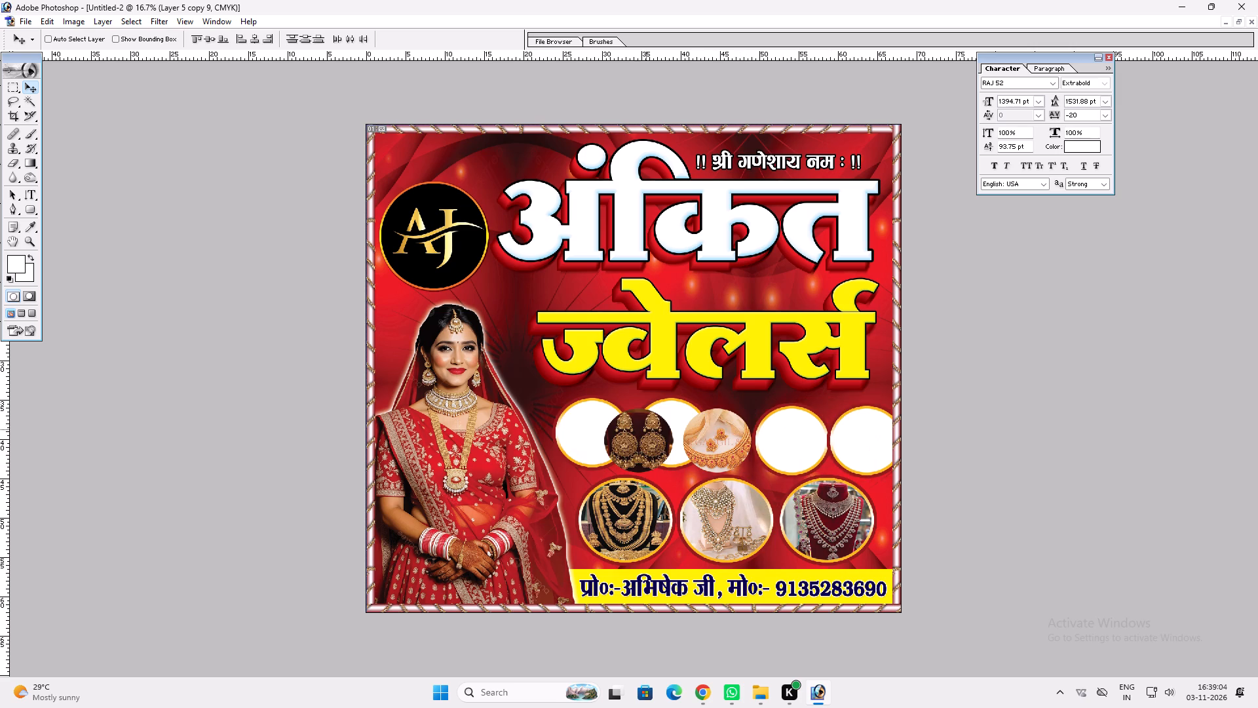
left_click_drag(646, 429, 647, 429)
key("ctrl+z")
right_click(677, 428, "ctrl+shift")
left_click(706, 450, "ctrl+shift")
right_click(581, 422, "ctrl+shift")
left_click_drag(625, 443, 631, 444, "ctrl+shift")
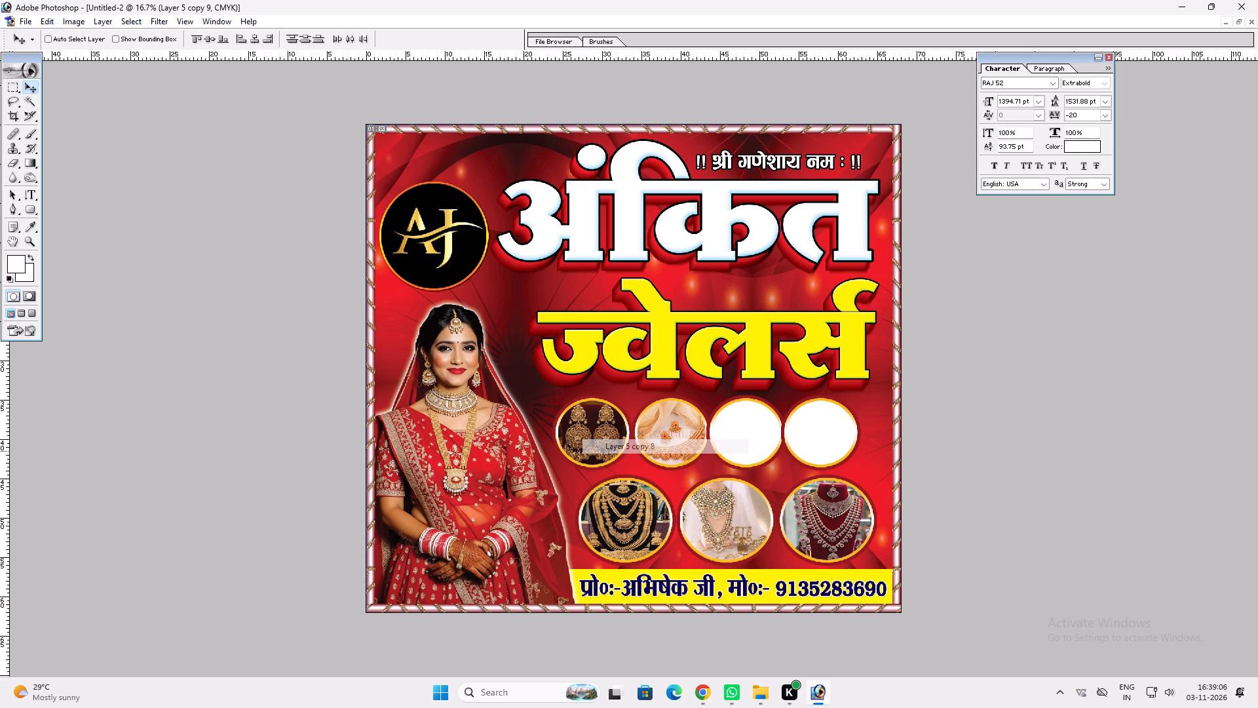
Shrink the four-circle upper row with Free Transform and move it right to centre it above the necklaces.
key("ctrl+t")
left_click(848, 434, "alt+shift")
left_click_drag(852, 431, 846, 429, "alt+shift")
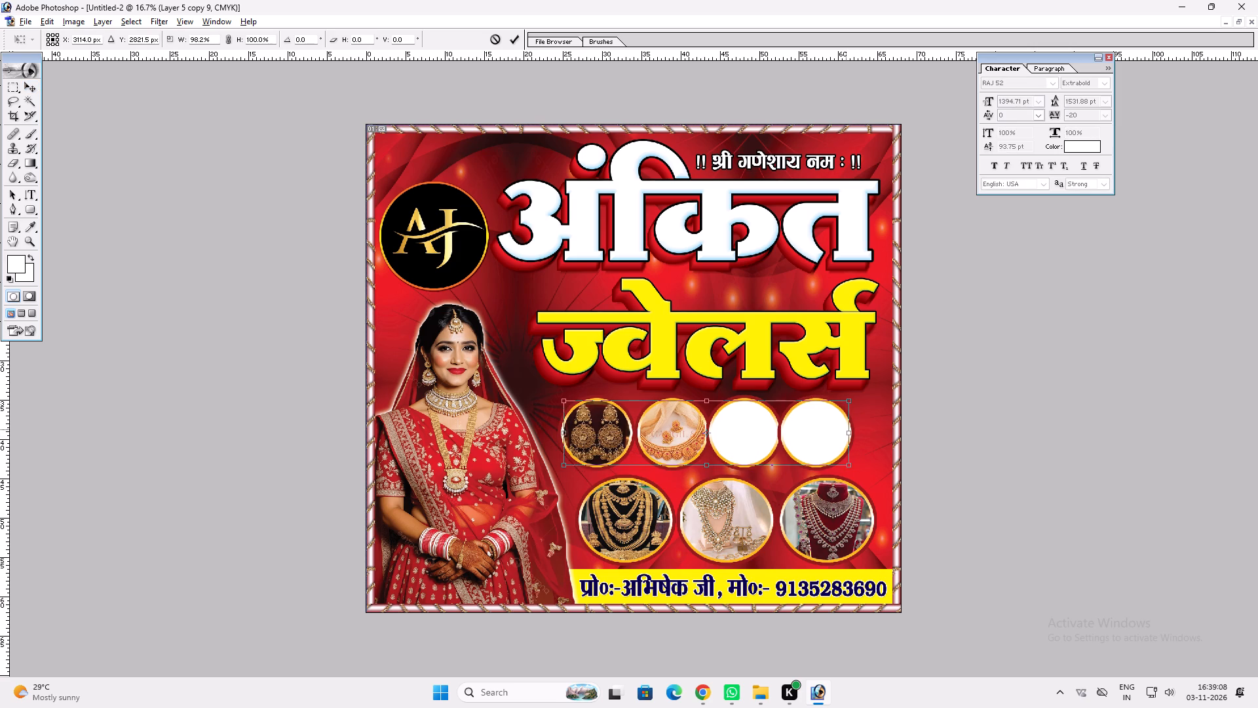
left_click_drag(845, 400, 834, 403, "alt+shift")
key("Return")
key("v")
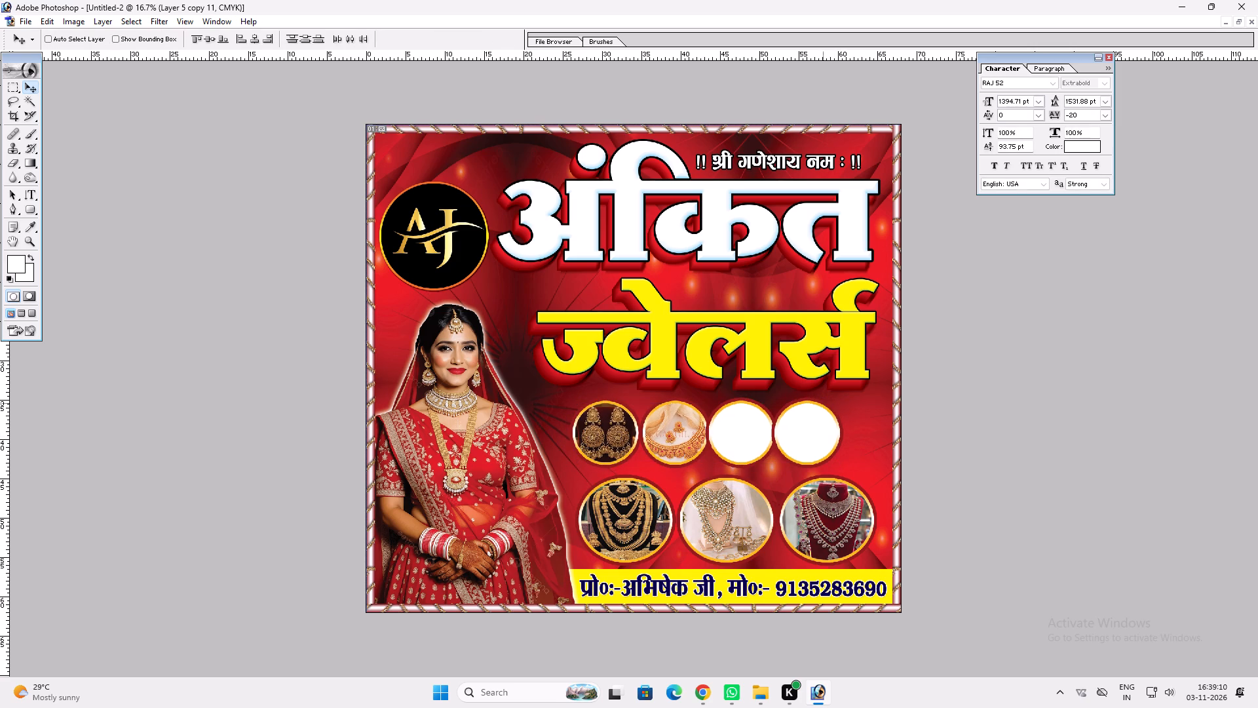
left_click_drag(798, 437, 810, 439)
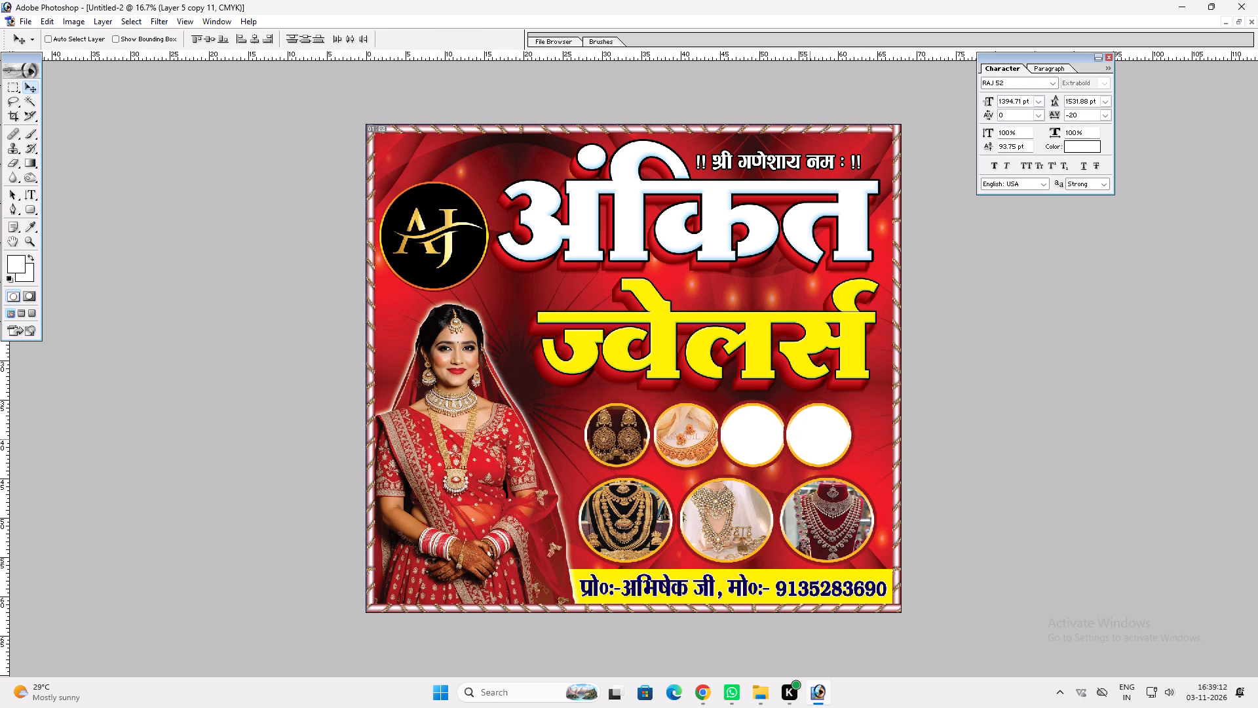
left_click_drag(810, 439, 811, 439)
Stretch the three-necklace row slightly upward with Free Transform, closing the gap to the upper row.
left_click(807, 510, "ctrl")
key("ctrl+t")
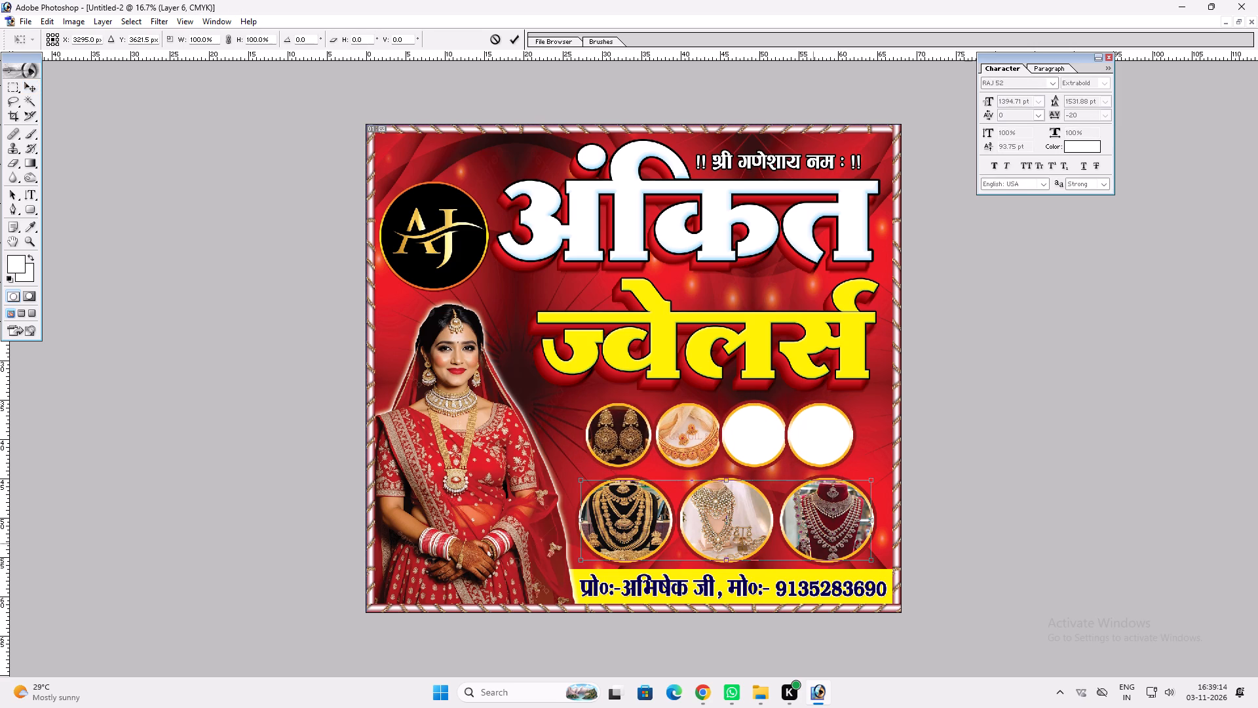
left_click(808, 481, "shift")
key("shift+Return")
key("v")
key("ctrl+t")
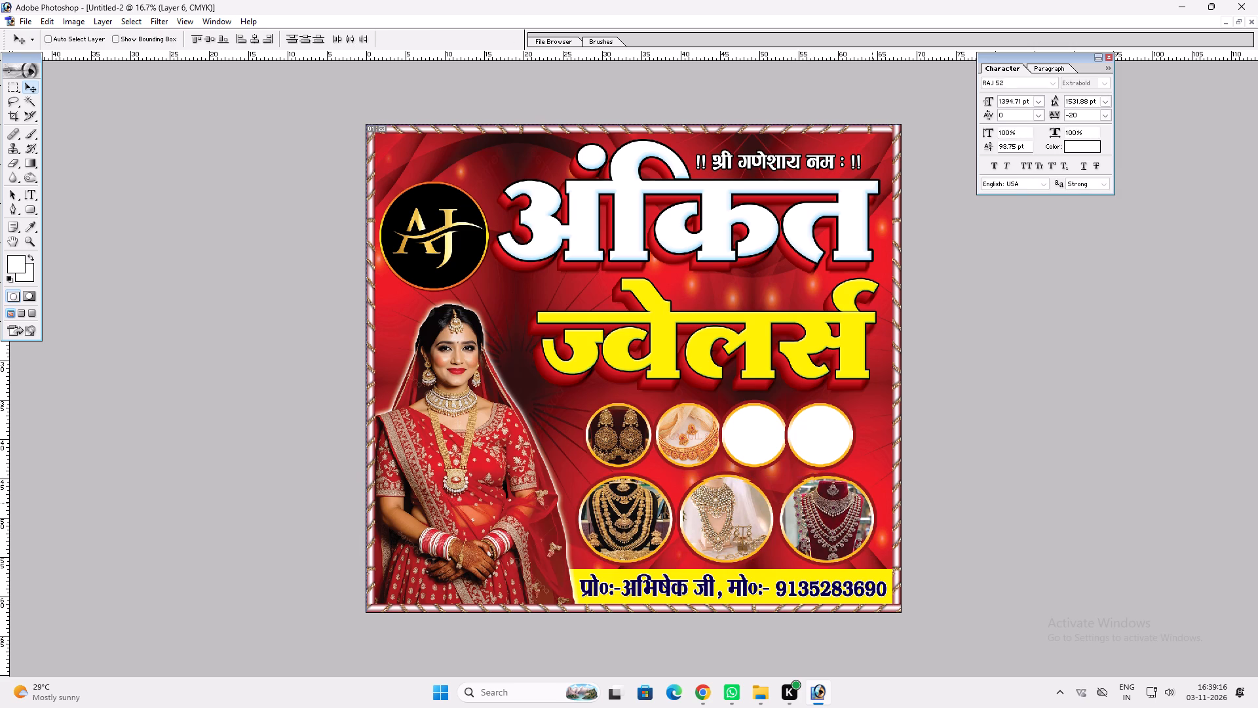
left_click(873, 503, "shift")
key("shift+Return")
key("v")
Nudge the linked four-circle upper row slightly upward, away from the three-necklace row.
double_click(826, 441, "ctrl")
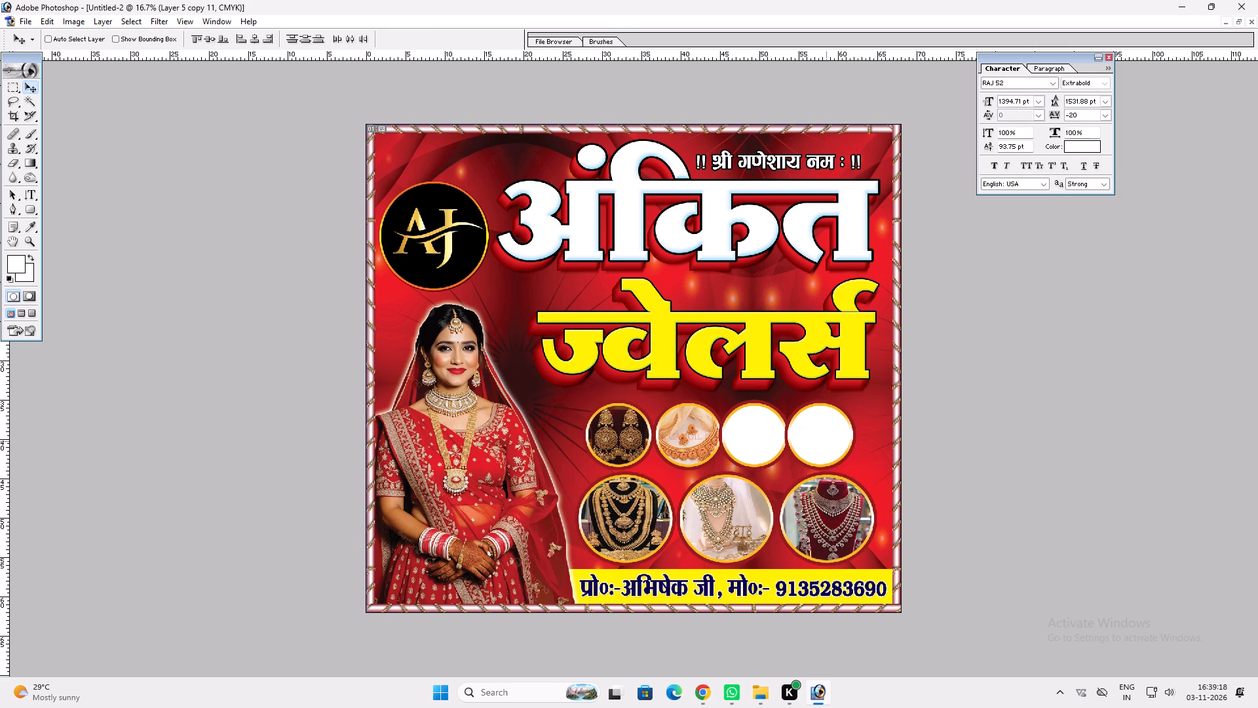
key("v")
key("v")
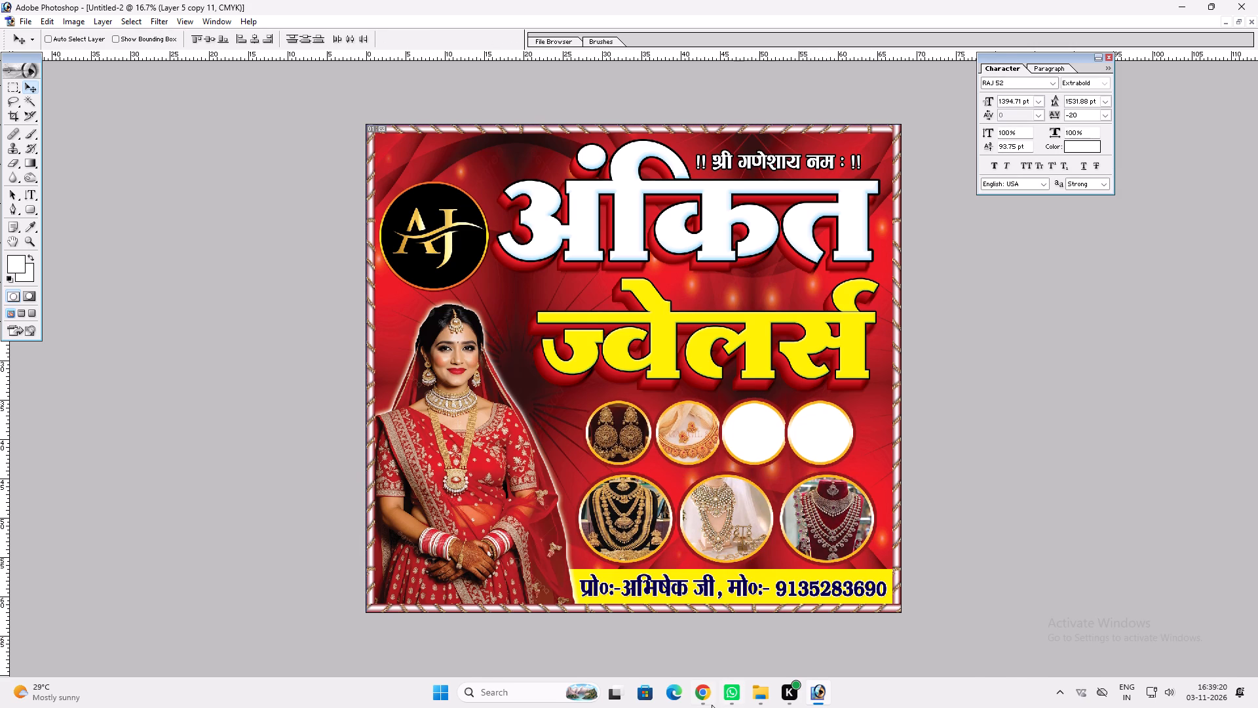
In Chrome, search Google Images for jewellery and copy the Urvaa CZ Diamond Bridal Jewellery Set photo.
left_click(712, 705)
left_click(311, 104)
key("ctrl+a")
type("jwelery")
key("Return")
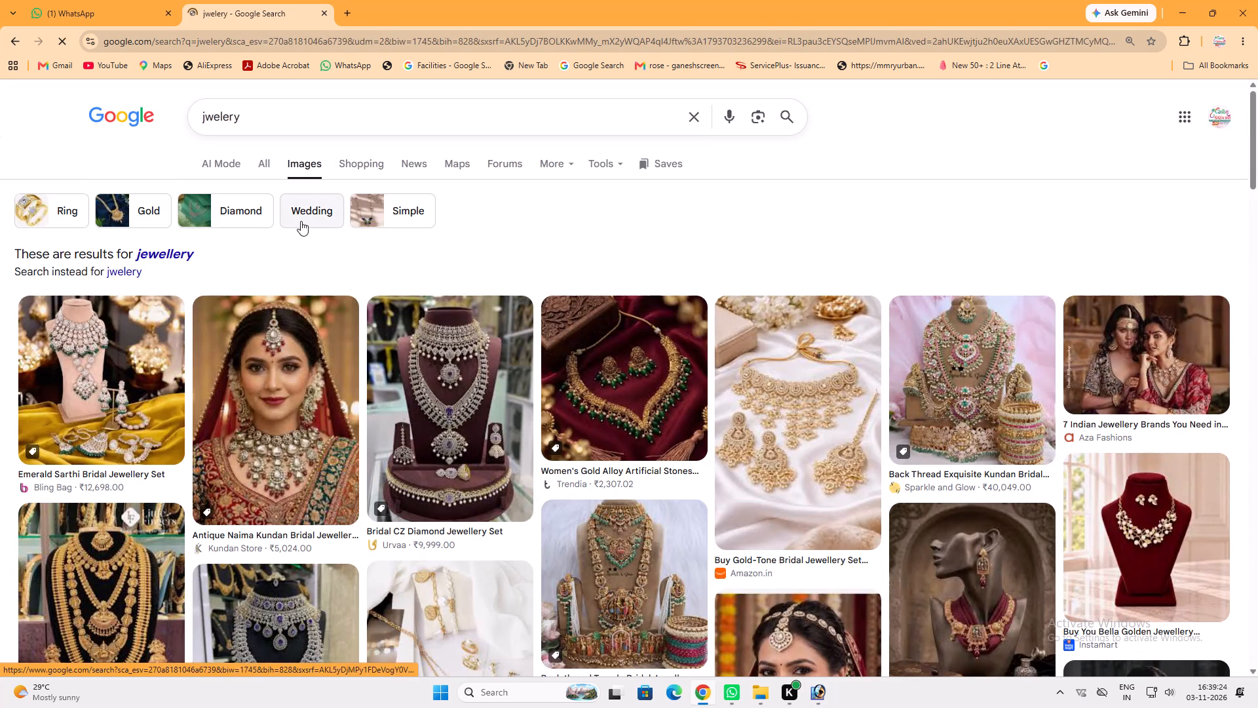
left_click(183, 252)
scroll(387, 351, "down", 1)
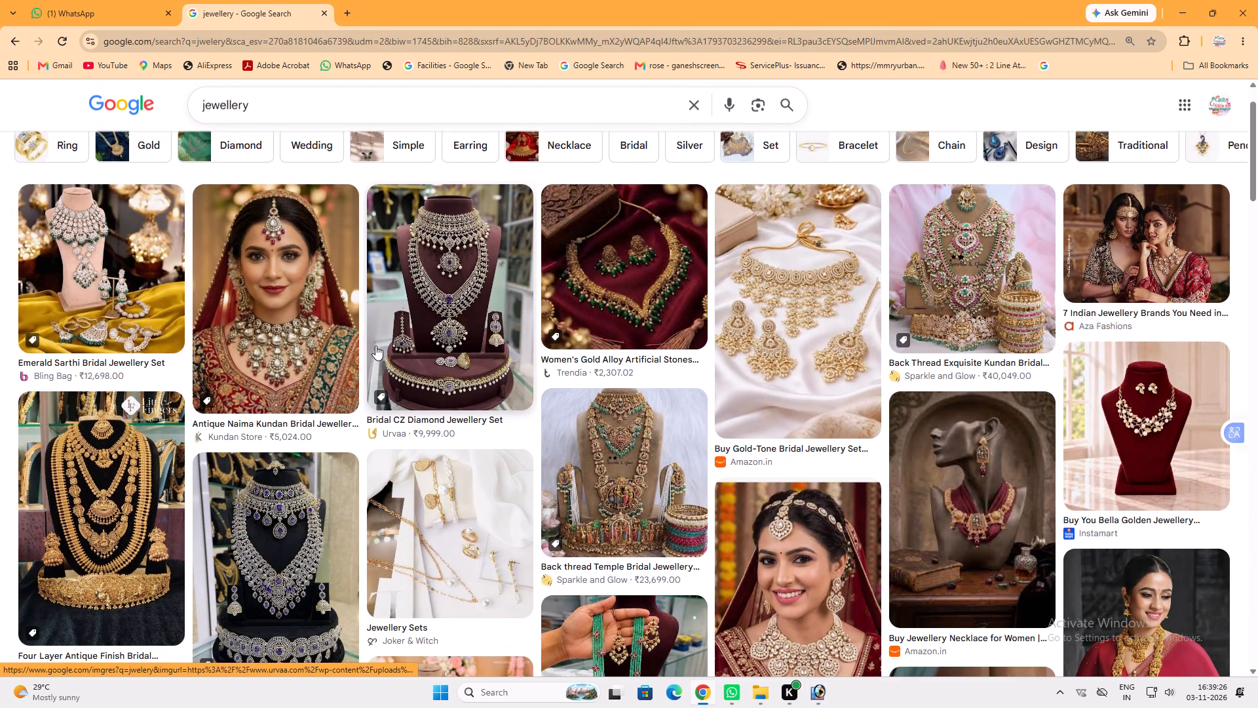
scroll(375, 345, "down", 2)
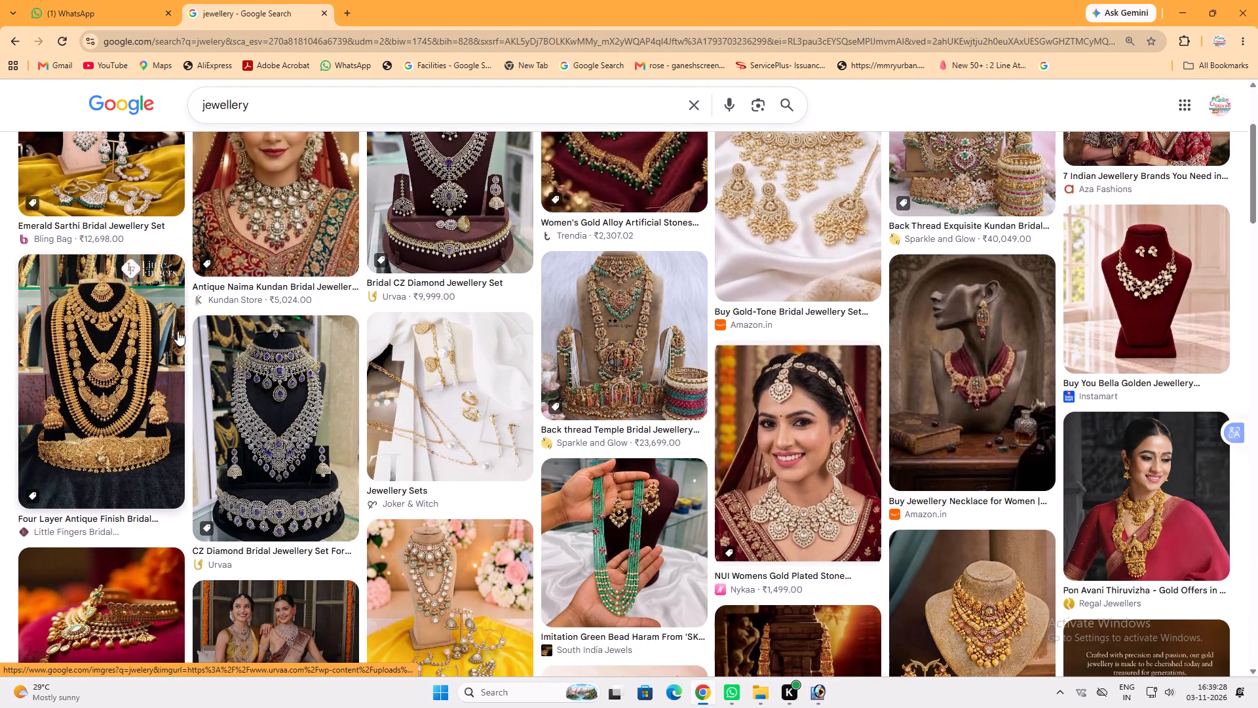
left_click(271, 391)
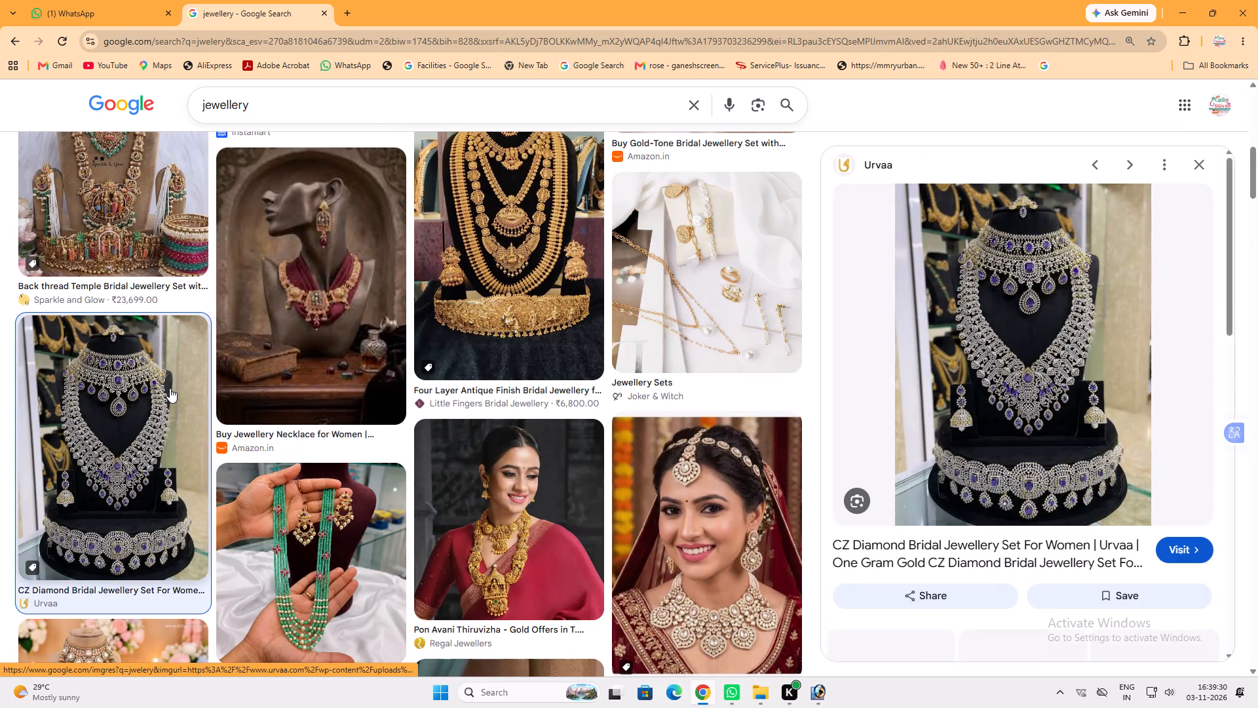
right_click(983, 309)
left_click(1046, 517)
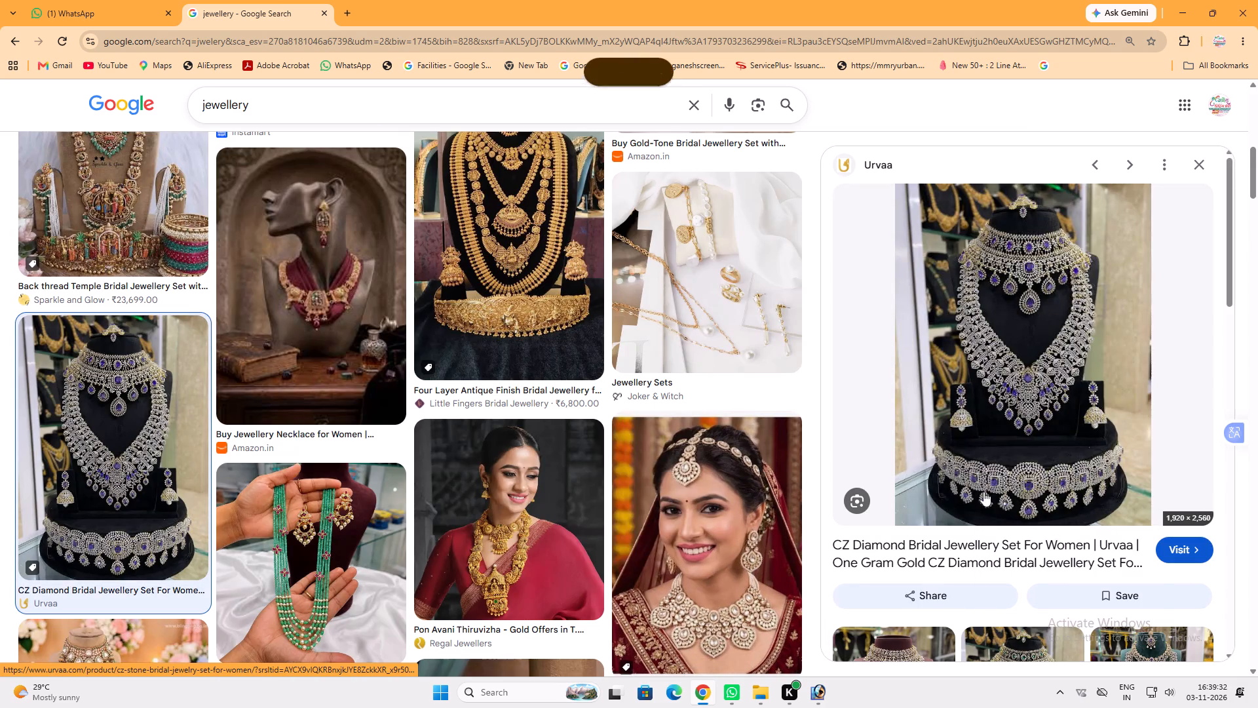
Back in Photoshop, paste the diamond set photo at 50% opacity and enlarge it to cover the upper row's third circle.
left_click(813, 697)
key("ctrl+v")
key("v")
left_click_drag(636, 401, 765, 446)
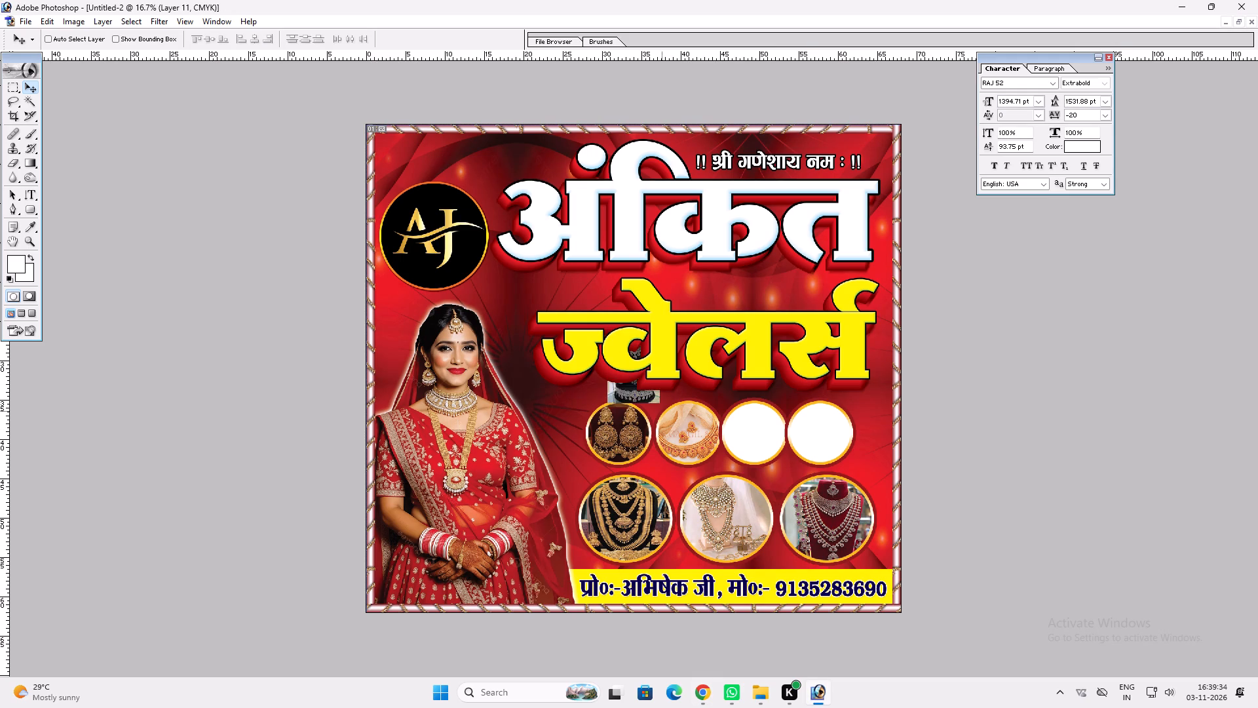
left_click_drag(765, 446, 755, 469)
type("5vv")
left_click_drag(758, 434, 752, 437)
key("ctrl+t")
left_click_drag(774, 406, 800, 398, "shift")
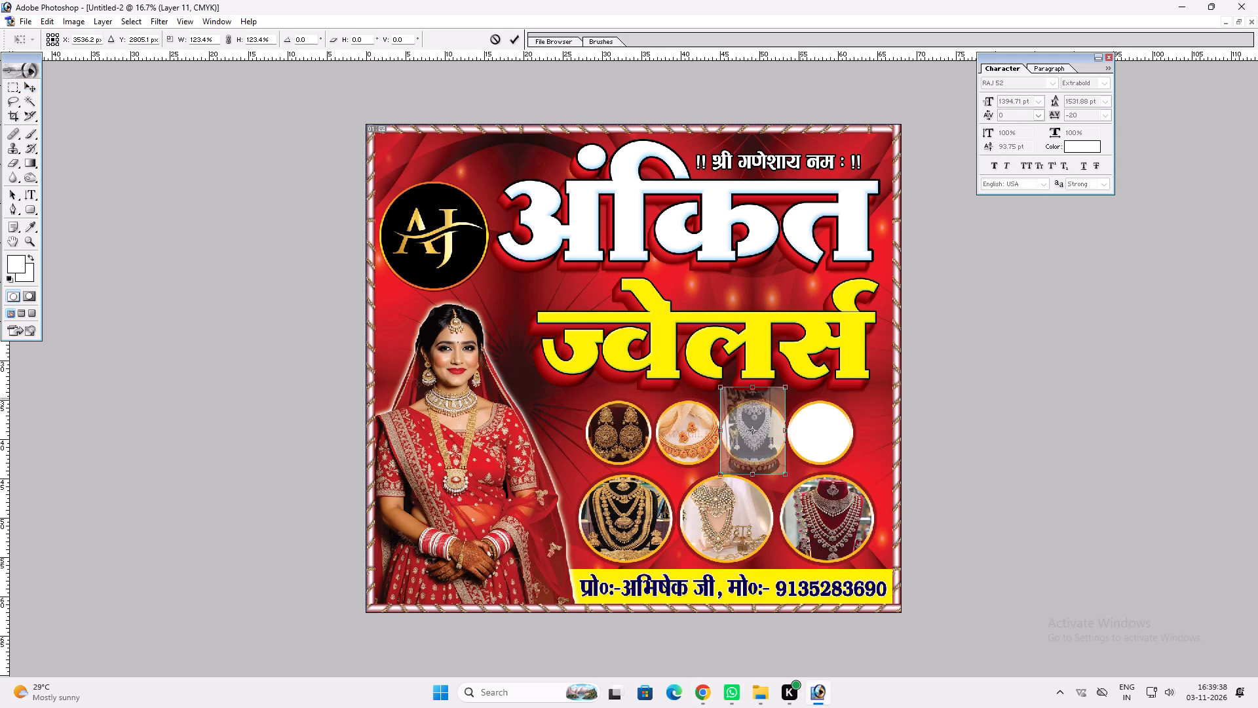
key("shift+Return")
key("v")
key("v")
right_click(748, 445)
double_click(754, 422)
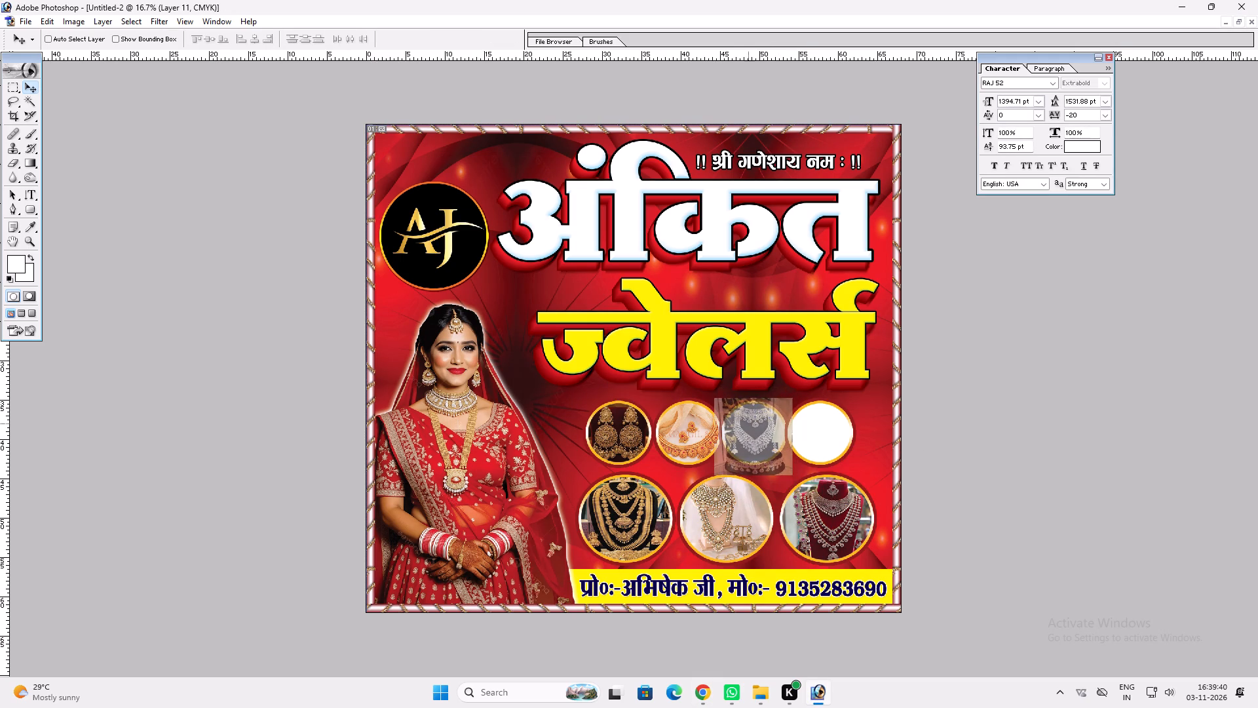
Trim the diamond set photo to the third round frame by deleting everything outside its circle, and restore full opacity.
right_click(750, 424)
left_click(791, 448)
key("w")
left_click(820, 458)
key("v")
right_click(769, 431)
left_click(787, 439)
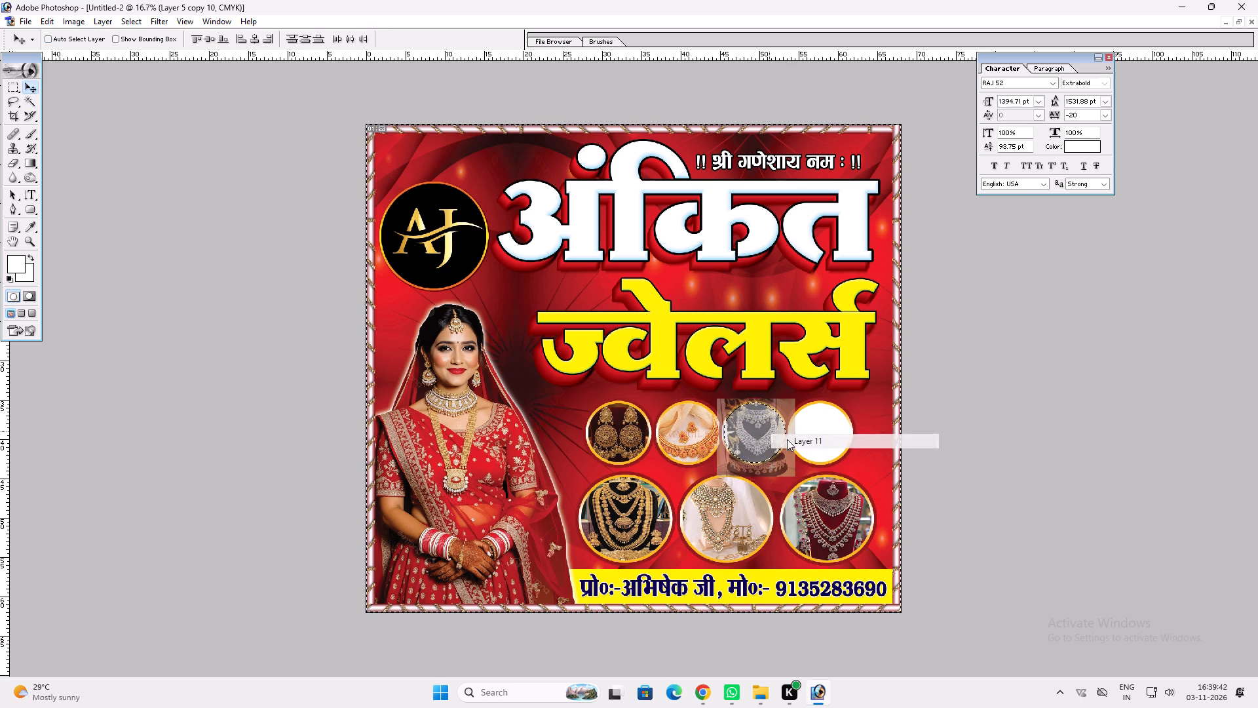
key("Delete")
key("ctrl+d")
key("0")
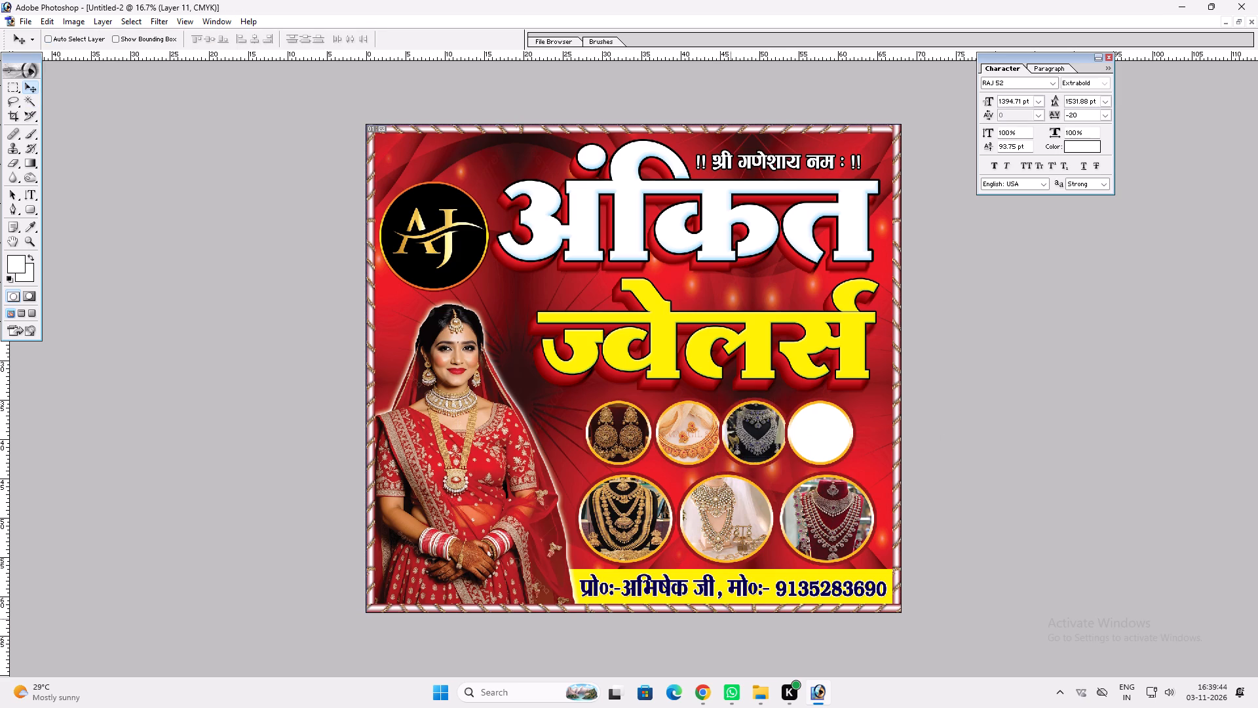
In Chrome, return to the jewellery results and copy Manyavar's gold necklace photo with the deep pink and orange background.
left_click(693, 696)
left_click(9, 32)
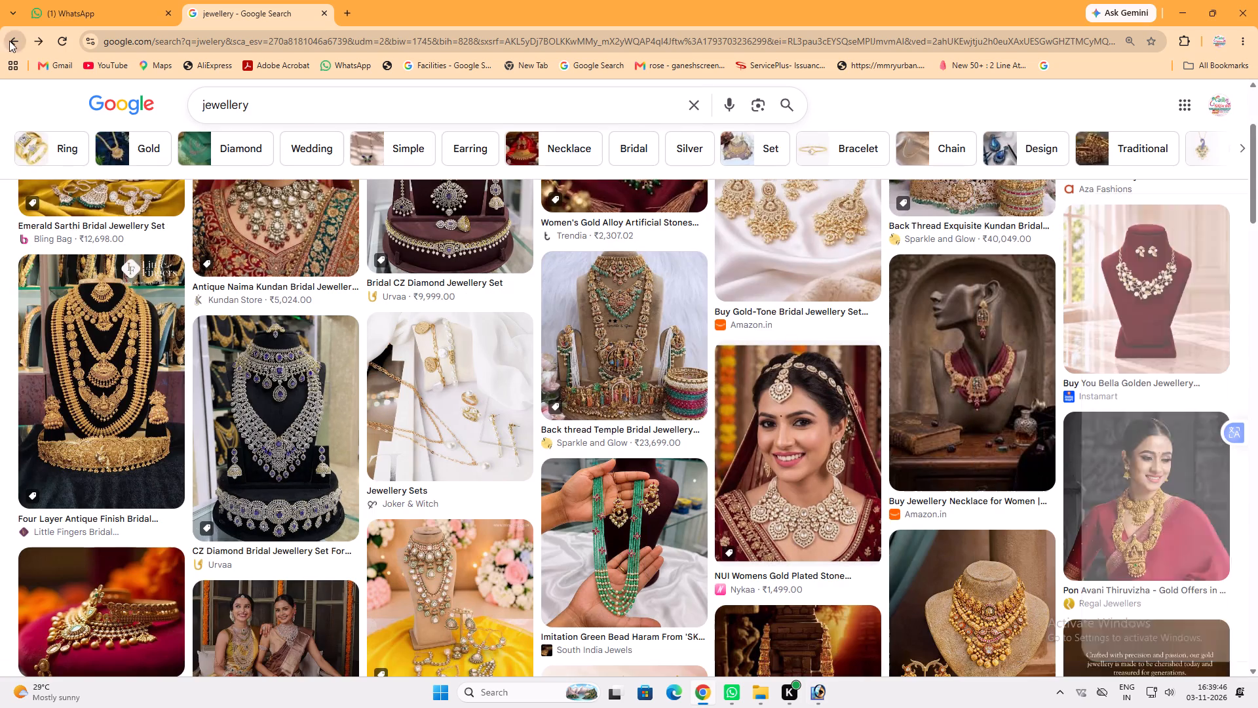
scroll(235, 424, "down", 3)
scroll(347, 444, "down", 1)
scroll(227, 418, "down", 1)
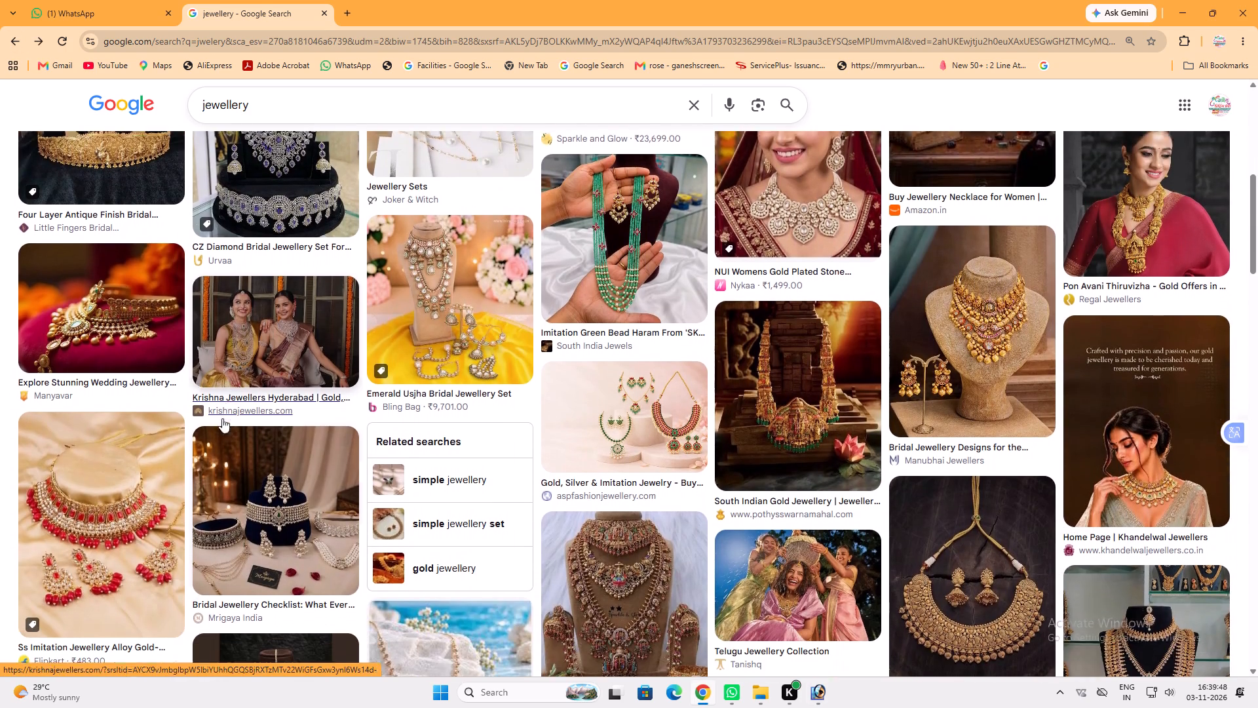
left_click(130, 309)
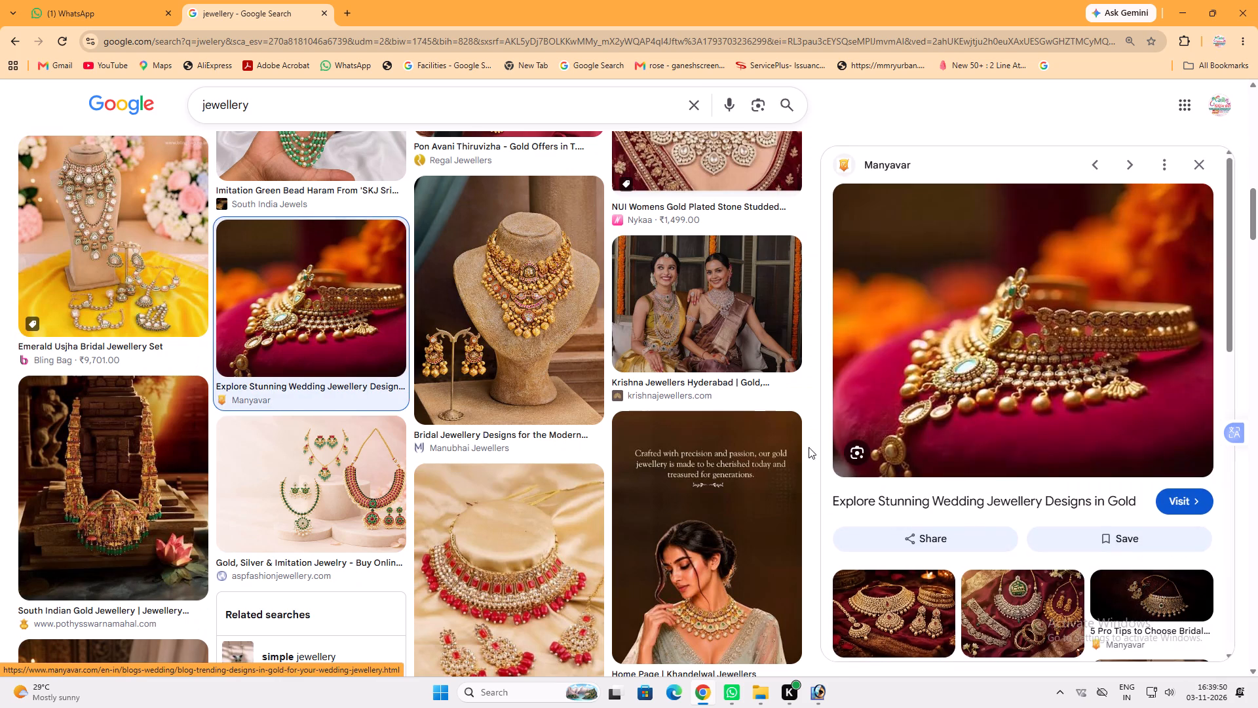
right_click(933, 349)
left_click(1020, 553)
Paste the Manyavar necklace photo into the Photoshop design and enlarge it with Free Transform to fill the area behind the lettering.
left_click(814, 688)
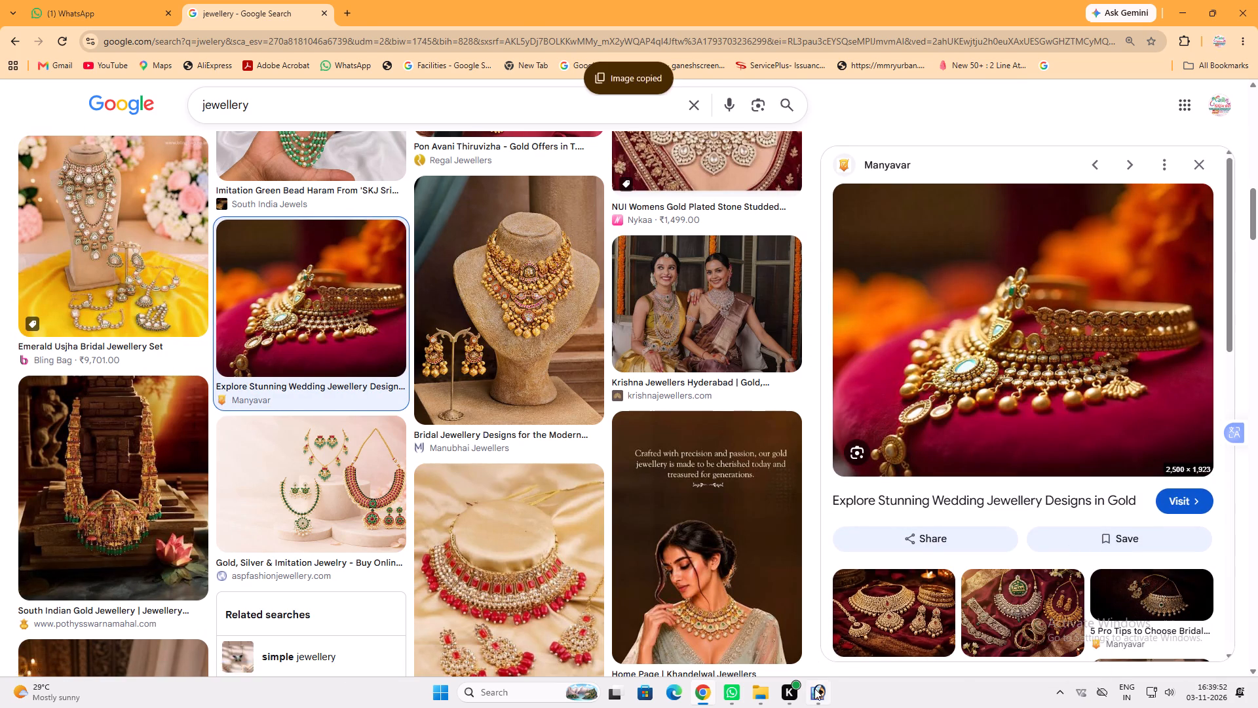
key("ctrl+v")
left_click_drag(668, 409, 830, 460)
key("ctrl+t")
key("Return")
type("vv")
left_click_drag(838, 393, 835, 209)
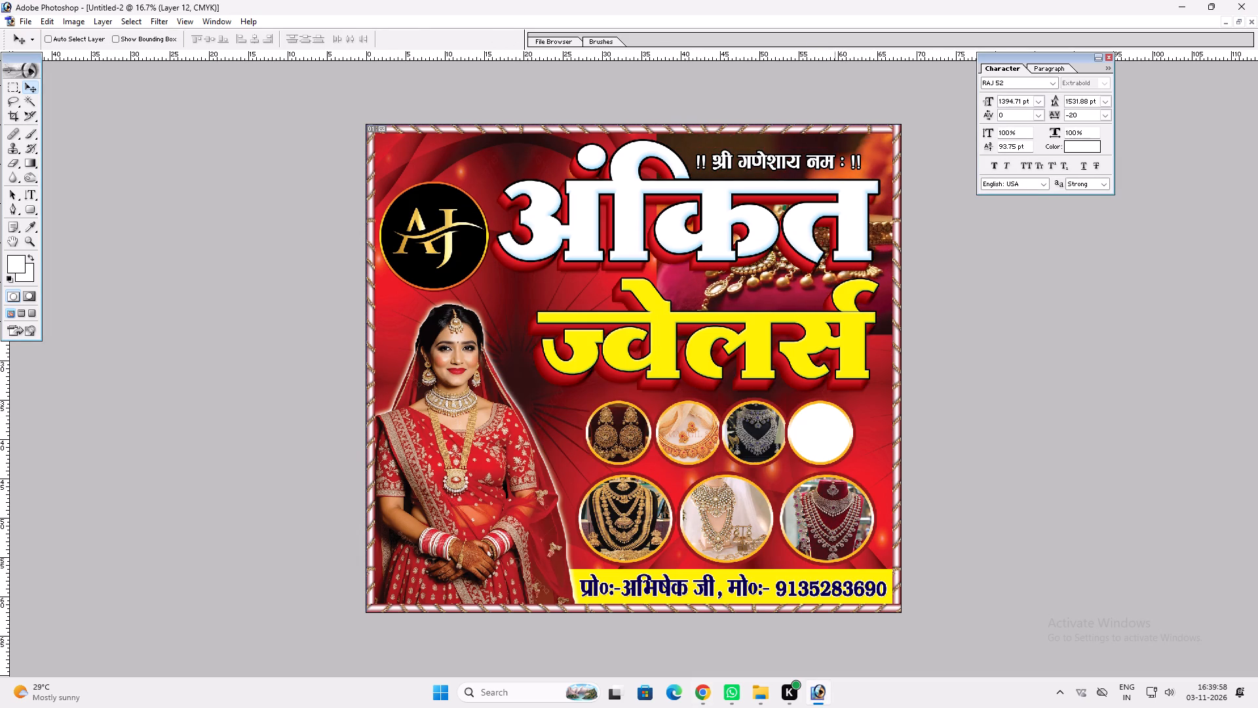
left_click_drag(835, 209, 834, 210)
key("ctrl+t")
left_click_drag(656, 344, 484, 481, "shift")
key("shift+Return")
key("v")
Fade the necklace photo's left and lower edges into the red background with a soft 1800 px Eraser brush.
key("e")
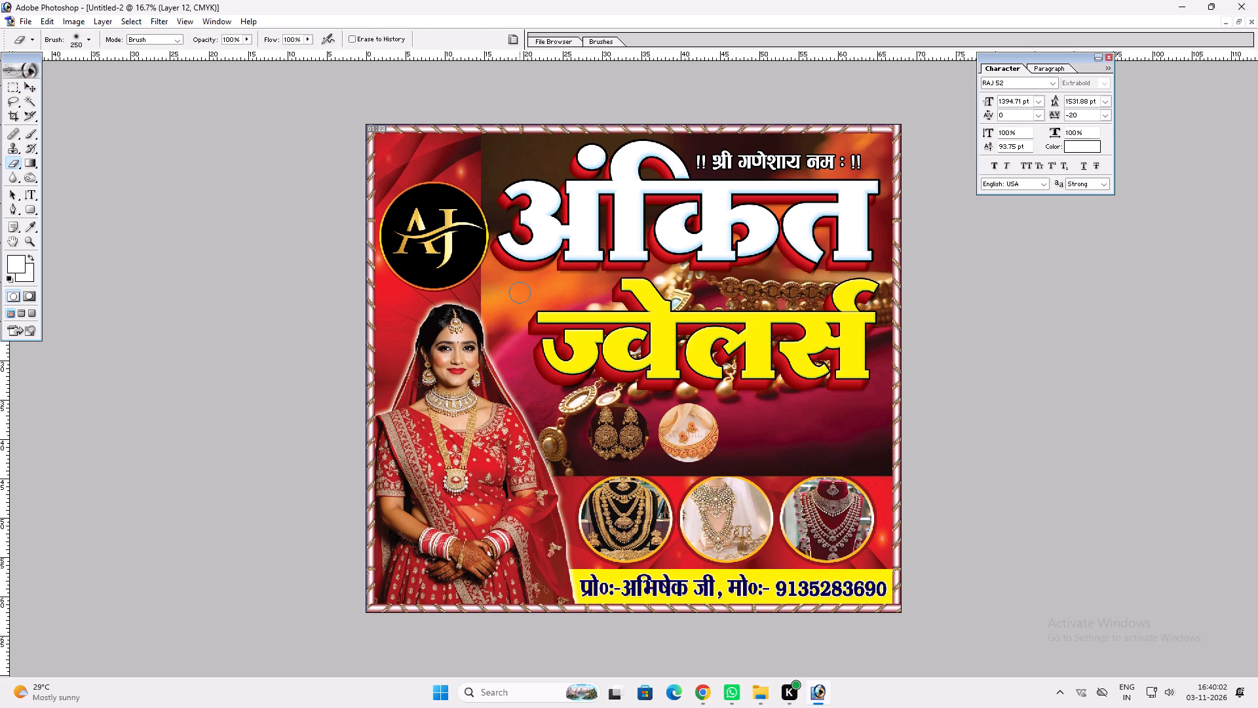
key("bracketright")
key("bracketright")
key("bracketright")
key("bracketright")
key("bracketright")
key("bracketright")
key("bracketright")
key("bracketright")
key("bracketright")
key("bracketright")
key("bracketright")
key("bracketright")
key("bracketright")
key("bracketright")
key("bracketright")
key("bracketright")
left_click_drag(490, 172, 462, 437)
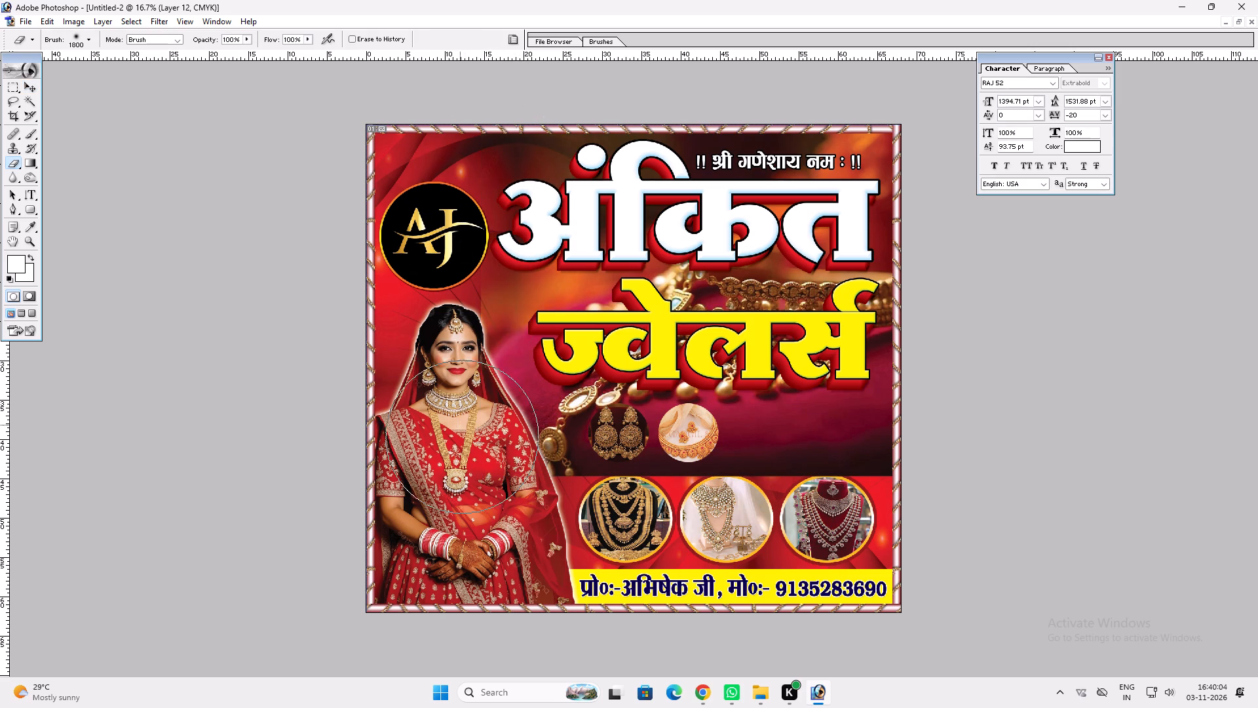
left_click_drag(462, 437, 625, 507)
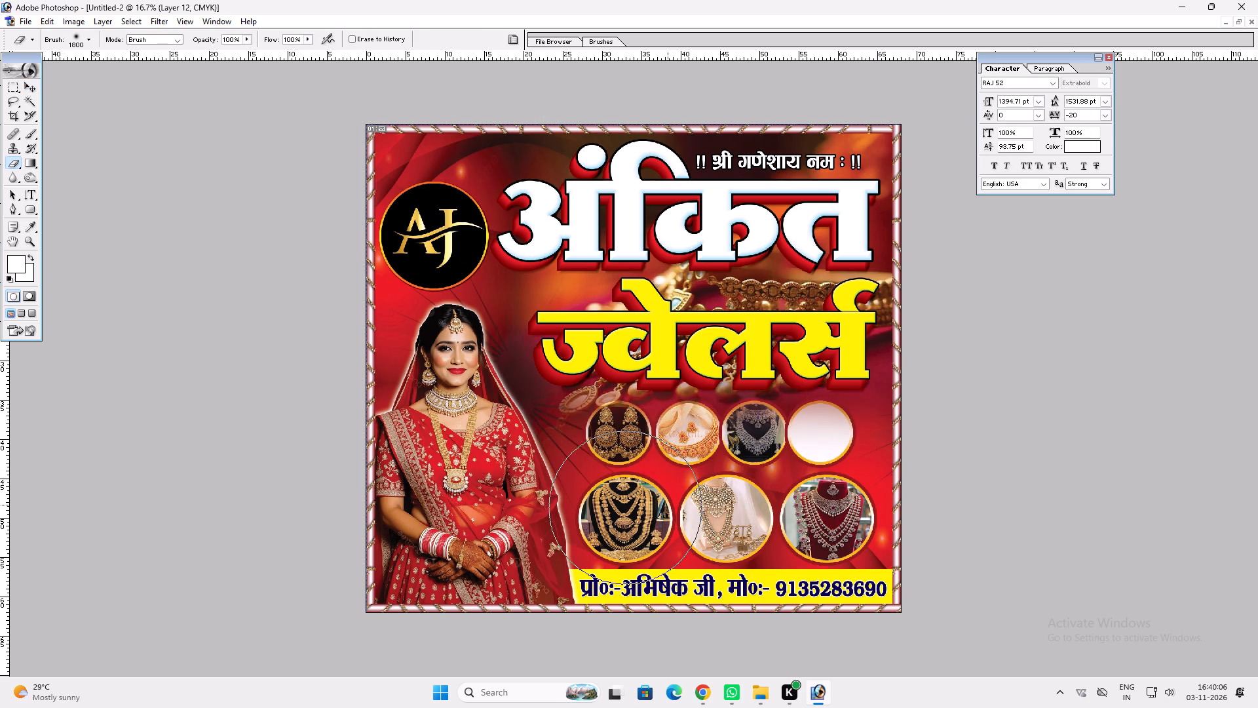
left_click_drag(625, 507, 630, 507)
Flip the background necklace photo horizontally and move it left and slightly up, behind the AJ logo and bride.
key("v")
key("ctrl+t")
right_click(786, 292, "ctrl")
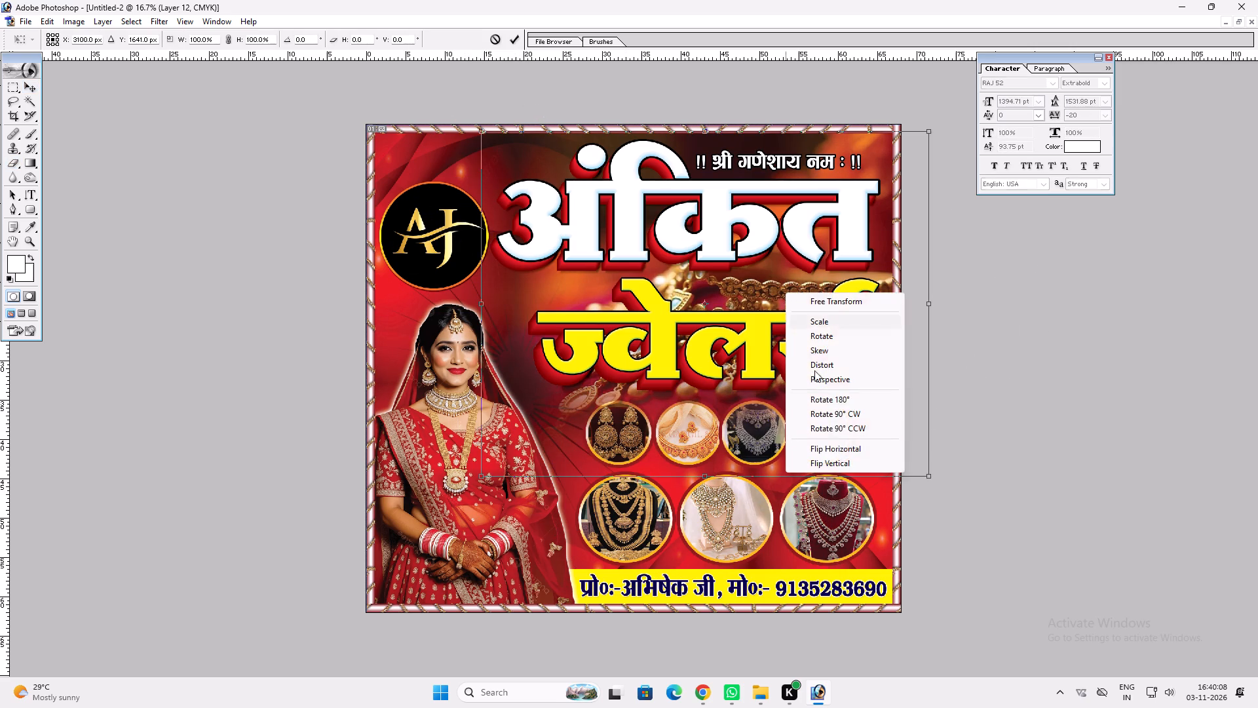
left_click(836, 448)
key("Return")
key("v")
left_click_drag(807, 319, 685, 323)
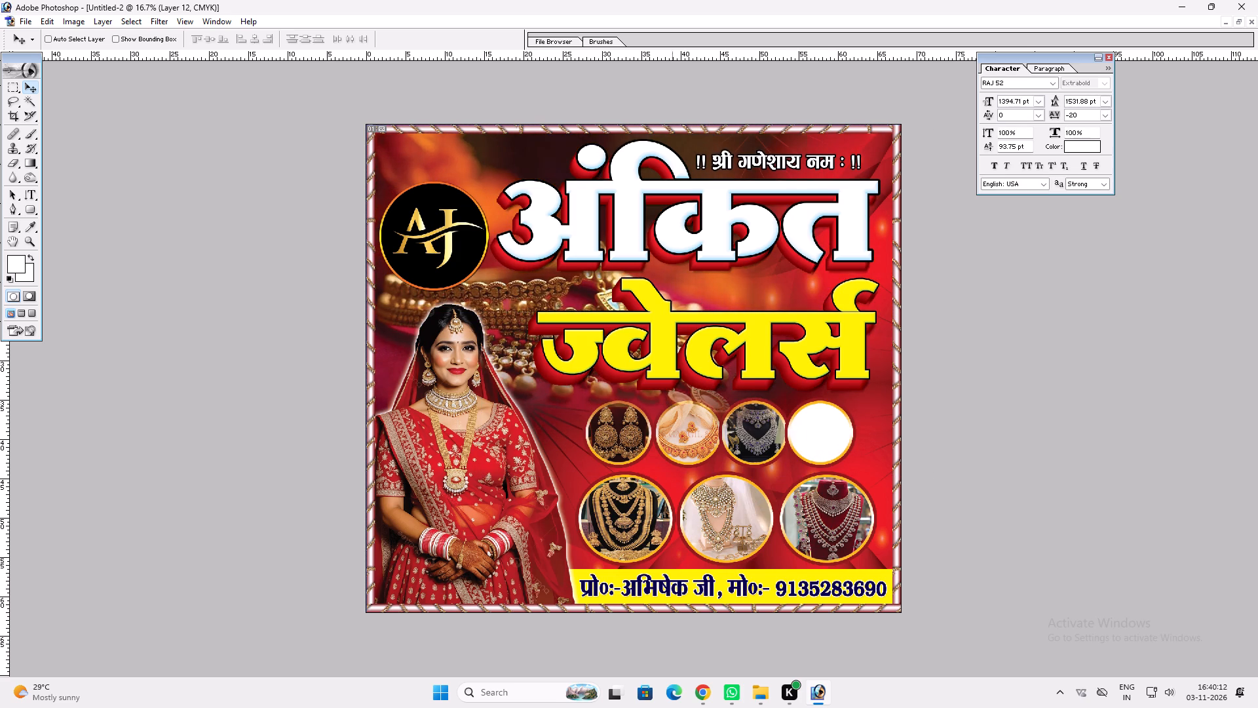
key("v")
key("v")
left_click_drag(515, 308, 514, 296, "shift")
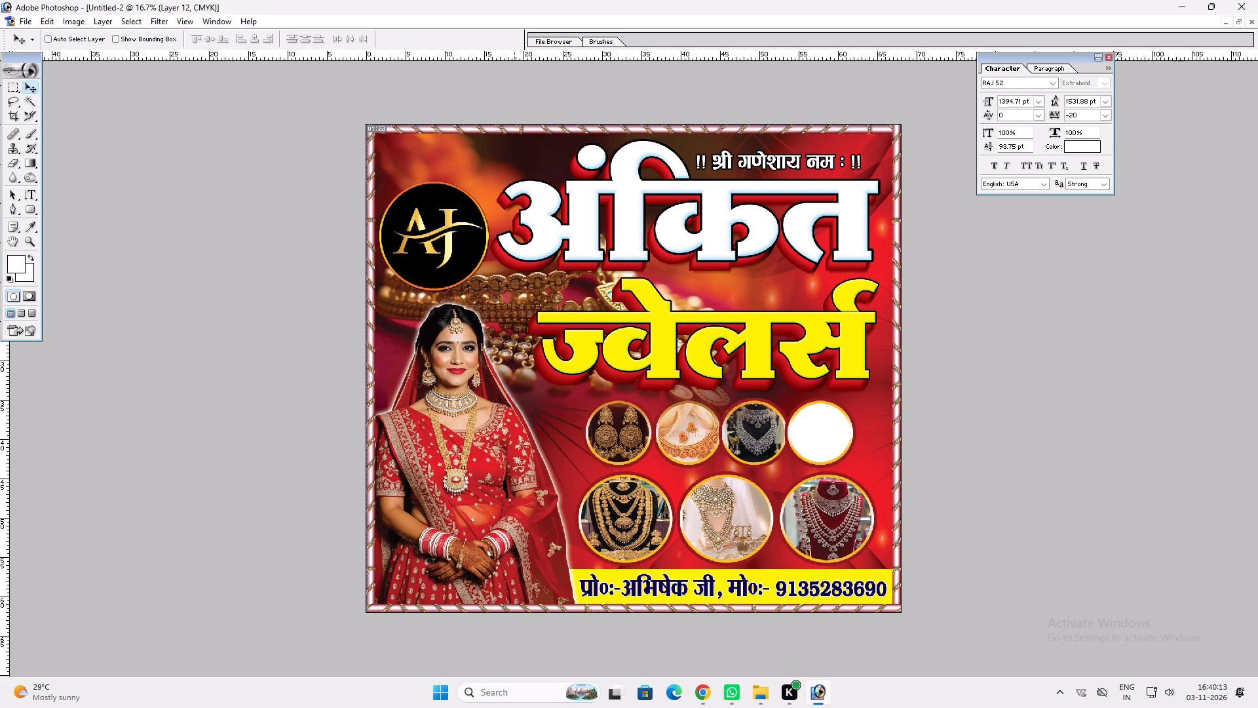
left_click_drag(514, 296, 514, 296, "shift")
key("v")
Enlarge the background necklace photo slightly with Free Transform, to about 103%.
key("ctrl+t")
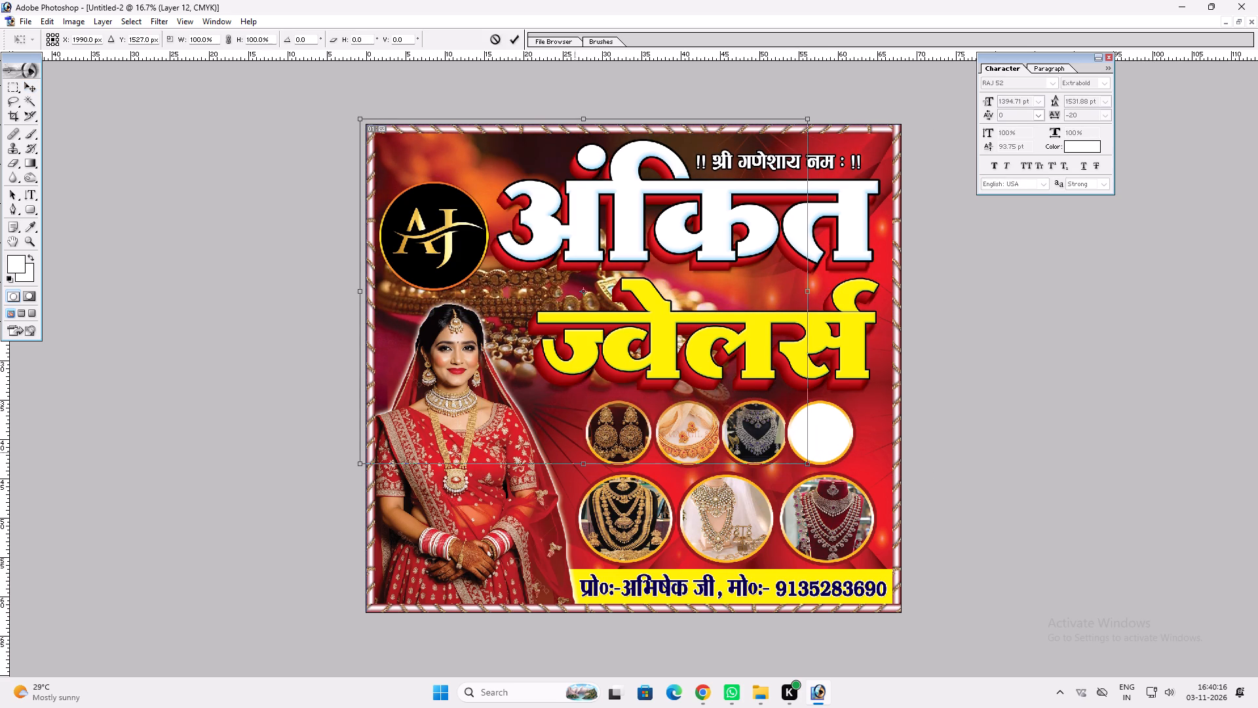
left_click_drag(804, 465, 824, 463, "shift")
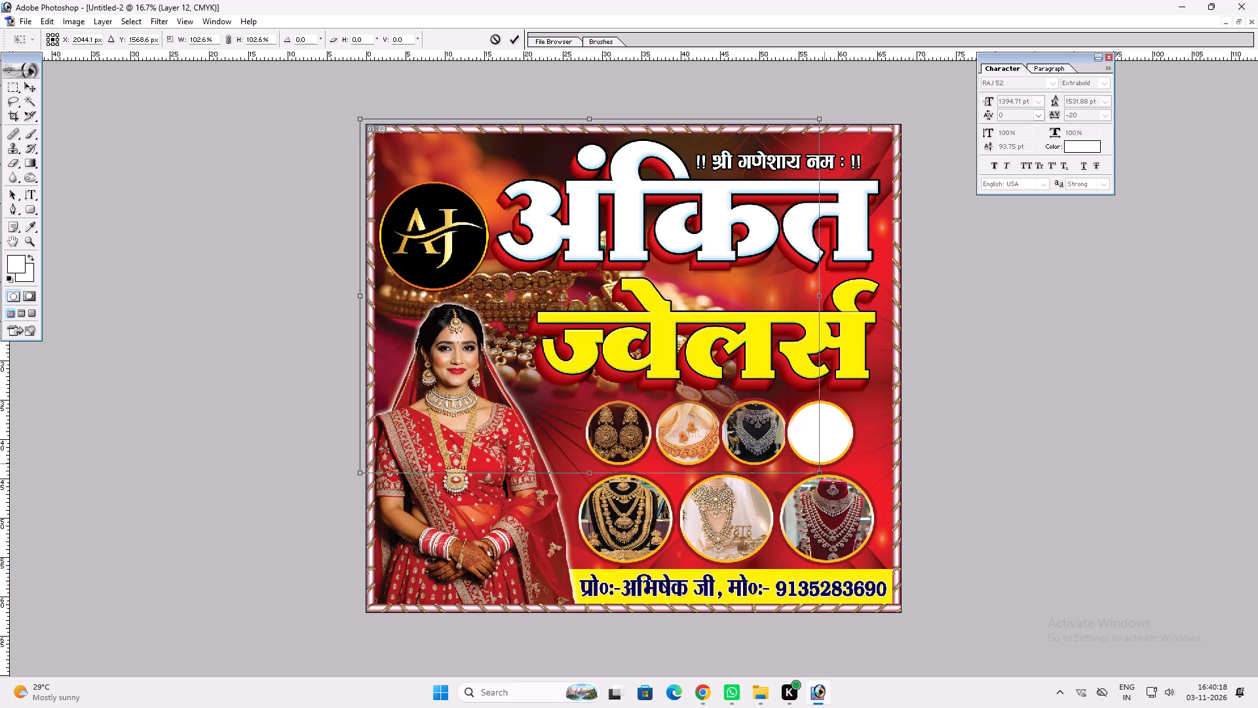
key("shift+Return")
key("Return")
key("v")
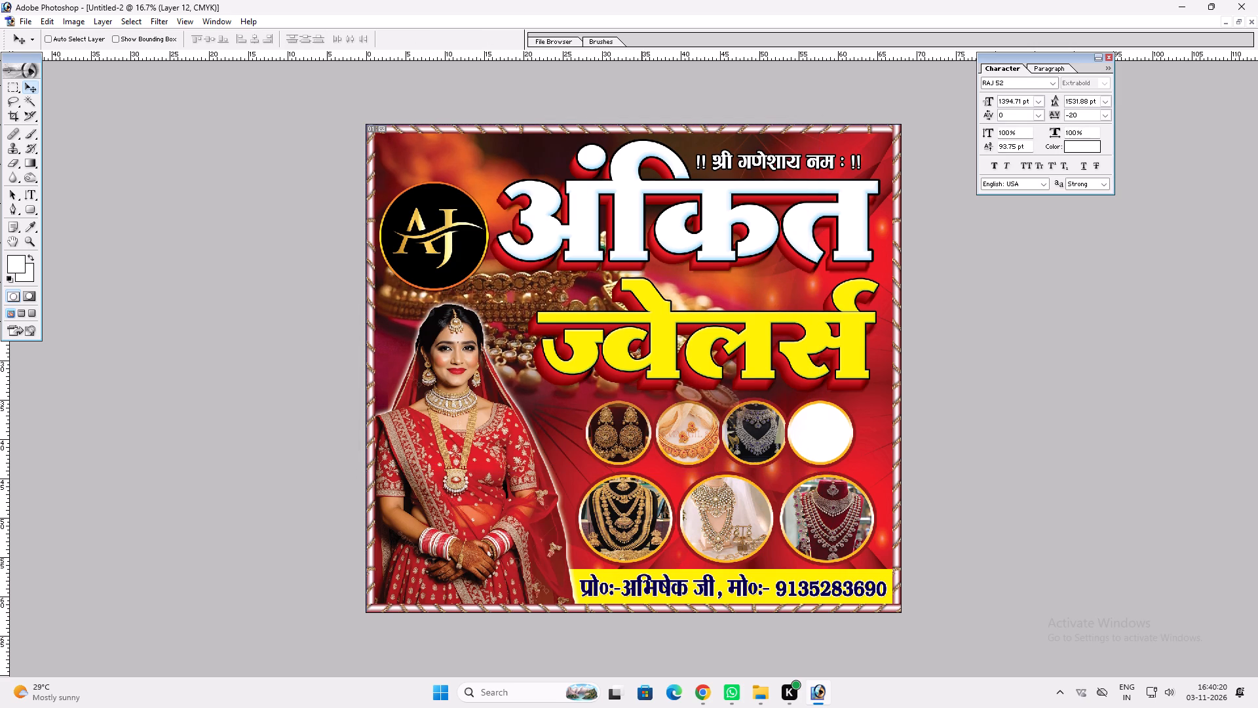
Set the background necklace photo's opacity to 68%.
type("68")
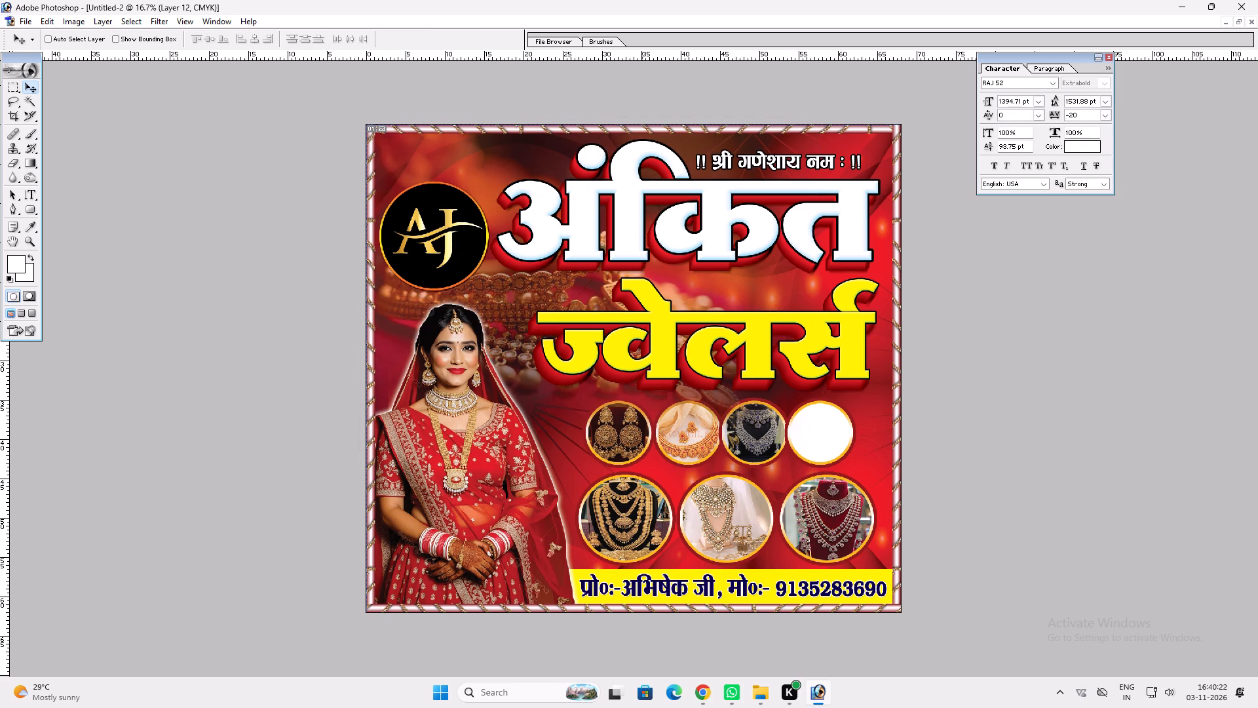
type("vv")
In Chrome, open the related D. Khushalbhai Jewellers wedding necklace, earrings and bangles photo and copy it.
left_click(704, 689)
scroll(975, 429, "down", 2)
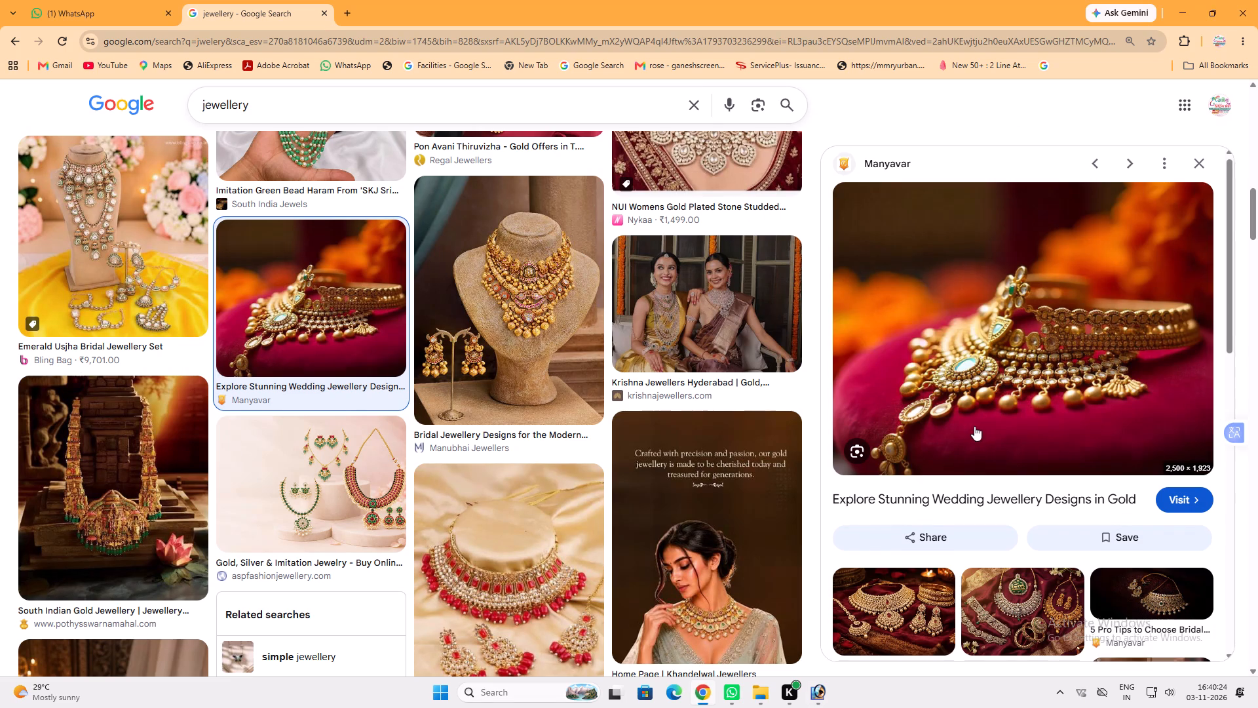
scroll(974, 426, "down", 1)
left_click(922, 388)
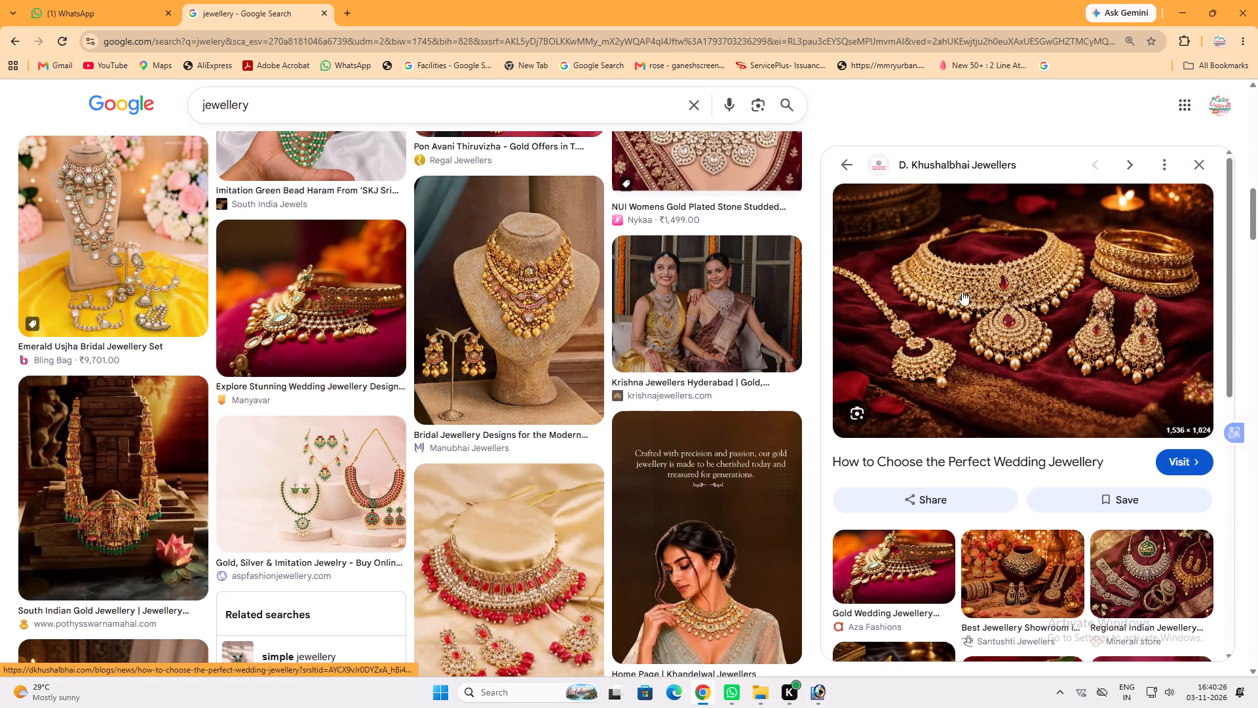
right_click(957, 284)
left_click(1031, 486)
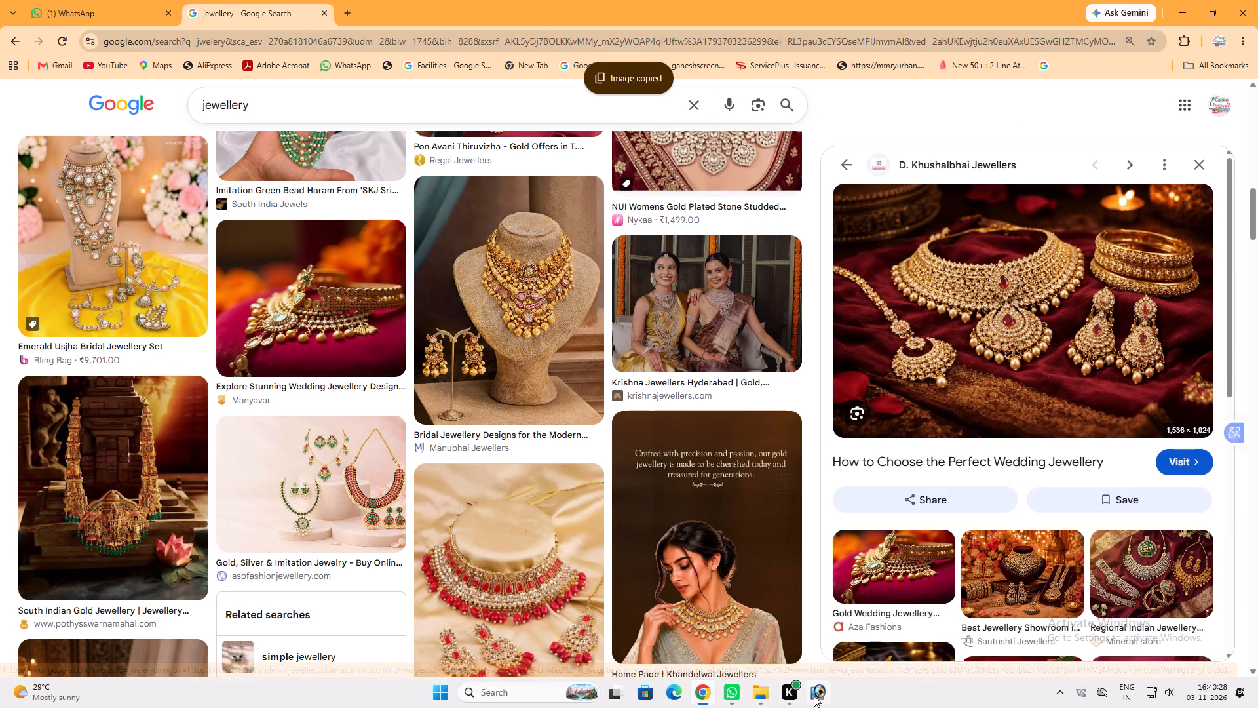
Paste the wedding jewellery photo into the Photoshop design, bring it to the front at 20% opacity and move it over the fourth circle.
left_click(816, 696)
key("ctrl+v")
key("v")
left_click_drag(661, 359, 699, 387)
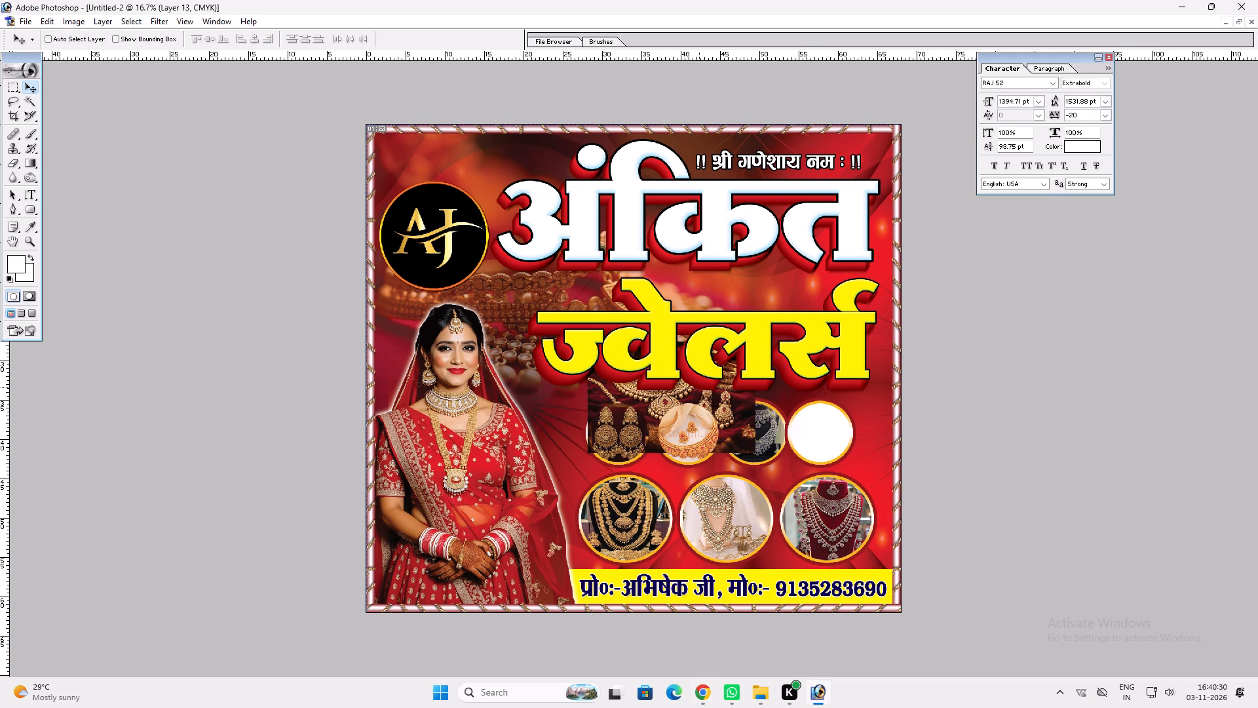
key("ctrl+shift+bracketright")
type("vv2vv")
left_click_drag(684, 391, 821, 426)
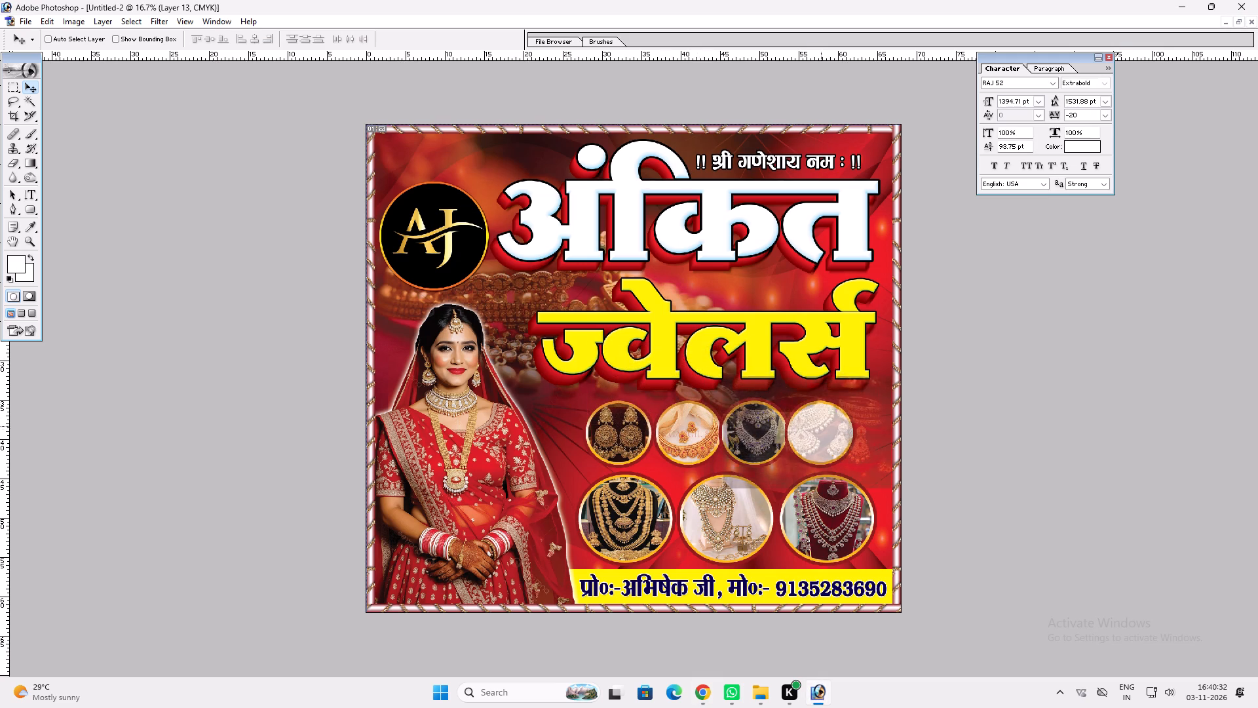
left_click_drag(821, 426, 824, 427)
Shrink the wedding jewellery photo to about 55% and narrow it with Free Transform to fit the fourth circle.
key("ctrl+t")
left_click_drag(897, 378, 859, 403, "shift")
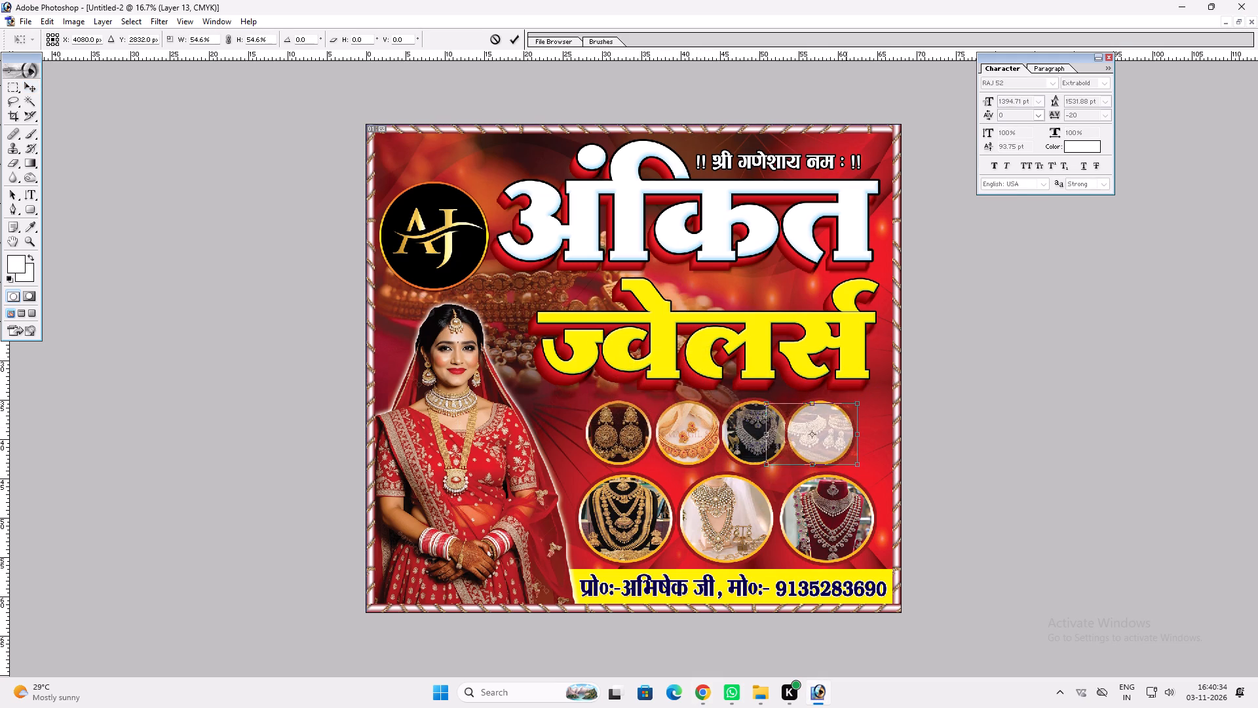
key("Return")
key("v")
left_click(814, 425)
key("ctrl+t")
left_click_drag(776, 424, 788, 425)
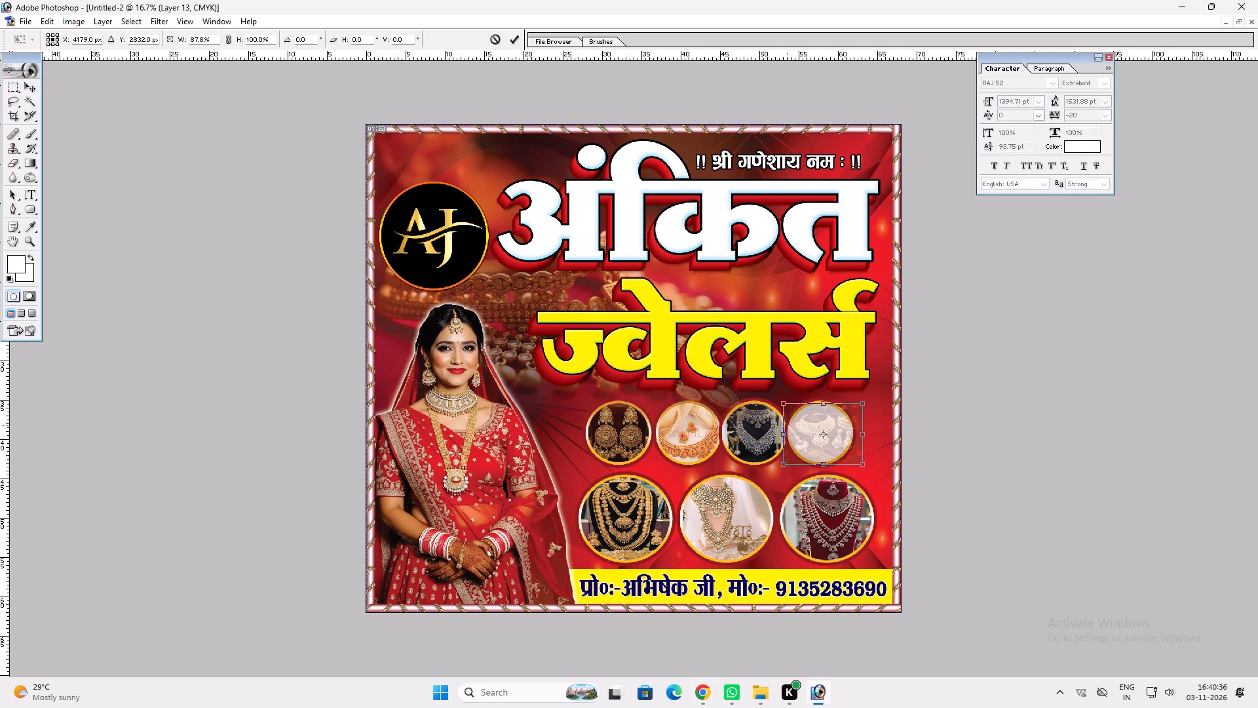
left_click_drag(788, 425, 788, 425)
left_click_drag(864, 418, 856, 421, "shift")
key("shift+Return")
Trim the wedding jewellery photo to the fourth circle's shape, deselect, and restore it to 100% opacity.
right_click(831, 420)
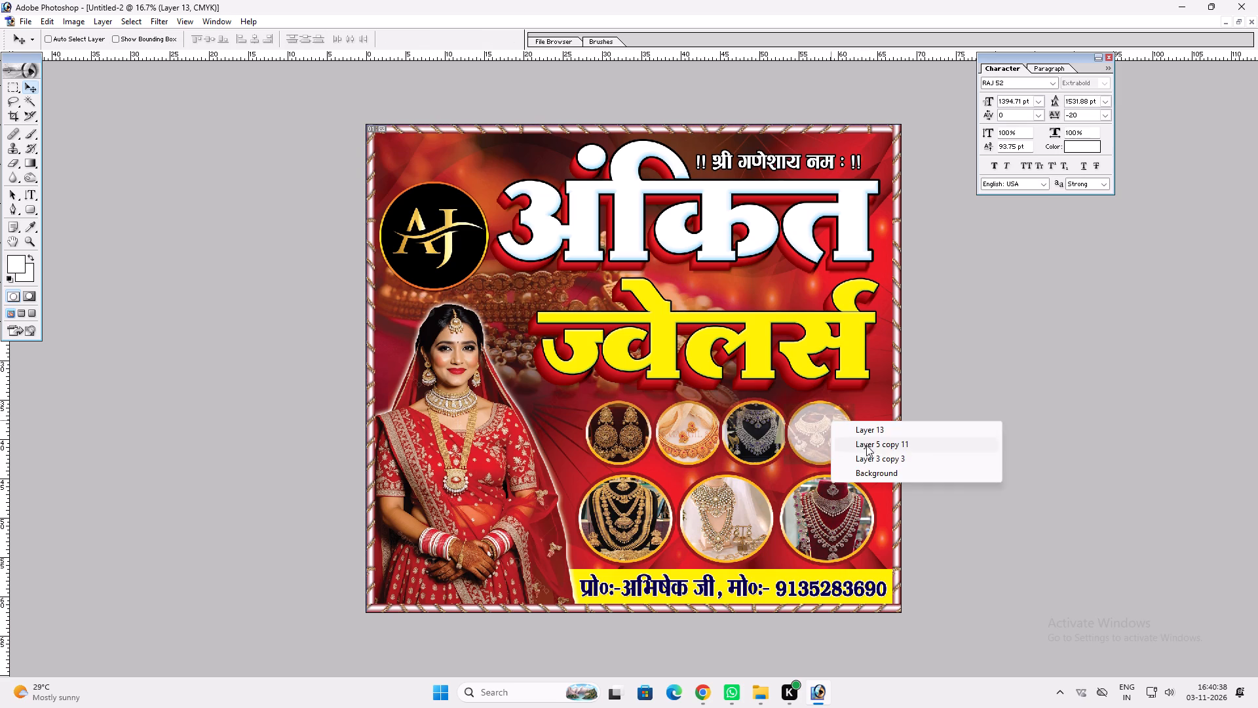
left_click(869, 448)
key("w")
left_click(869, 448)
key("v")
right_click(830, 444)
left_click(856, 454)
key("Delete")
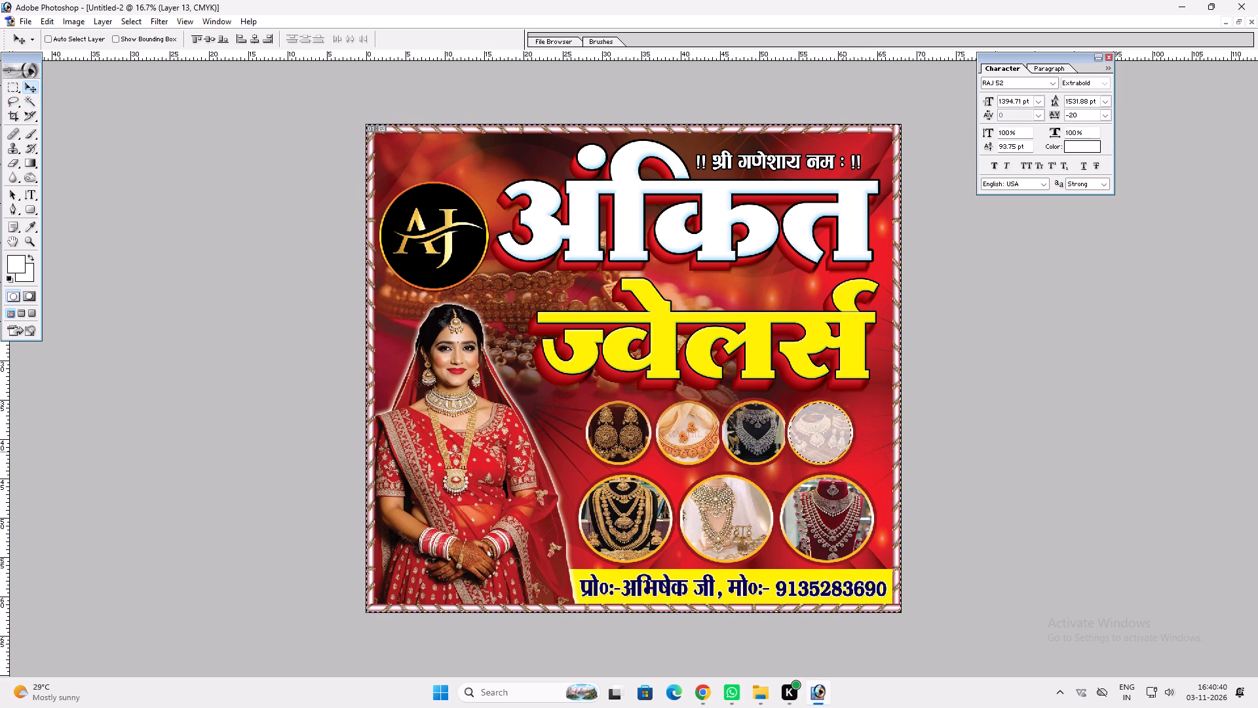
key("ctrl+d")
type("0vv")
key("ctrl+0")
key("v")
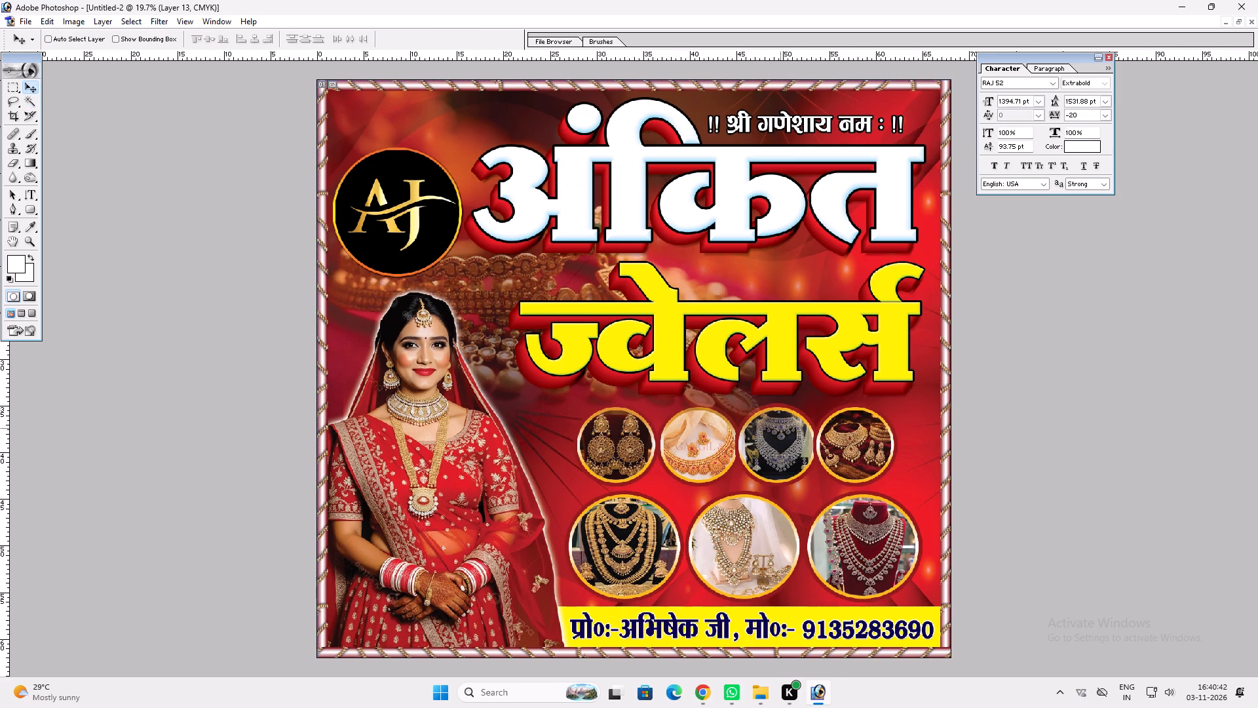
Move the row of four circular photos toward the bride and enlarge it with Free Transform to 110% height, widening it slightly more.
right_click(780, 428)
left_click(810, 448)
left_click_drag(808, 450, 790, 455)
key("ctrl+z")
left_click(777, 441, "ctrl+shift")
left_click(860, 446, "ctrl+shift")
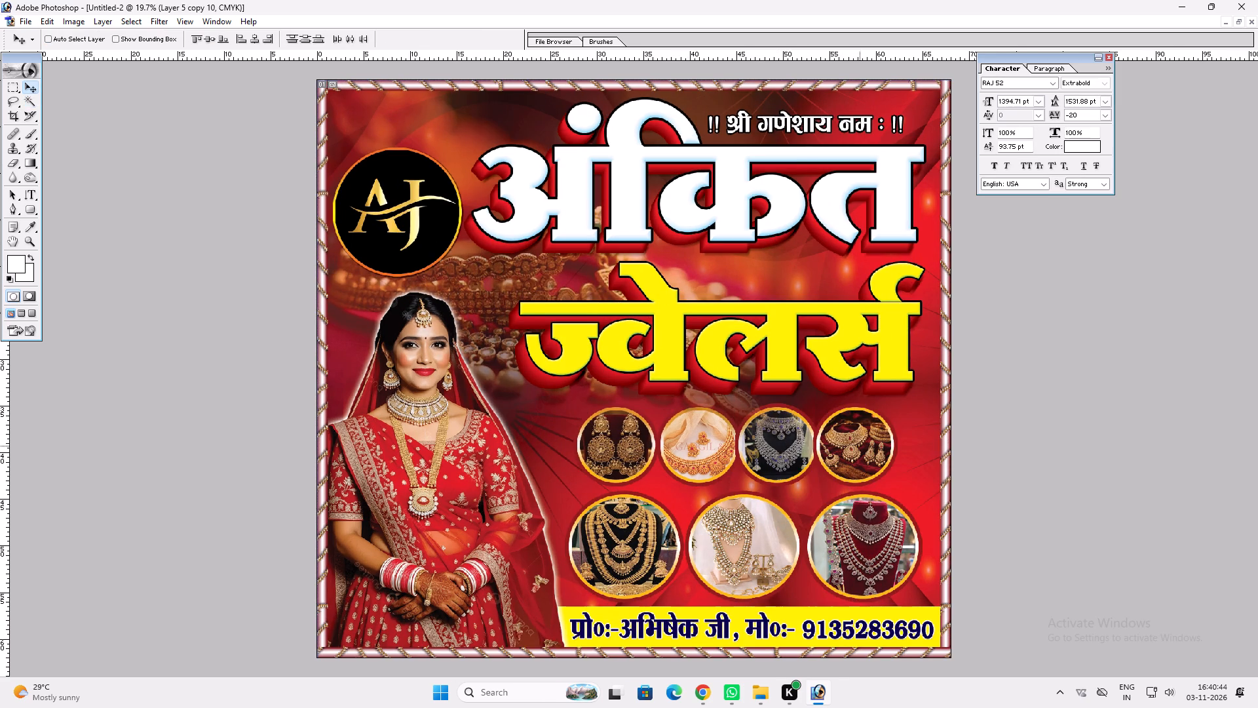
left_click_drag(861, 446, 831, 446)
key("ctrl+t")
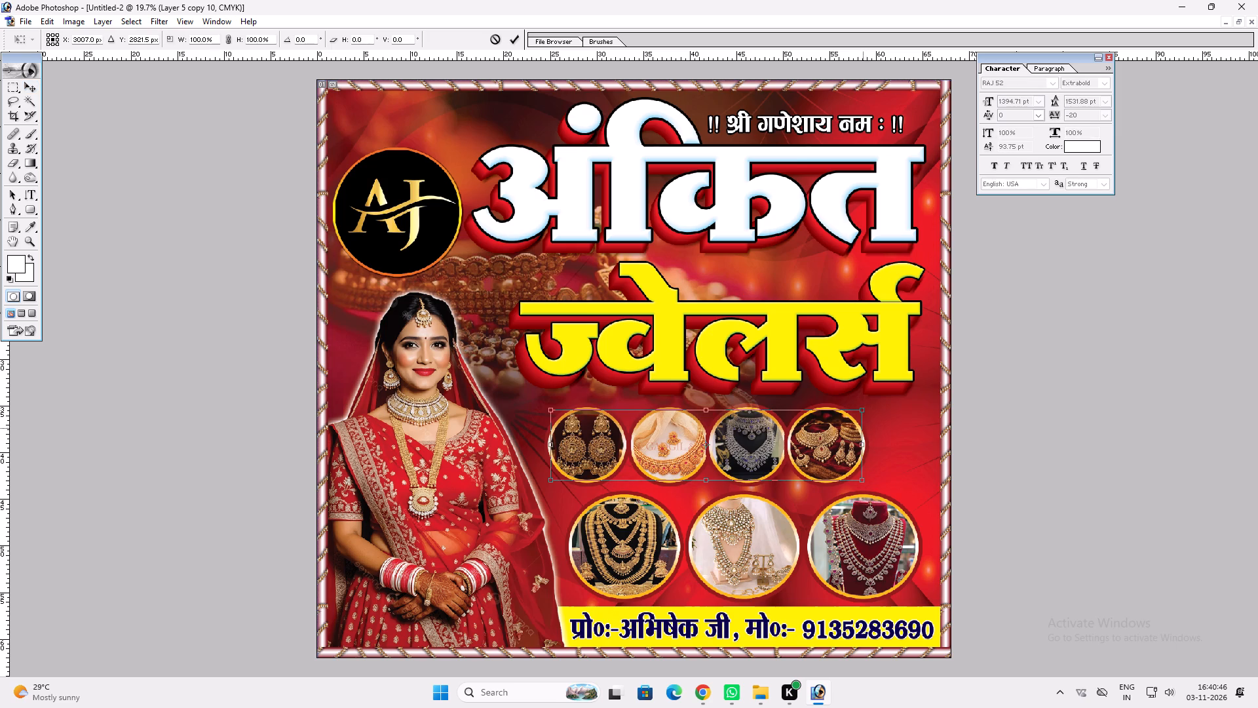
left_click_drag(862, 428, 898, 426, "shift")
left_click_drag(901, 410, 919, 406, "shift")
left_click_drag(877, 483, 869, 486, "shift")
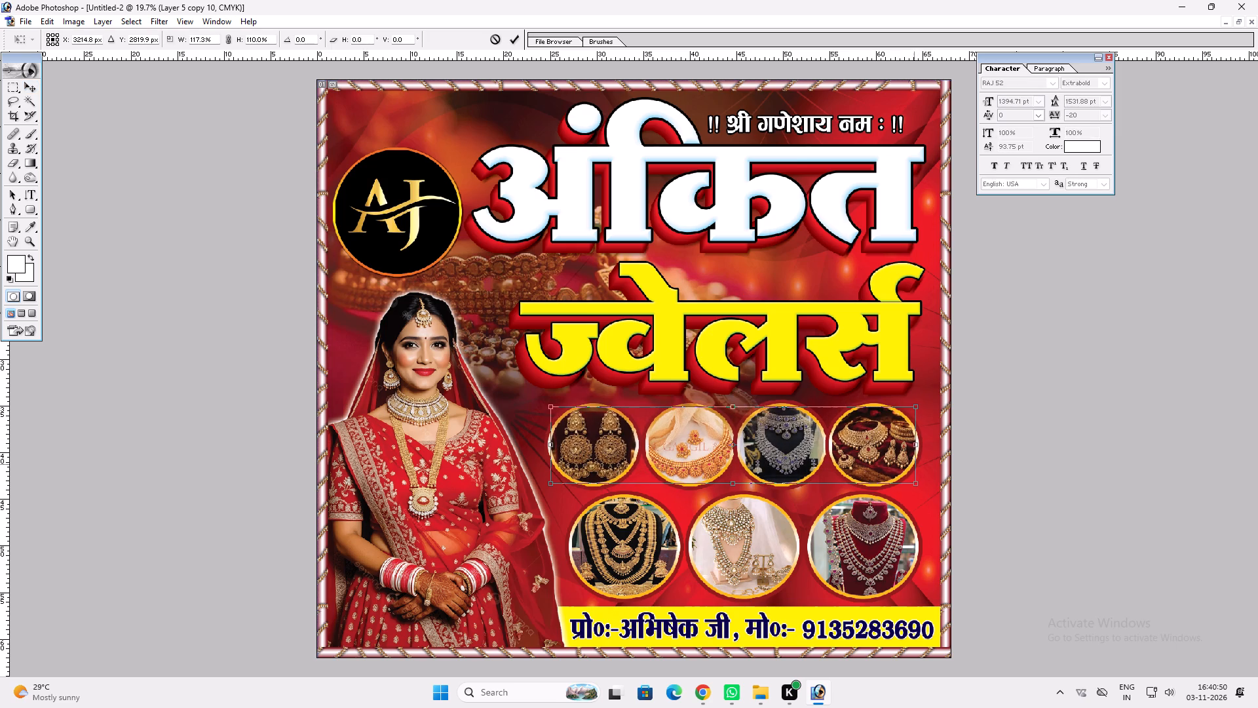
left_click(913, 464, "alt+shift")
key("shift+Return")
key("v")
Shrink the round AJ logo slightly with Free Transform and move it up toward the design's top corner.
scroll(852, 458, "up", 1)
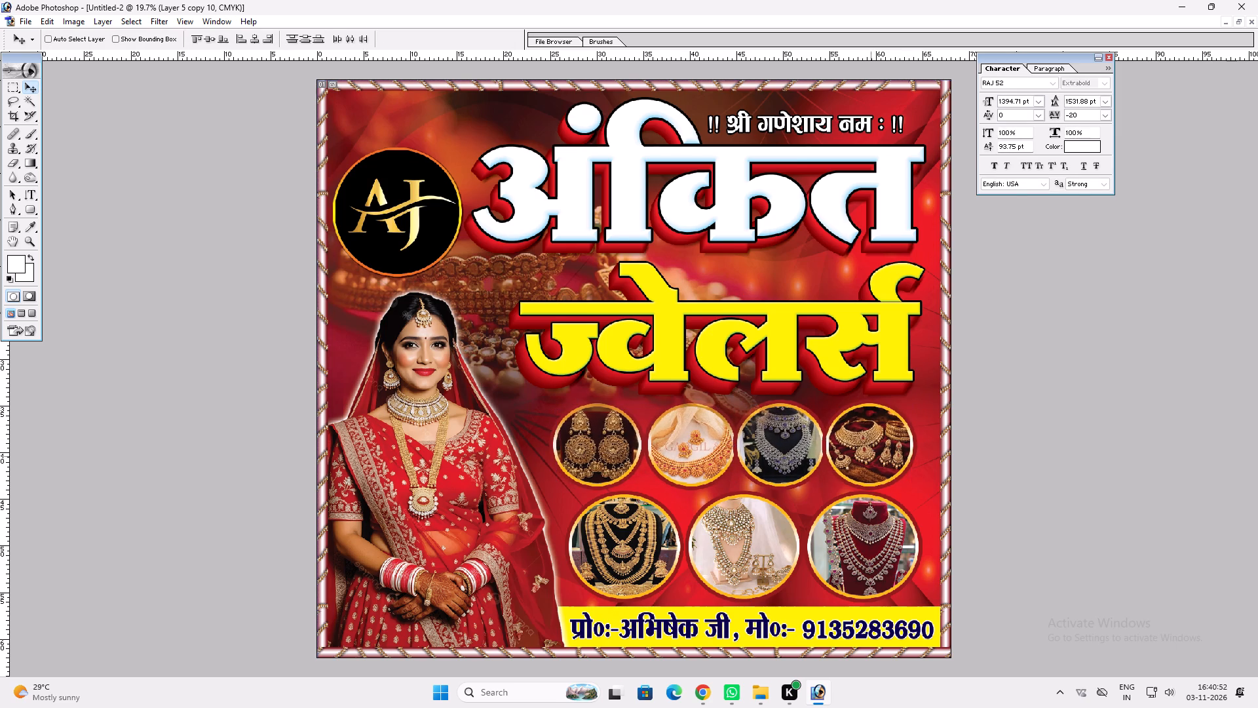
left_click(428, 236, "ctrl")
left_click_drag(427, 235, 427, 220, "shift")
key("ctrl+t")
left_click_drag(478, 271, 472, 262, "alt+shift")
key("Return")
key("v")
left_click_drag(467, 254, 466, 246, "shift")
Save the design as a layered TIFF named "Ankit Jwelers 6x5 = 1 pc Str" in the 03.11.2026 folder.
key("ctrl+shift+s")
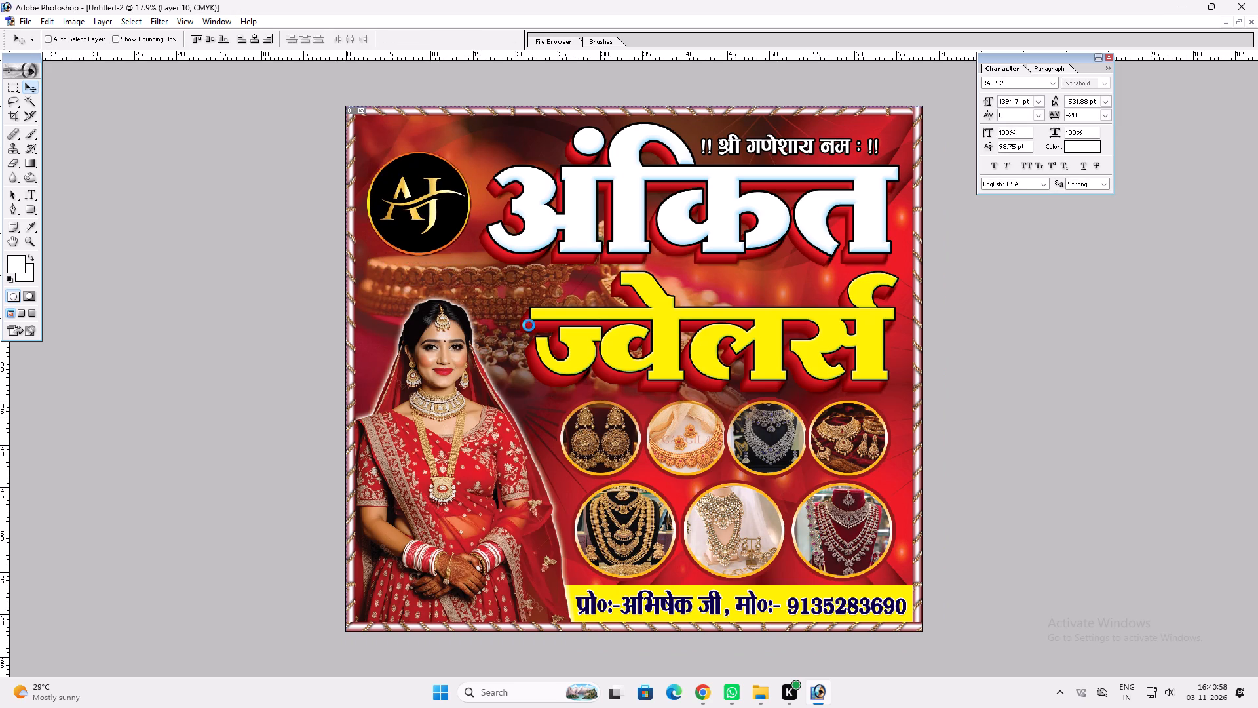
left_click(499, 102)
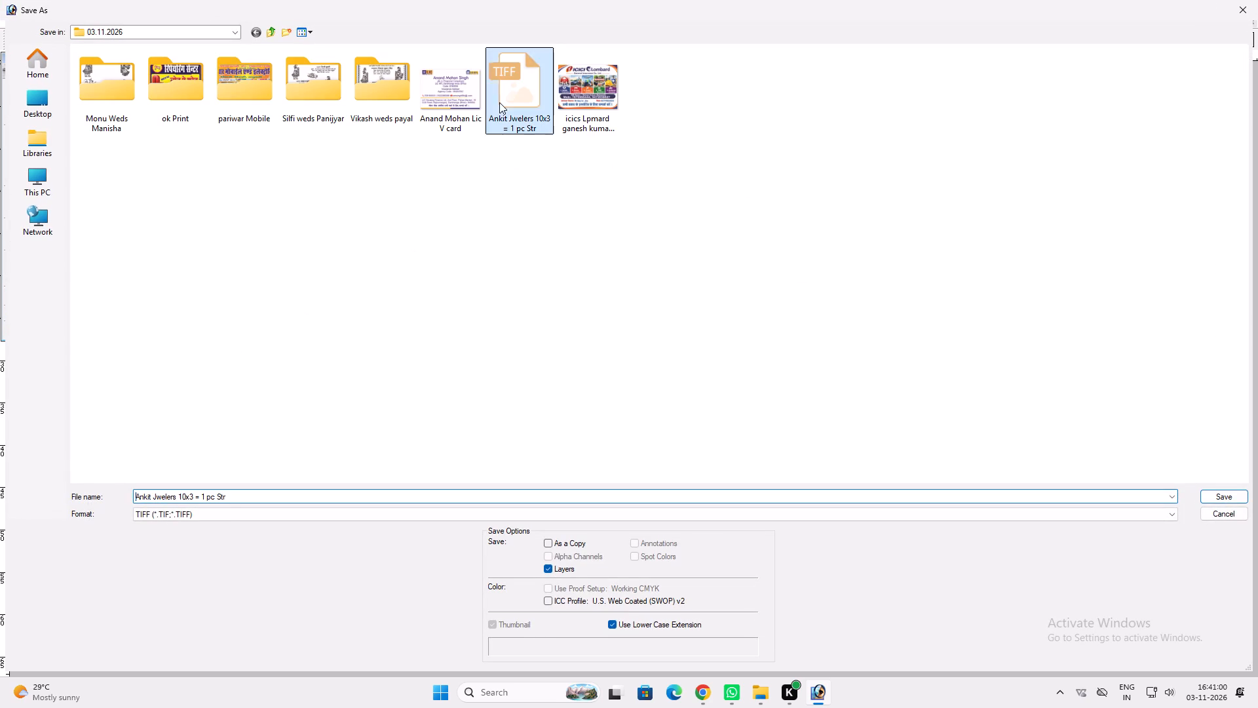
left_click(240, 498)
left_click_drag(240, 498, 185, 507)
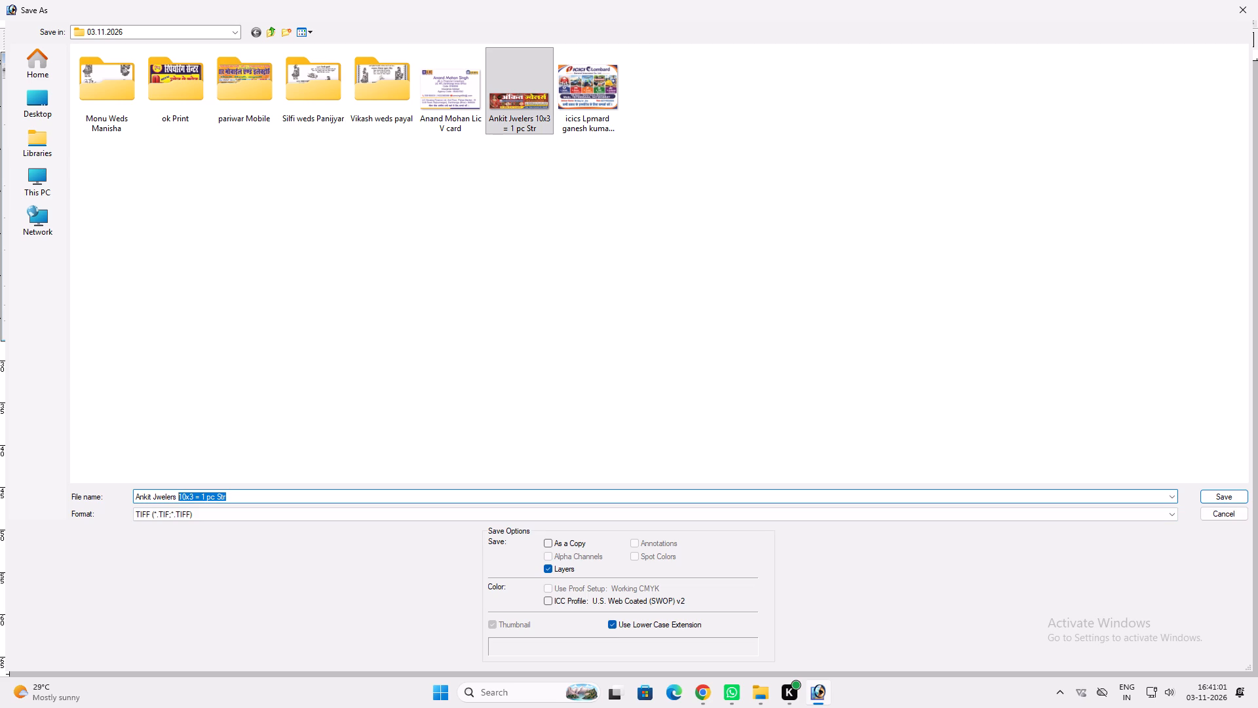
left_click_drag(185, 507, 183, 507)
type("69")
key("BackSpace")
key("BackSpace")
key("5")
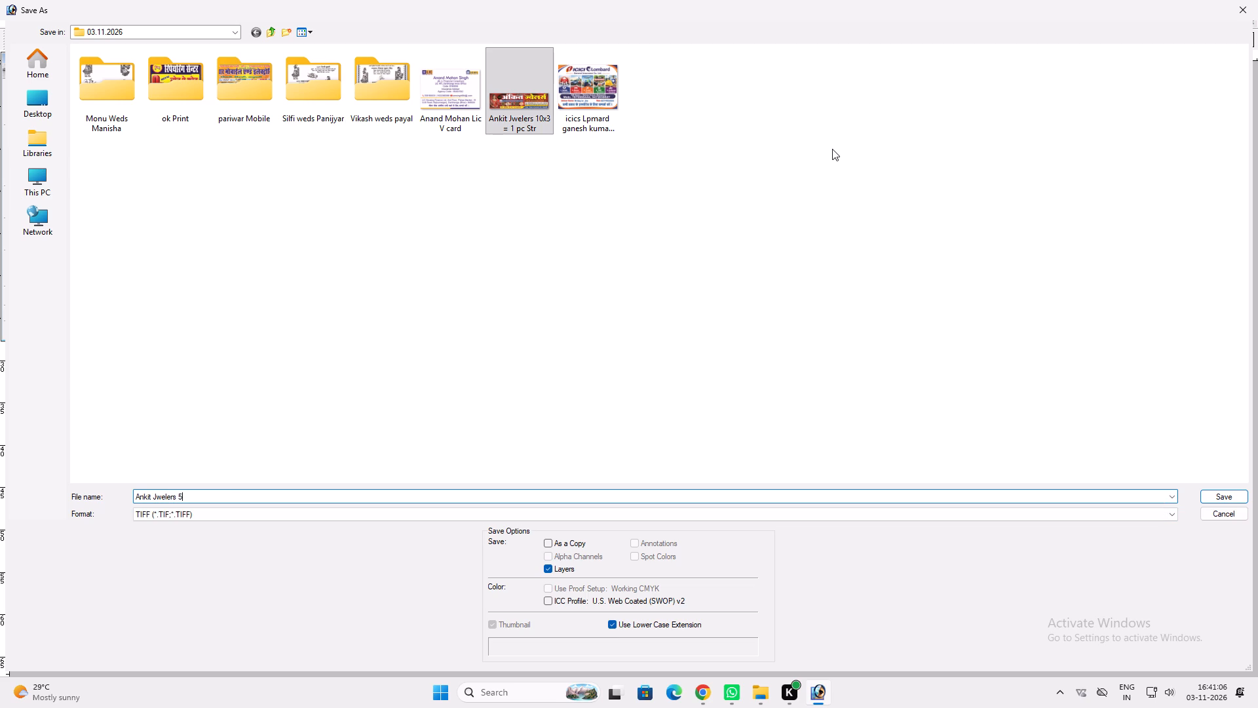
key("BackSpace")
type("6x5 = 1 pc")
key("space")
type("Str")
key("space")
key("Return")
key("Return")
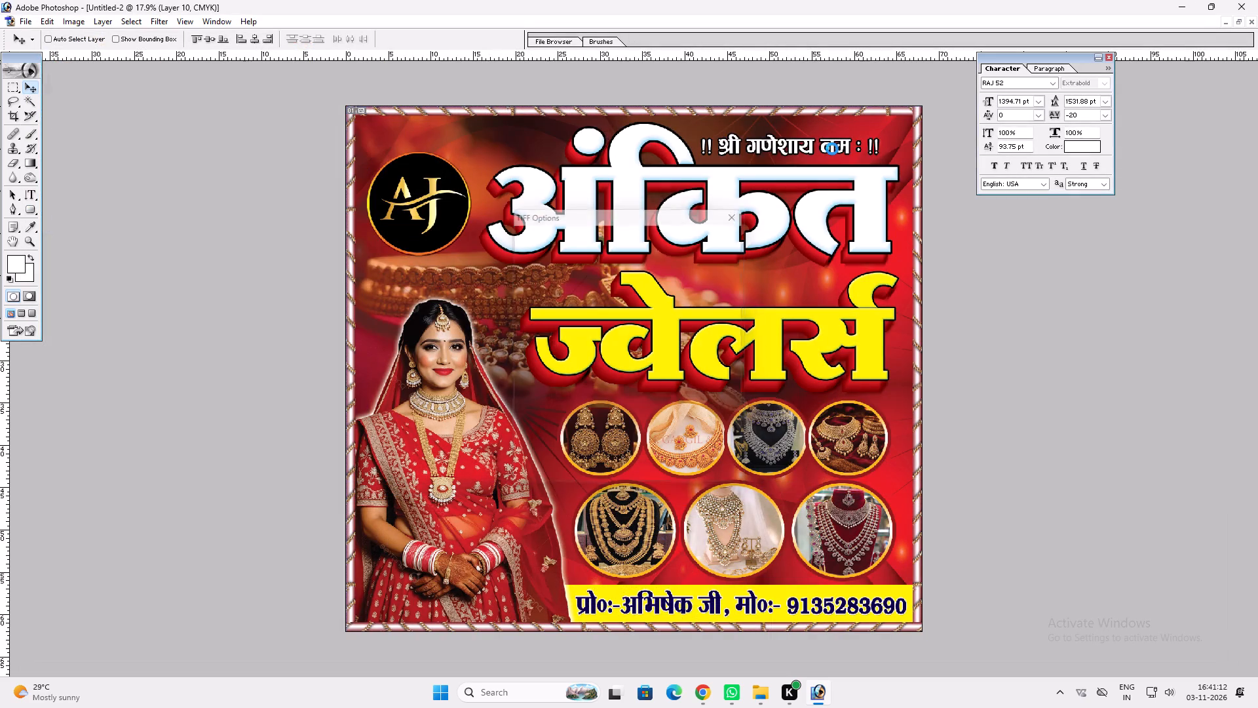
key("Return")
key("Return")
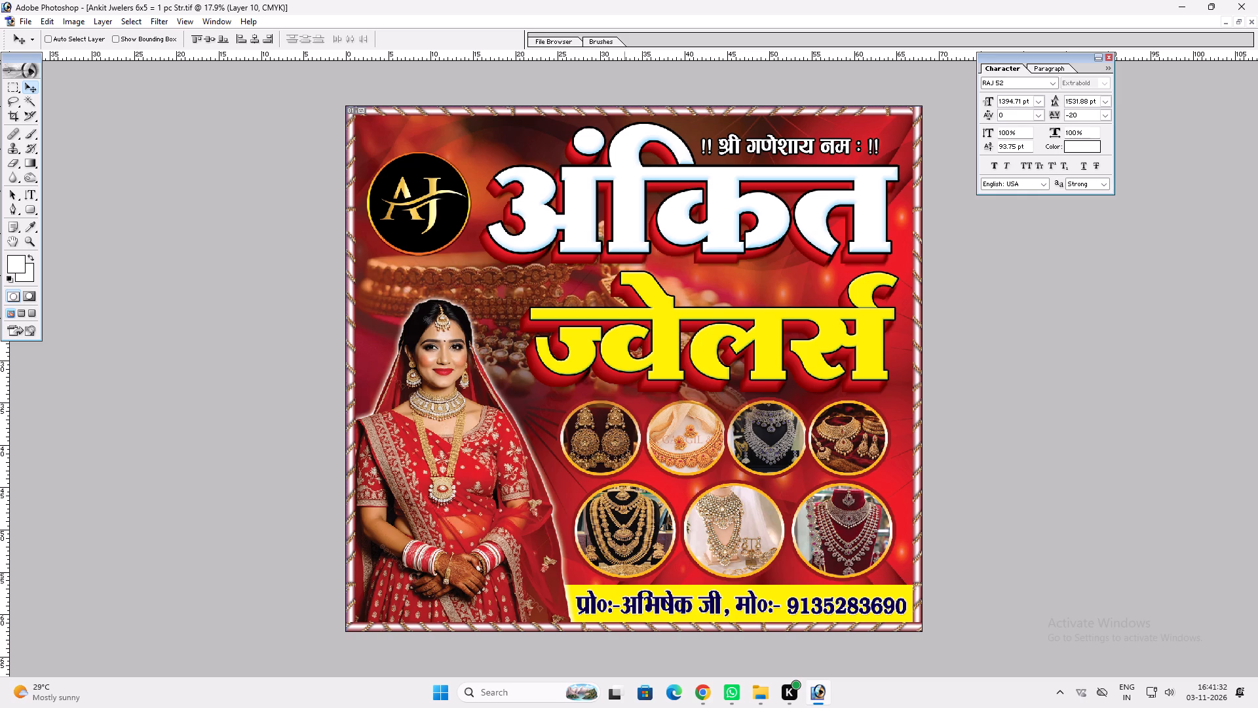
Create a new white document 22 inches wide and 86 inches high at 72 pixels/inch.
key("ctrl+n")
key("Tab")
key("Tab")
type("22")
key("Tab")
key("Down")
key("Tab")
key("8")
key("6")
key("Tab")
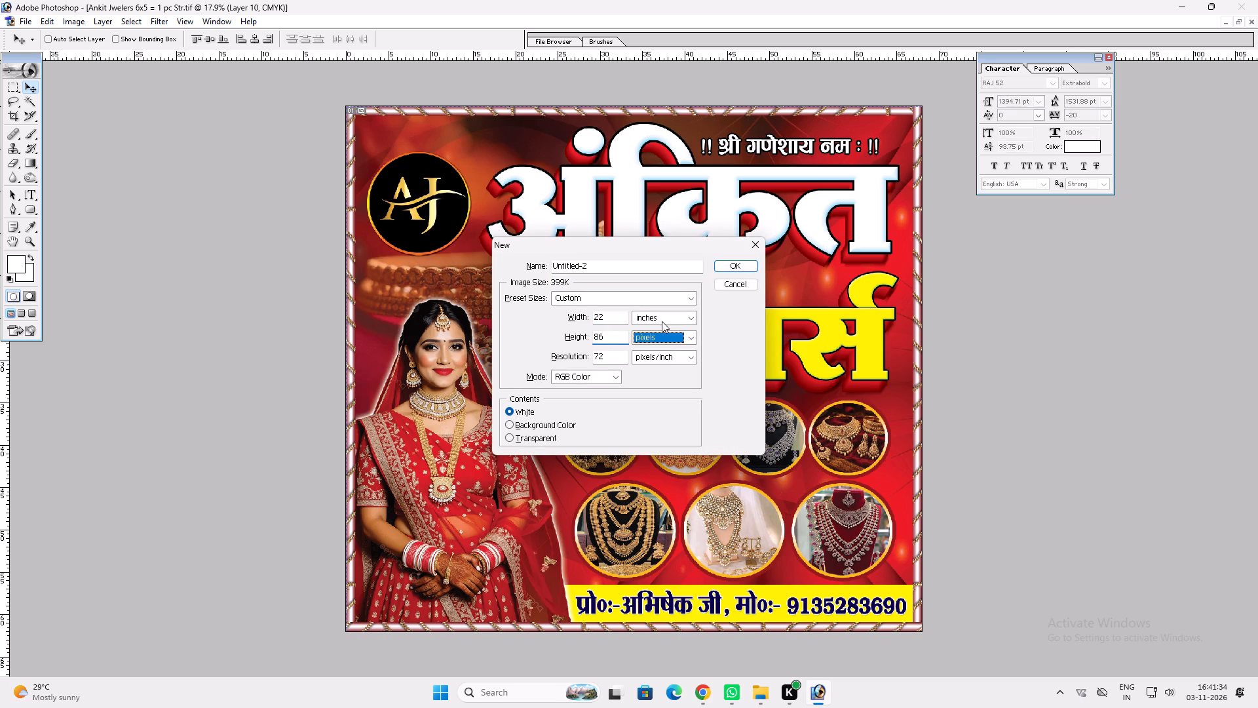
key("Down")
key("Tab")
key("Tab")
key("Tab")
key("Return")
Convert the new tall document to CMYK and show it maximized, fitted to the screen.
key("alt+i")
key("alt+m")
key("alt+c")
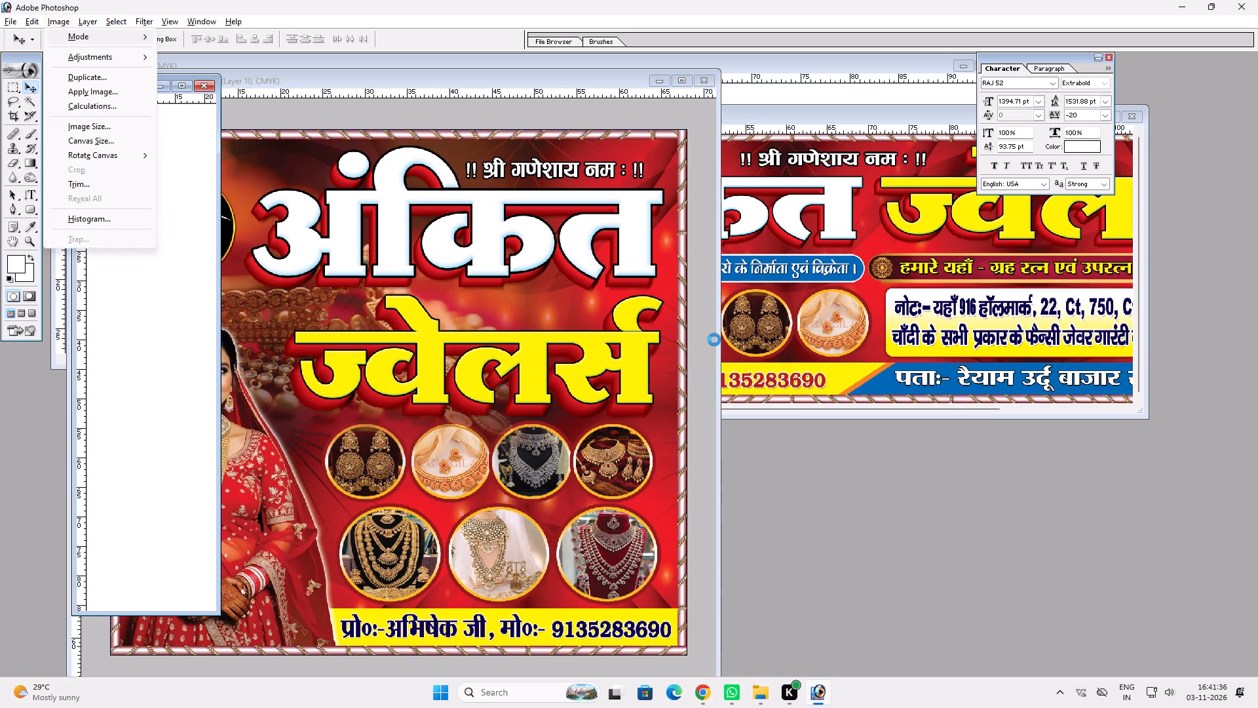
key("v")
double_click(126, 85)
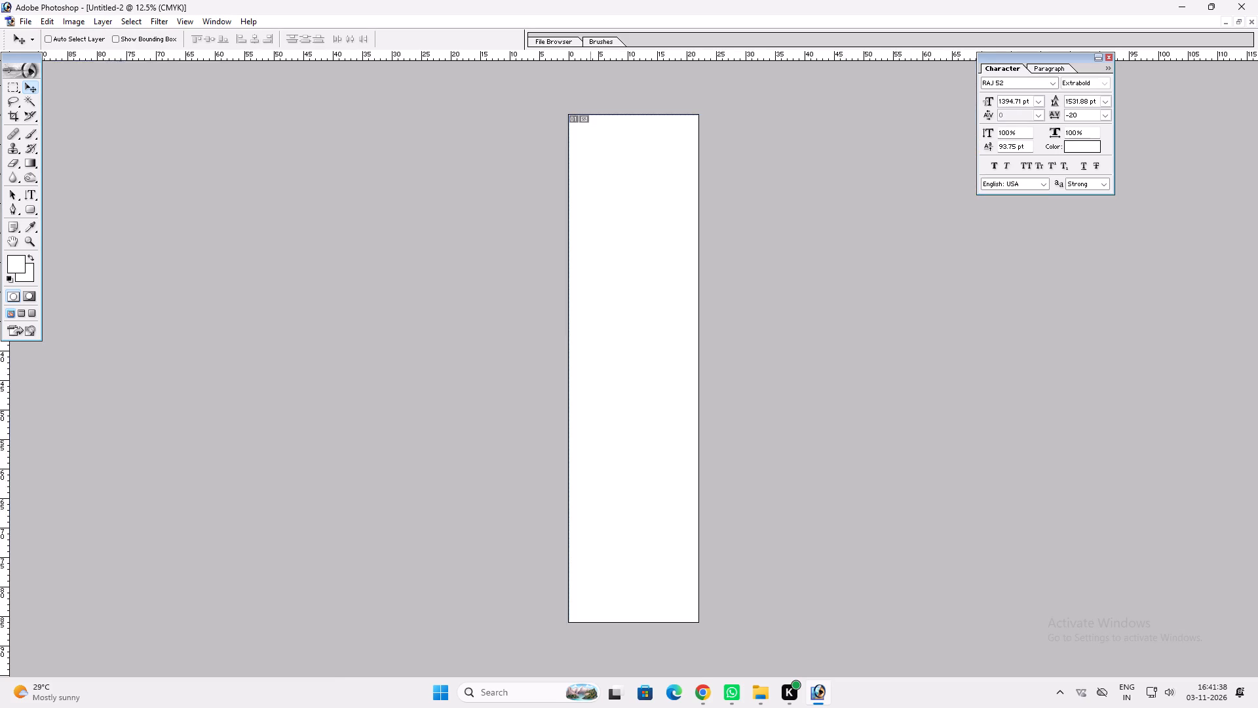
key("ctrl+0")
Copy the faded necklace photo from the 6x5 design into the tall document and place it against the top edge.
type("ff")
key("f")
left_click(482, 259)
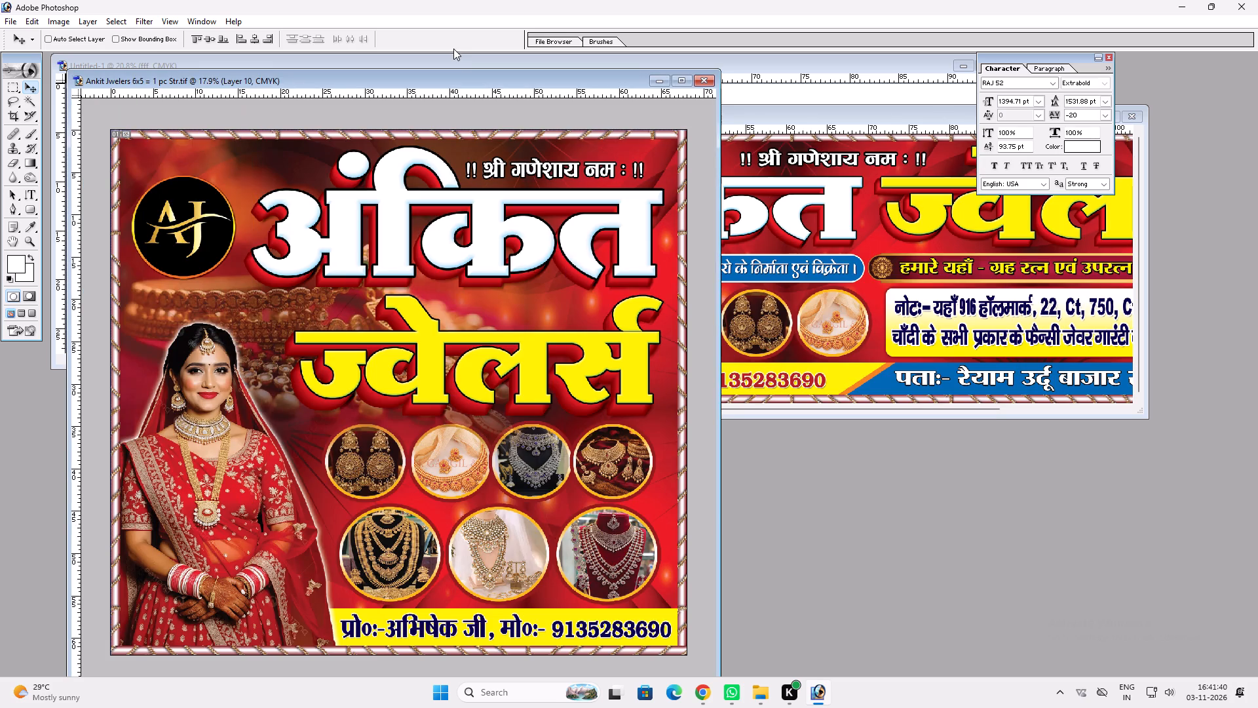
left_click_drag(442, 75, 691, 92)
left_click(717, 315, "ctrl")
left_click_drag(738, 317, 212, 245)
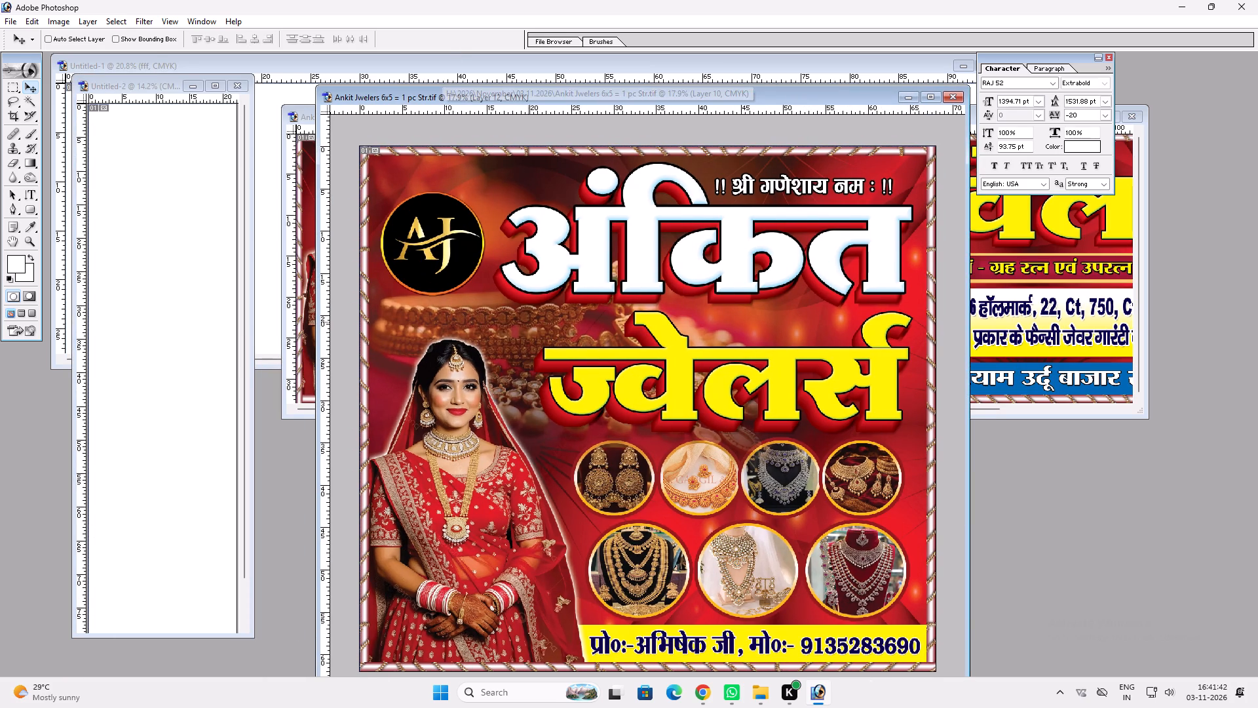
left_click_drag(212, 245, 204, 242)
left_click(216, 86)
left_click_drag(728, 328, 812, 336)
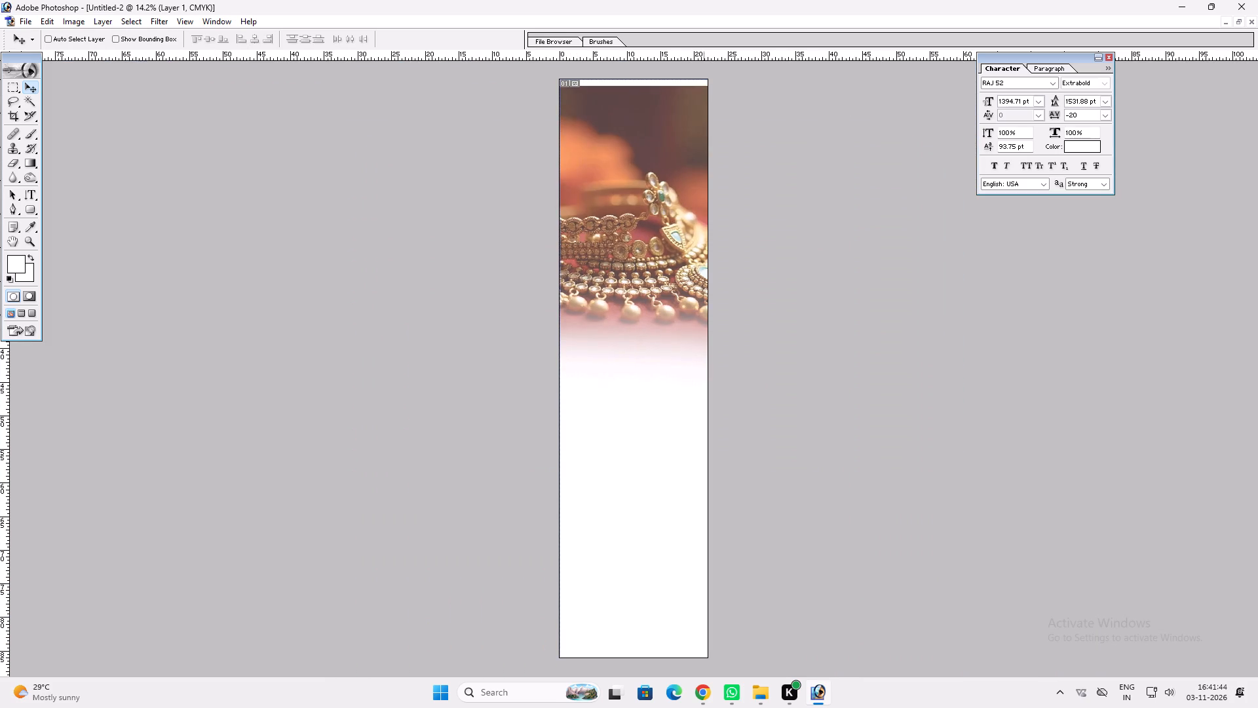
left_click_drag(698, 305, 681, 273)
Copy the red glowing background layer from the 6x5 design into the tall document, undoing the stray necklace photo copy.
key("f")
key("f")
key("f")
left_click(698, 383)
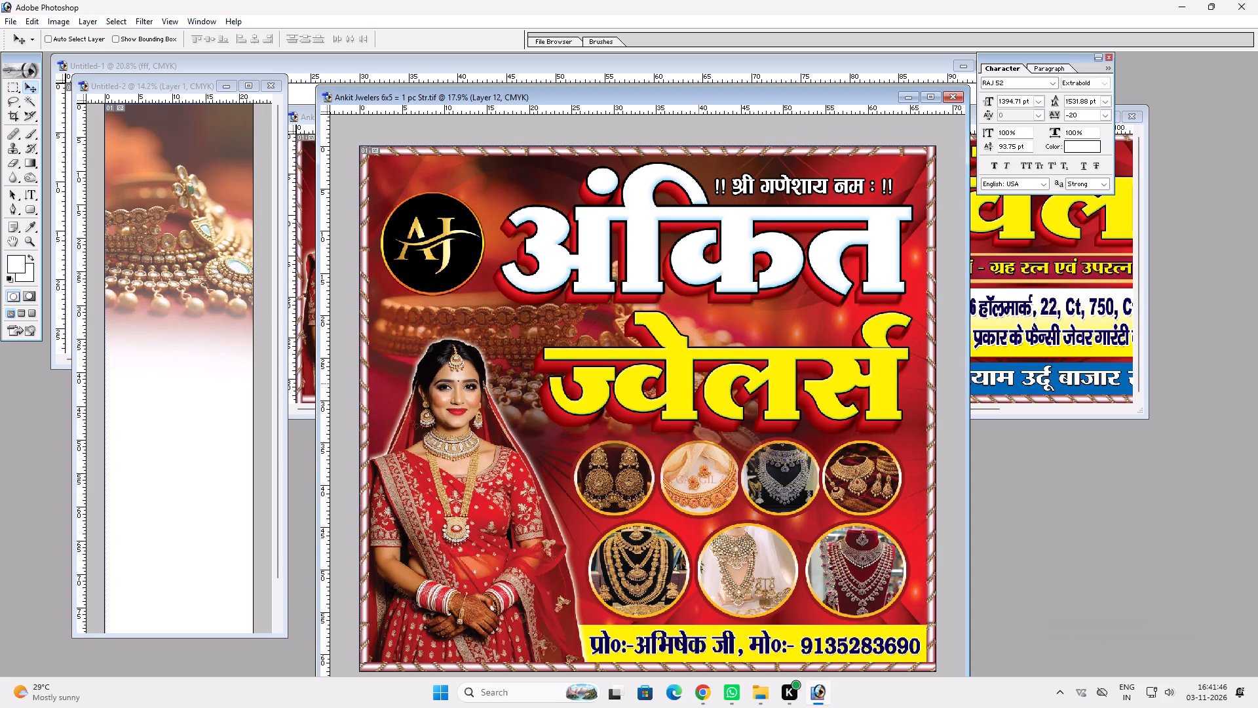
right_click(814, 323)
left_click(828, 331)
left_click_drag(829, 331, 192, 332)
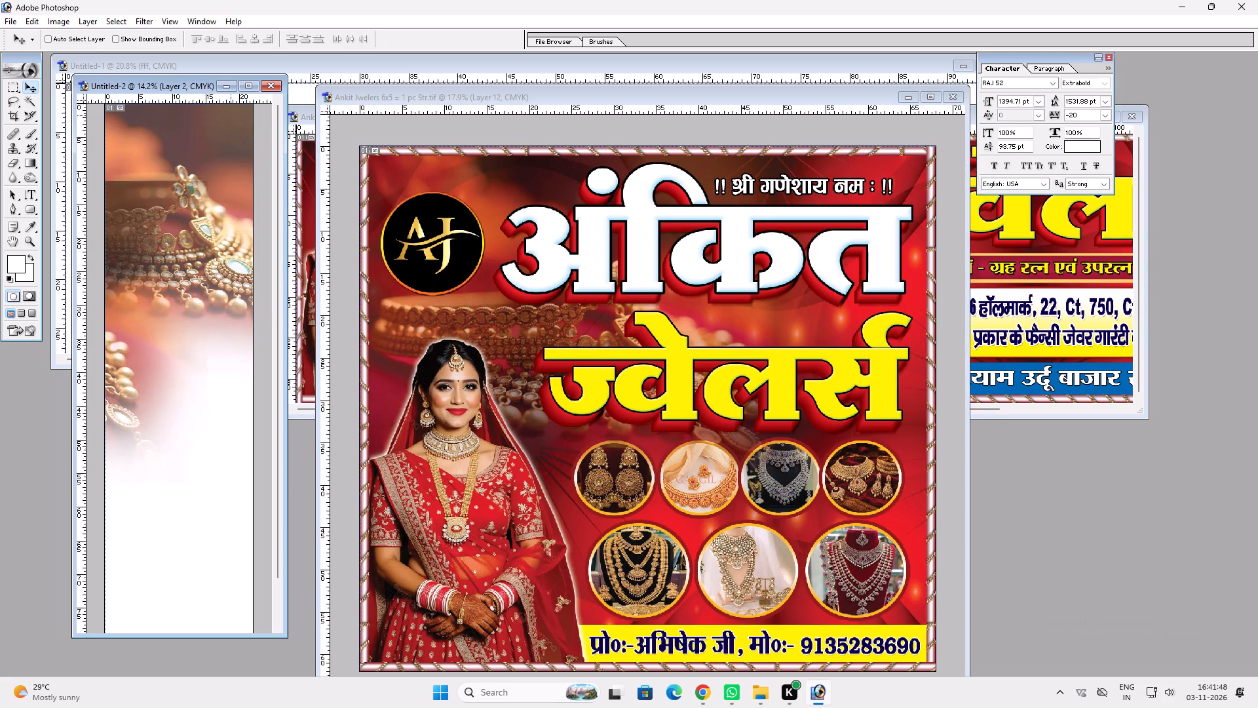
key("ctrl+z")
left_click(839, 328, "ctrl")
right_click(899, 448)
left_click(906, 451)
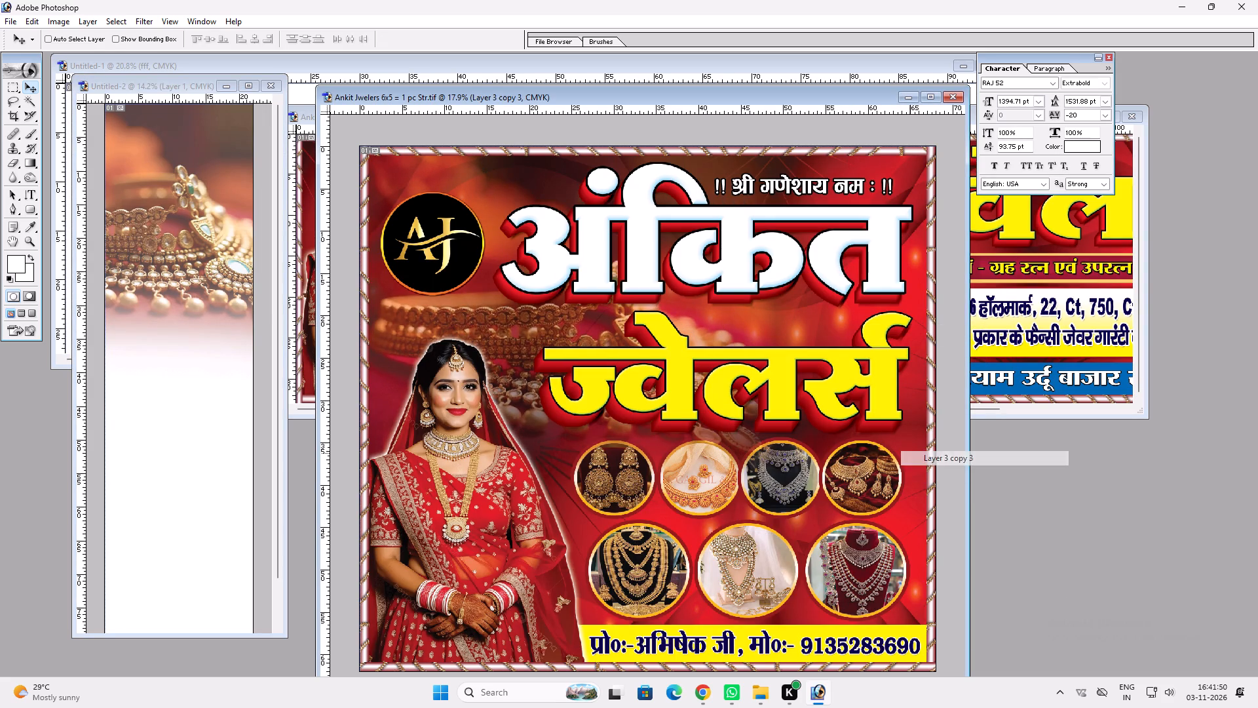
left_click_drag(909, 453, 197, 364)
left_click(246, 83)
key("v")
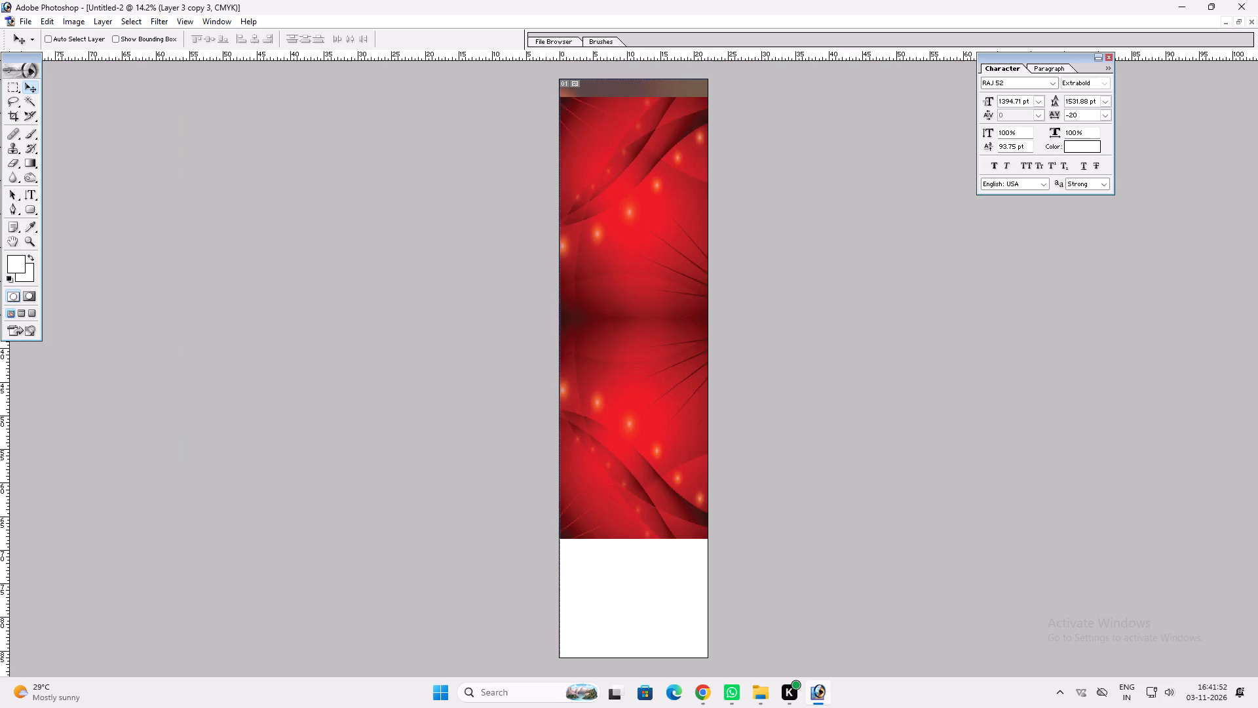
Rotate the red background 90° counter-clockwise, position it to fill the tall page, and send it behind the necklace photo.
left_click_drag(657, 284, 656, 264)
key("ctrl+t")
right_click(651, 337, "ctrl")
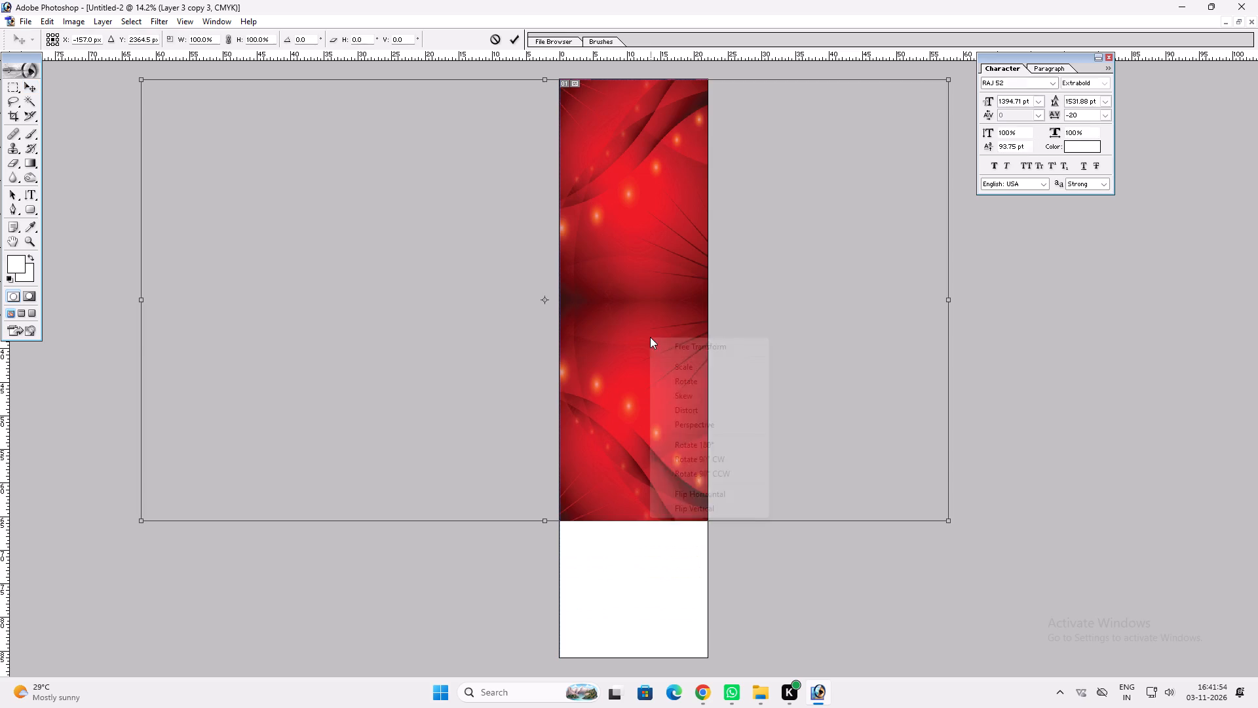
left_click(714, 477)
key("Return")
key("v")
left_click_drag(677, 458, 676, 474)
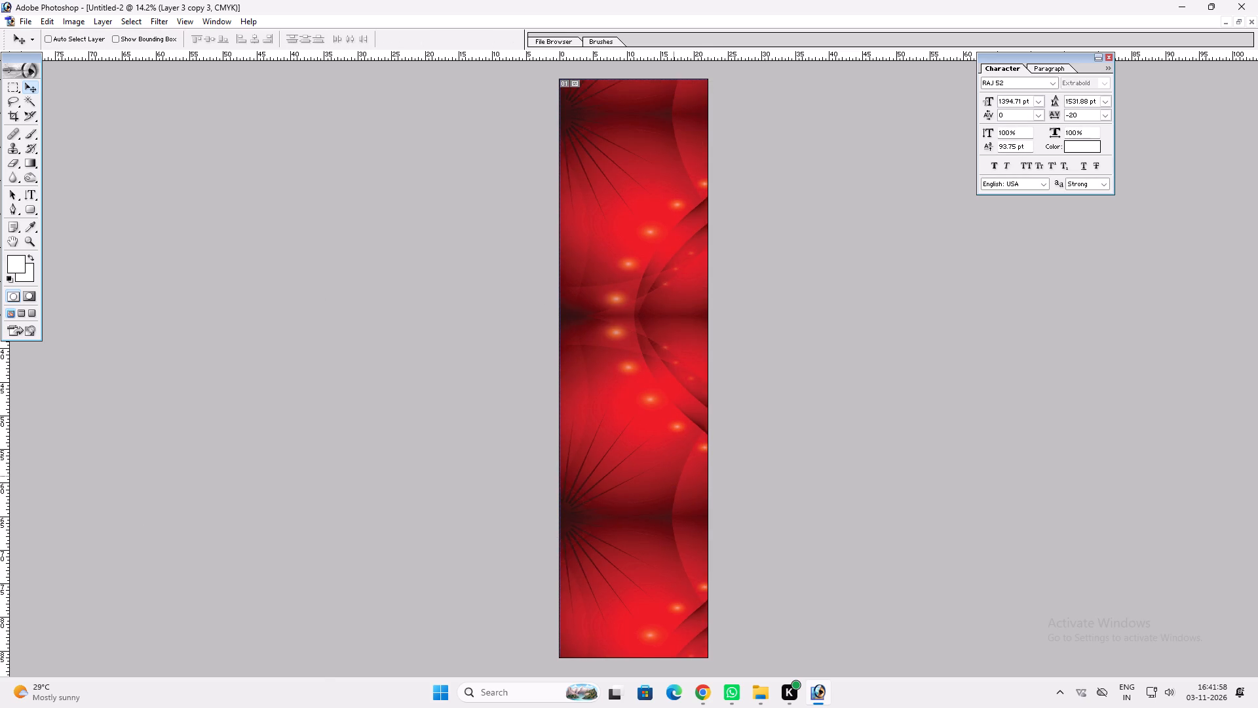
key("ctrl+shift+bracketleft")
key("v")
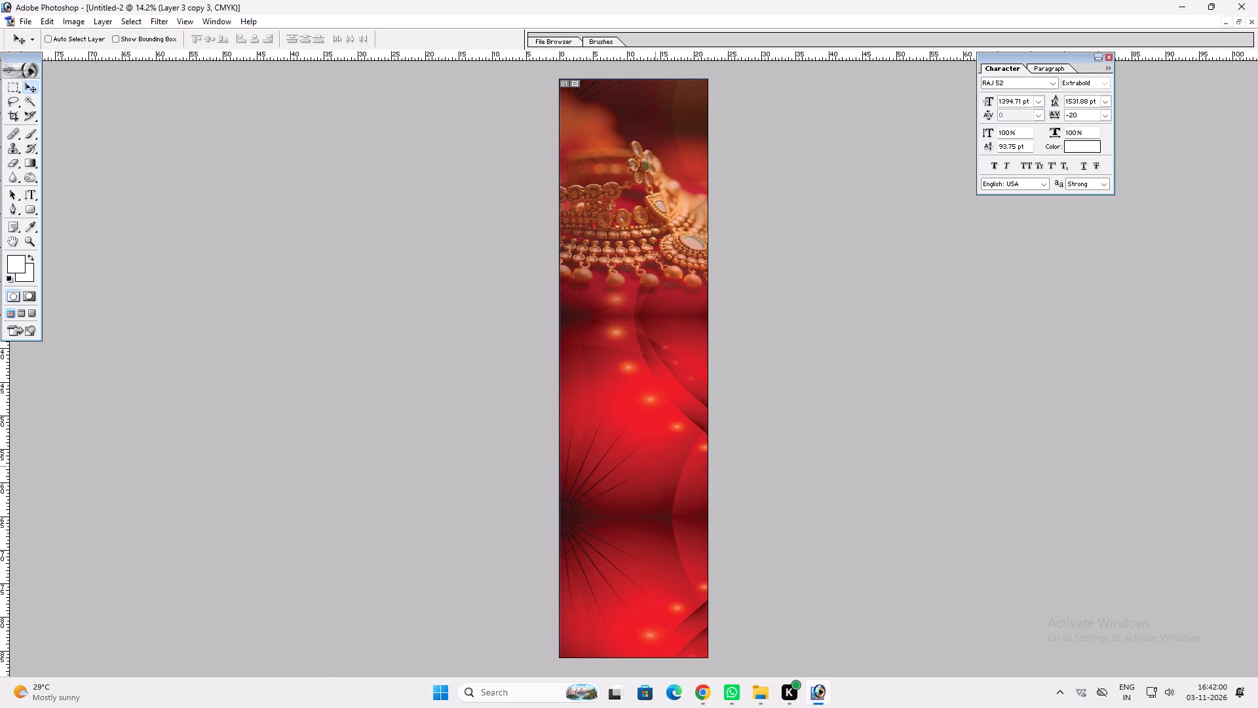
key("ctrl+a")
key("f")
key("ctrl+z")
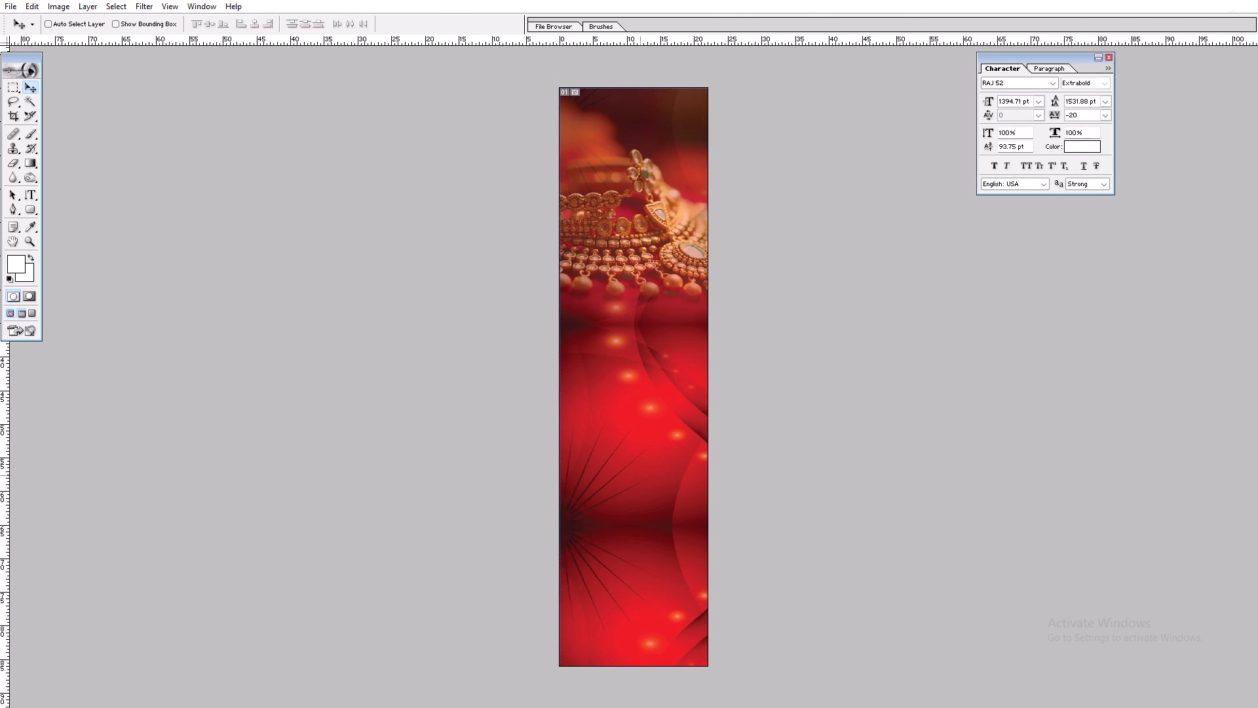
Copy the white "अंकित" text layer from the 6x5 design into the tall document, undoing the misplaced move within the source design.
key("f")
key("f")
key("f")
left_click(644, 307)
key("f")
key("f")
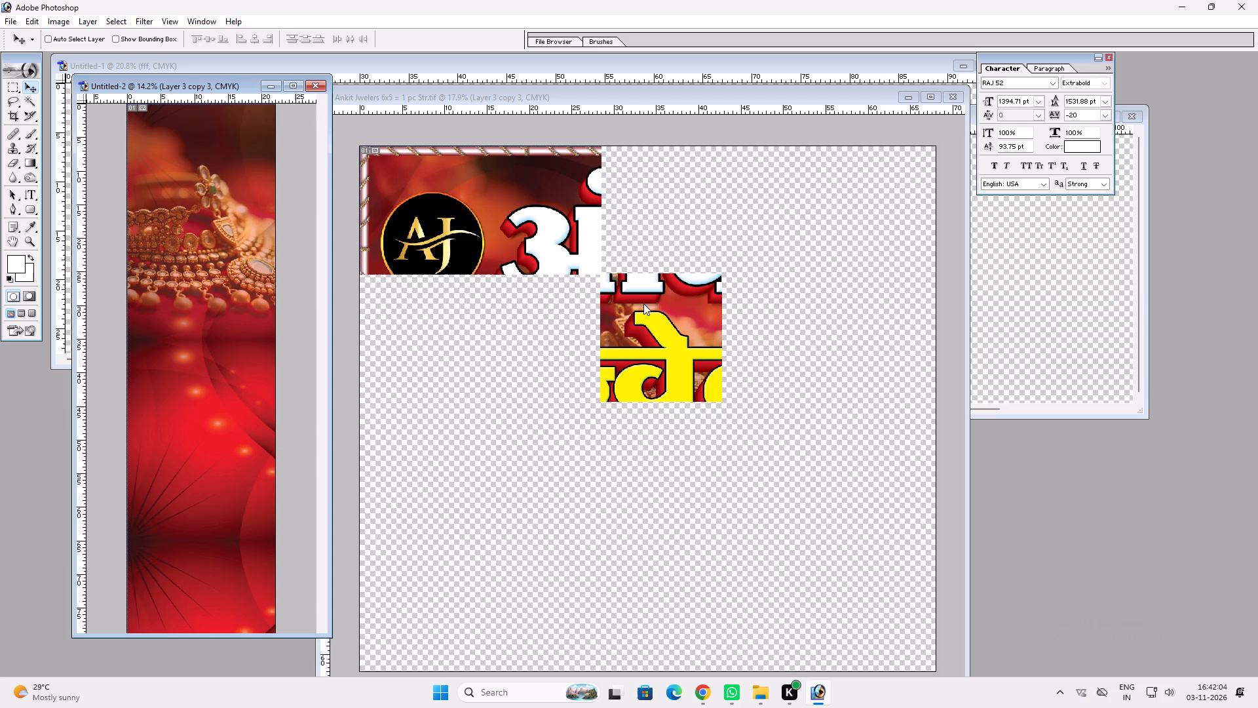
left_click(666, 282)
right_click(634, 247)
left_click(650, 257)
right_click(639, 237)
left_click_drag(645, 242, 652, 246)
left_click_drag(652, 246, 291, 232)
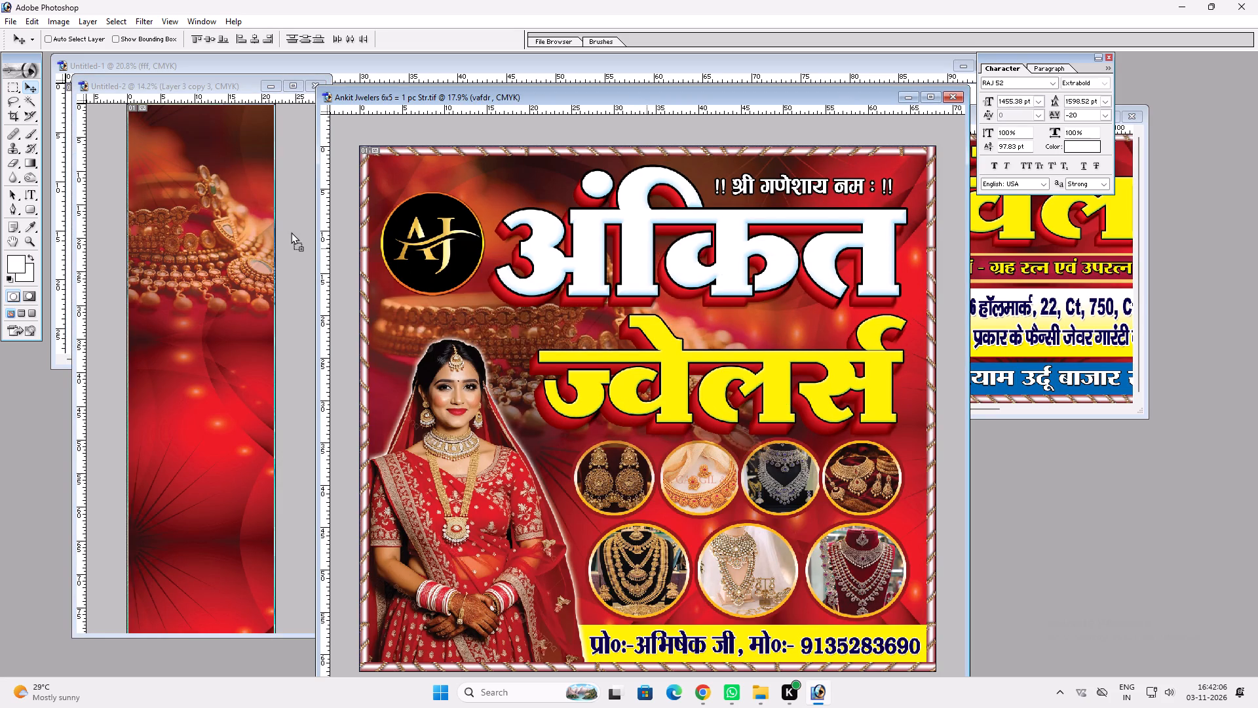
left_click_drag(291, 232, 568, 242)
key("ctrl+z")
right_click(642, 256)
left_click(643, 262)
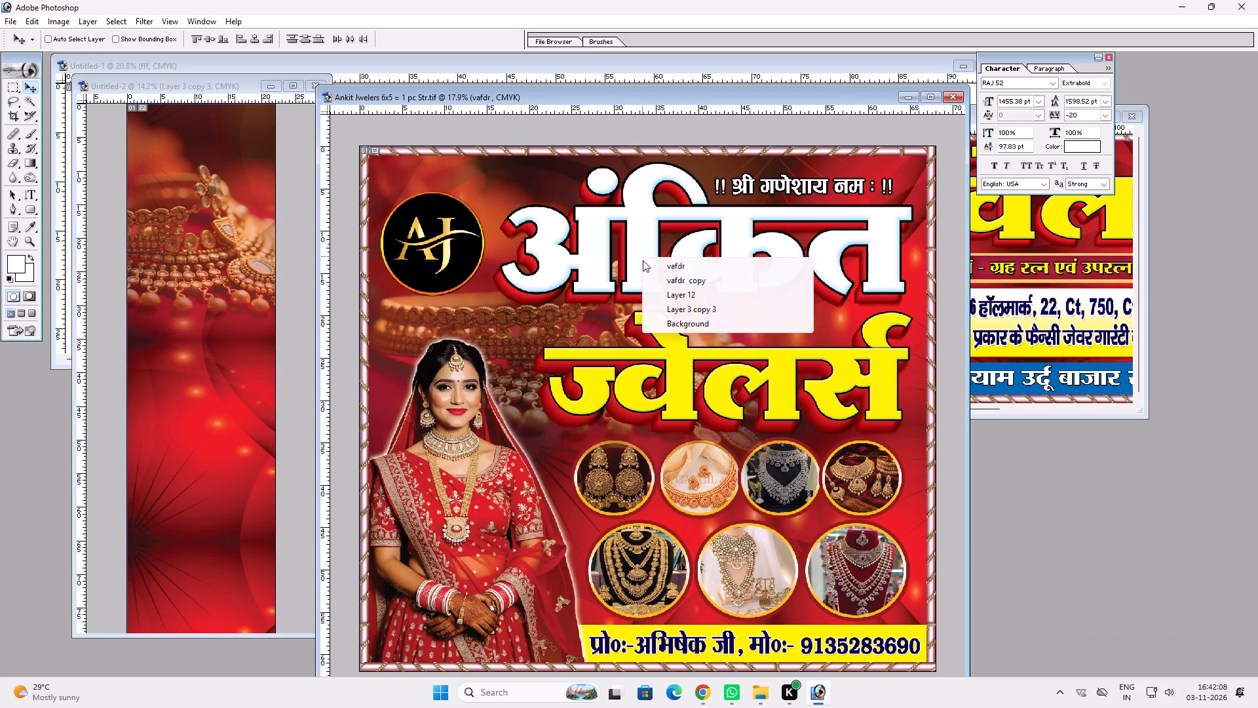
right_click(633, 239, "ctrl+shift")
left_click(643, 251, "ctrl+shift")
right_click(638, 236, "ctrl+shift")
left_click_drag(648, 248, 655, 250, "ctrl+shift")
left_click_drag(655, 248, 235, 197)
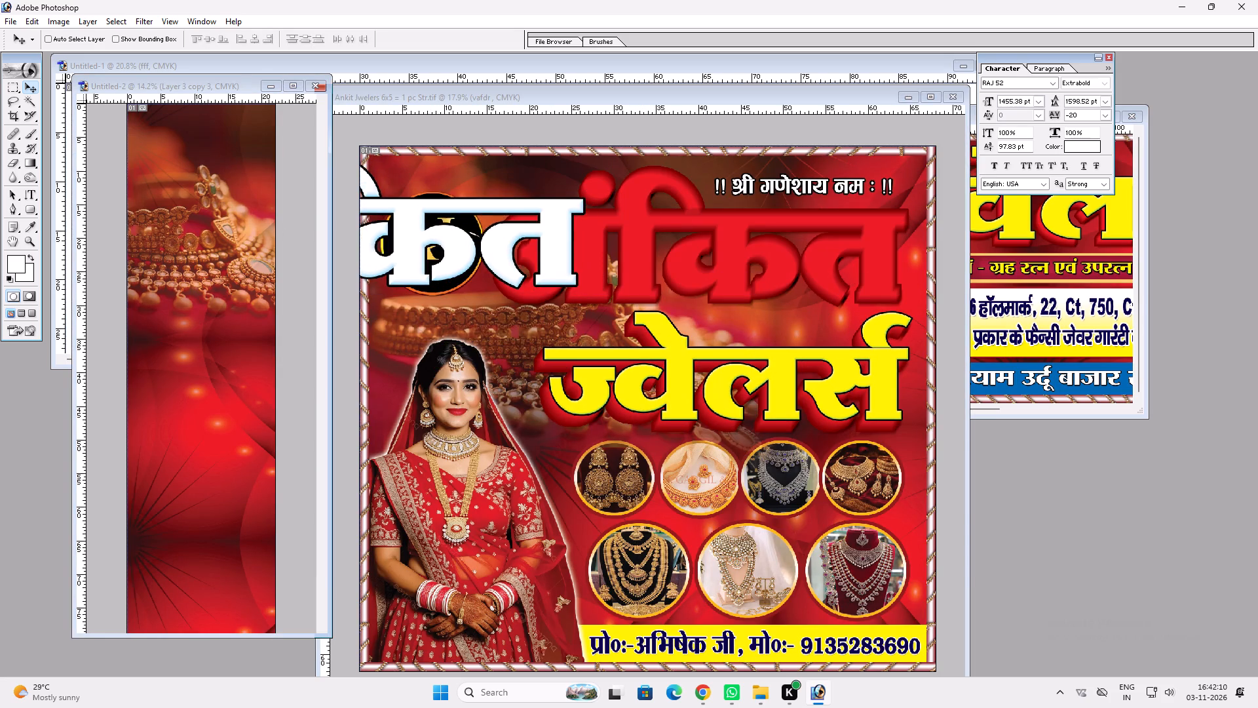
Bring the copied "अंकित" lettering to the front of the tall document at 100% opacity.
left_click(294, 91)
key("0")
key("ctrl+shift+bracketright")
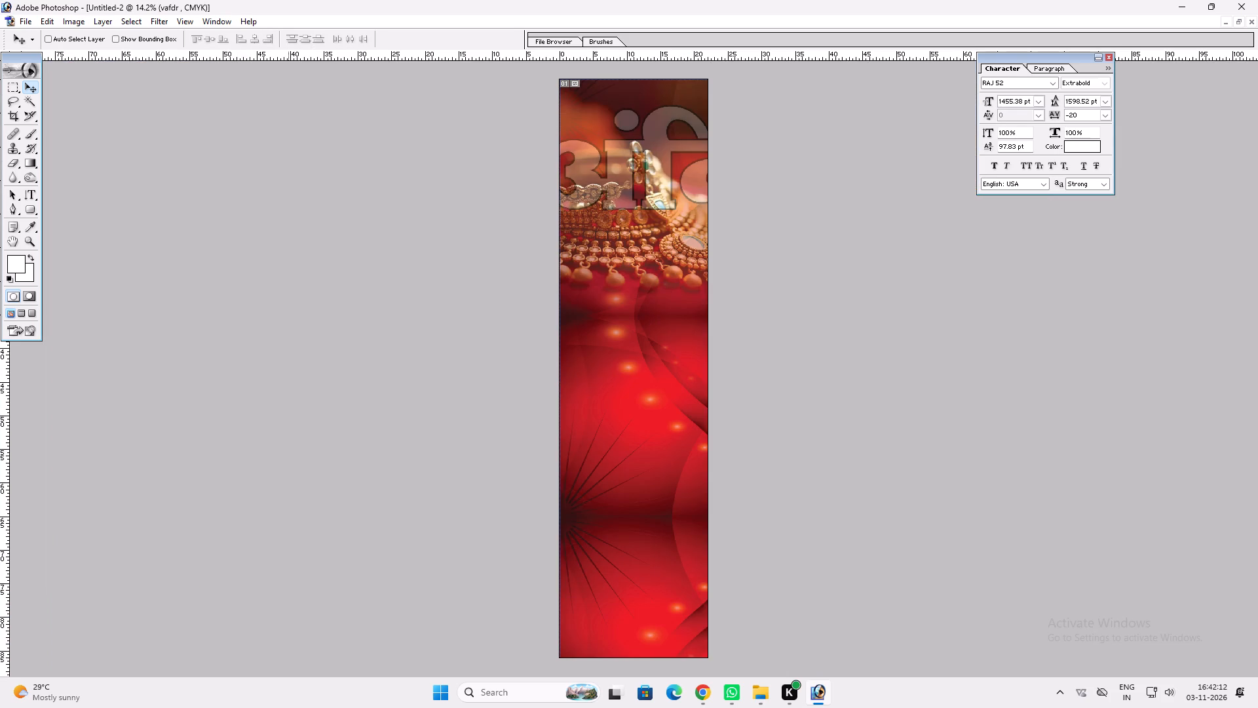
Break the "अंकित" lettering into three stacked lines, अं, कि and त, and shift it to sit across the tall page.
key("t")
left_click(643, 165)
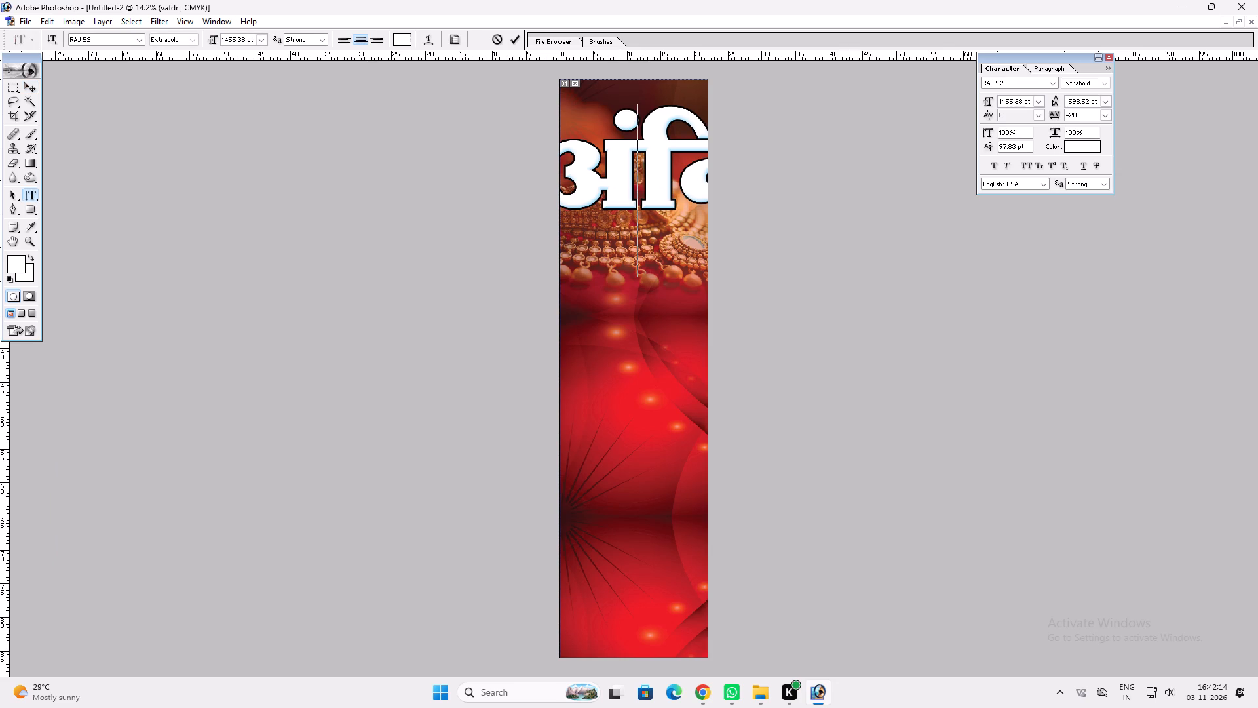
key("Return")
left_click(715, 324)
key("Return")
left_click_drag(993, 417, 914, 407)
Tighten the leading of all three stacked lines to 1240.45 pt.
key("ctrl+a")
key("alt+Up")
key("alt+Up")
key("alt+Up")
key("alt+Up")
key("alt+Up")
key("alt+Up")
key("alt+Up")
key("alt+Up")
key("alt+Up")
key("alt+Up")
key("alt+Up")
key("alt+Up")
key("alt+Up")
key("alt+Up")
key("alt+Up")
key("alt+Up")
key("alt+Up")
key("alt+Up")
key("alt+Up")
key("alt+Up")
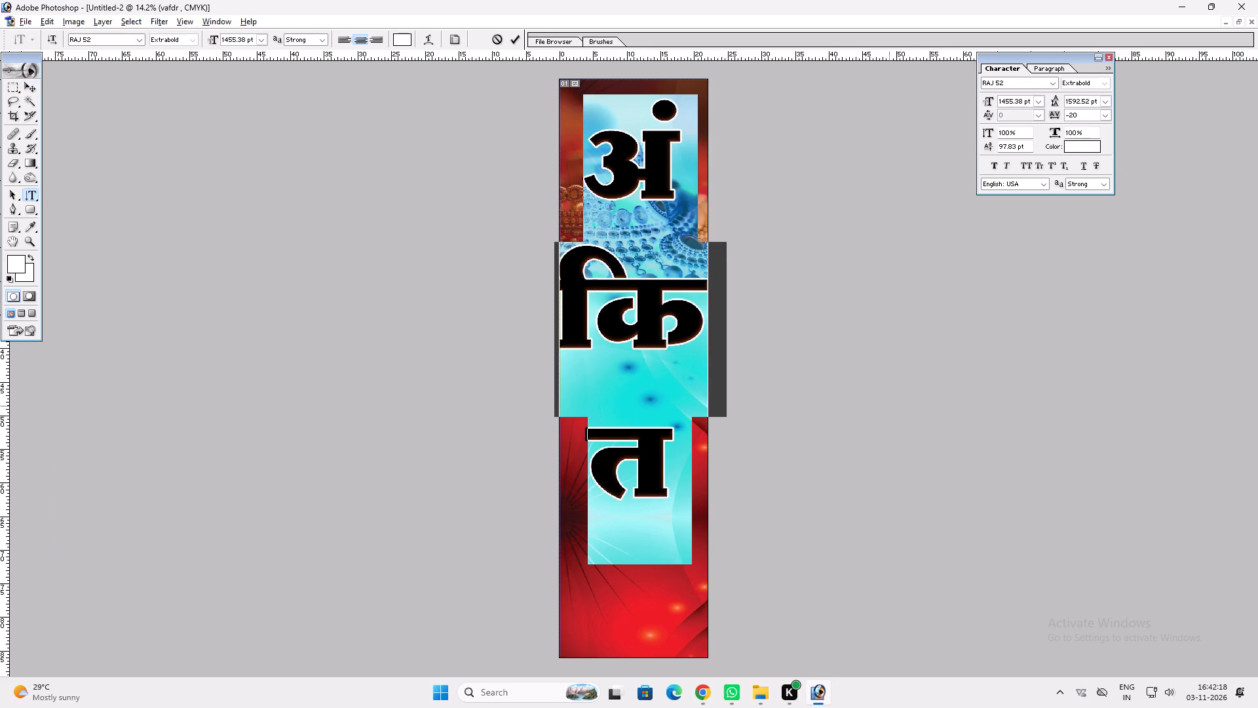
key("ctrl+z")
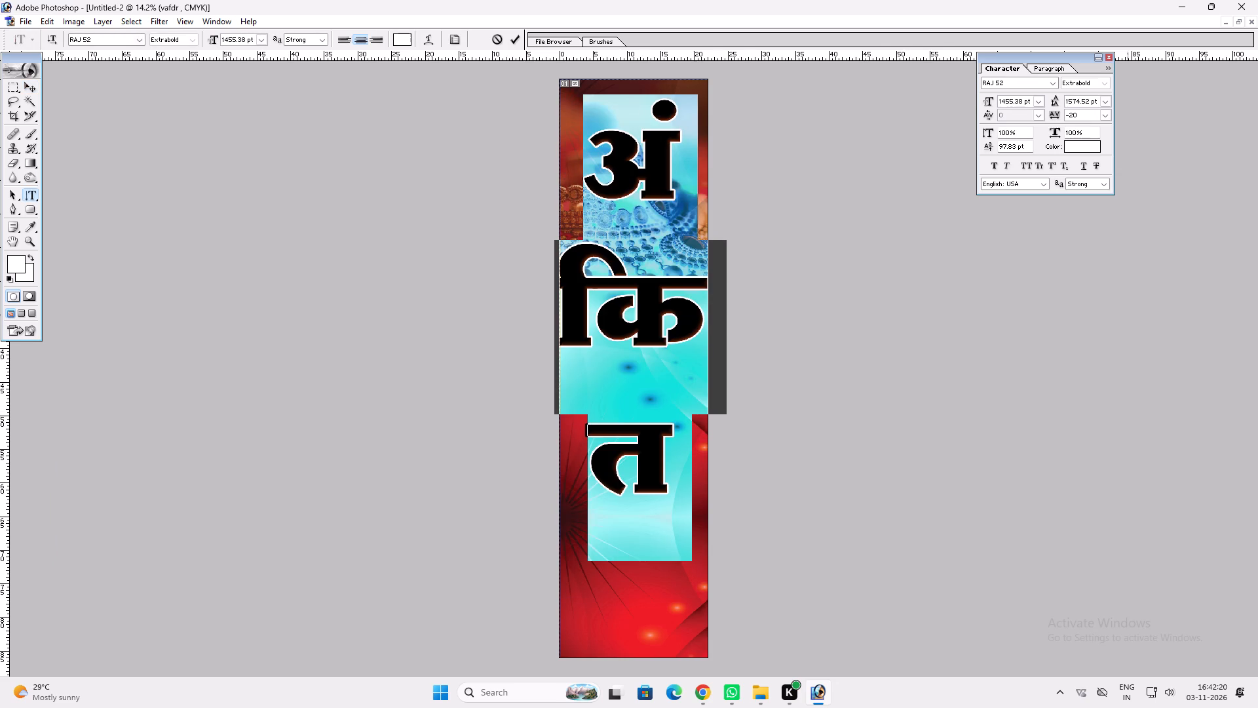
left_click(1107, 98)
left_click(1100, 115)
left_click(661, 363)
key("ctrl+a")
key("alt+Up")
key("alt+Up")
key("alt+Up")
key("alt+Up")
key("alt+Up")
key("alt+Up")
key("alt+Up")
key("alt+Up")
key("alt+Up")
key("alt+Up")
key("alt+Up")
key("alt+Up")
key("alt+Up")
key("alt+Up")
key("alt+Up")
key("alt+Up")
key("alt+Up")
key("alt+Up")
key("alt+Up")
key("alt+Up")
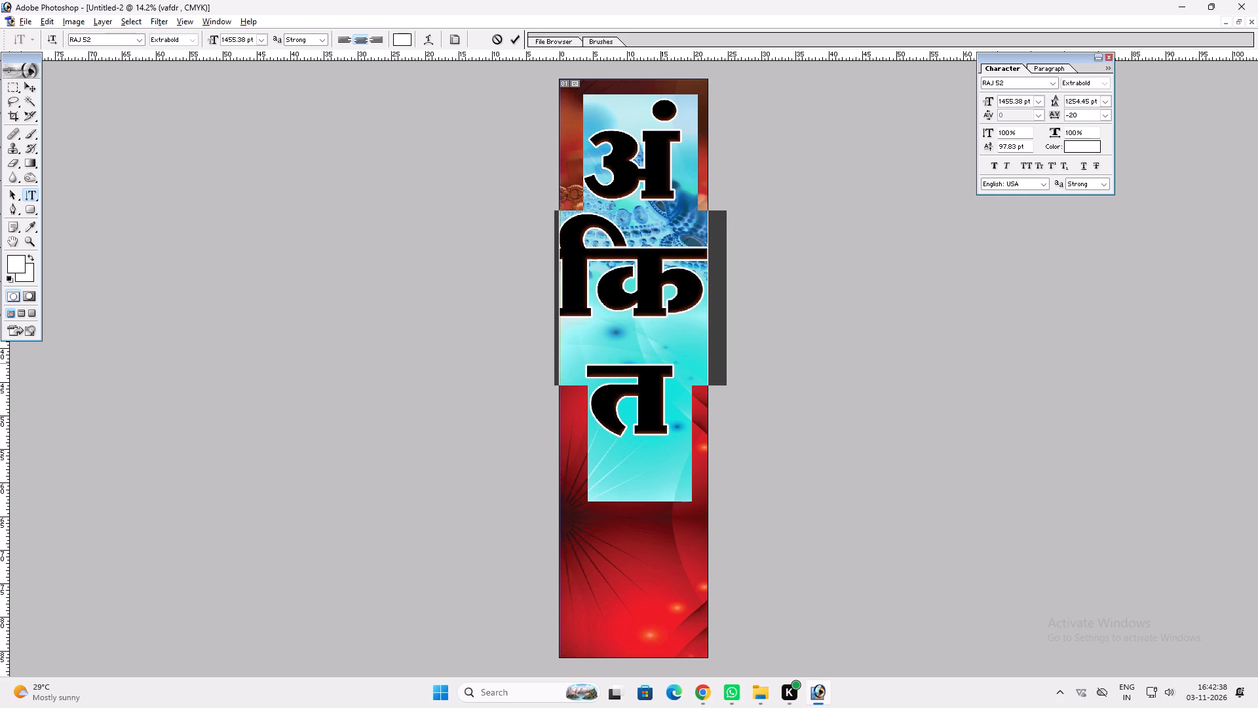
key("ctrl+z")
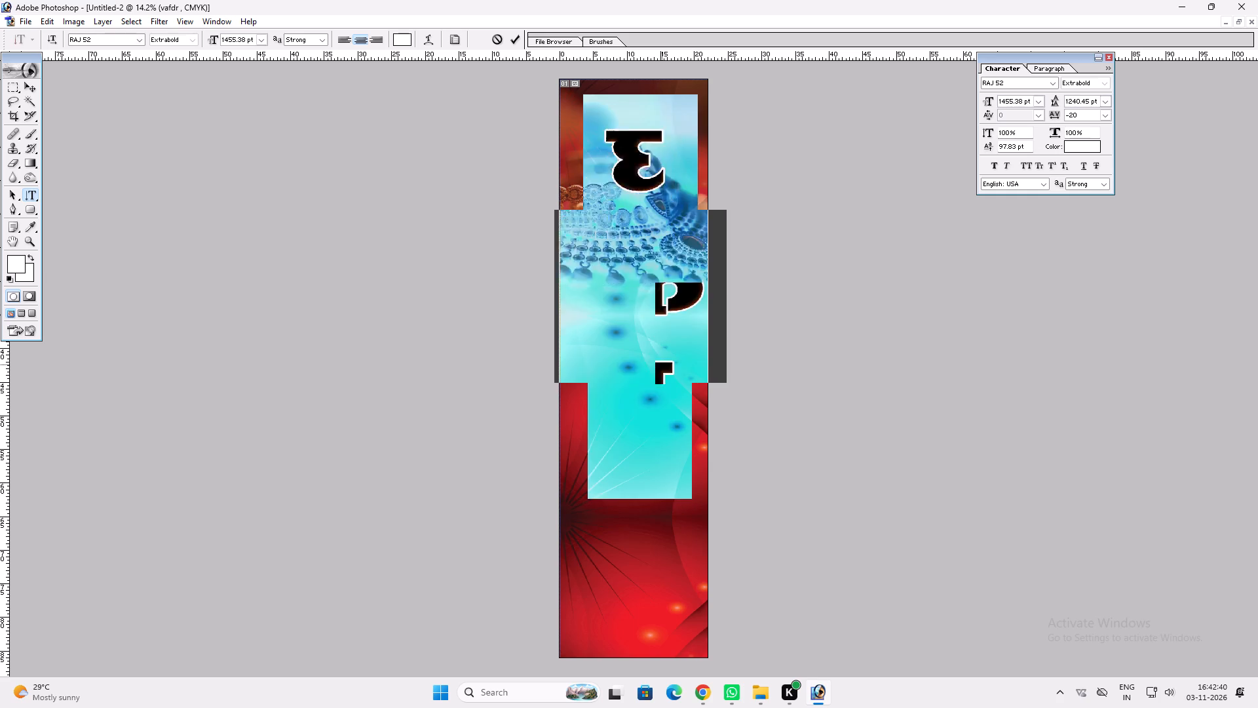
Select the bottom letter त and raise its baseline shift to 183.83 pt, closing the gap below कि.
left_click_drag(681, 395, 607, 407)
key("alt+shift+Up")
key("alt+shift+Up")
key("alt+shift+Up")
key("alt+shift+Up")
key("alt+shift+Up")
key("alt+shift+Up")
key("alt+shift+Up")
key("alt+shift+Up")
key("alt+shift+Up")
key("alt+shift+Up")
key("alt+shift+Up")
key("alt+shift+Up")
key("alt+shift+Up")
key("alt+shift+Up")
key("alt+shift+Up")
key("alt+shift+Up")
key("alt+shift+Up")
key("alt+shift+Up")
key("alt+shift+Up")
key("alt+shift+Up")
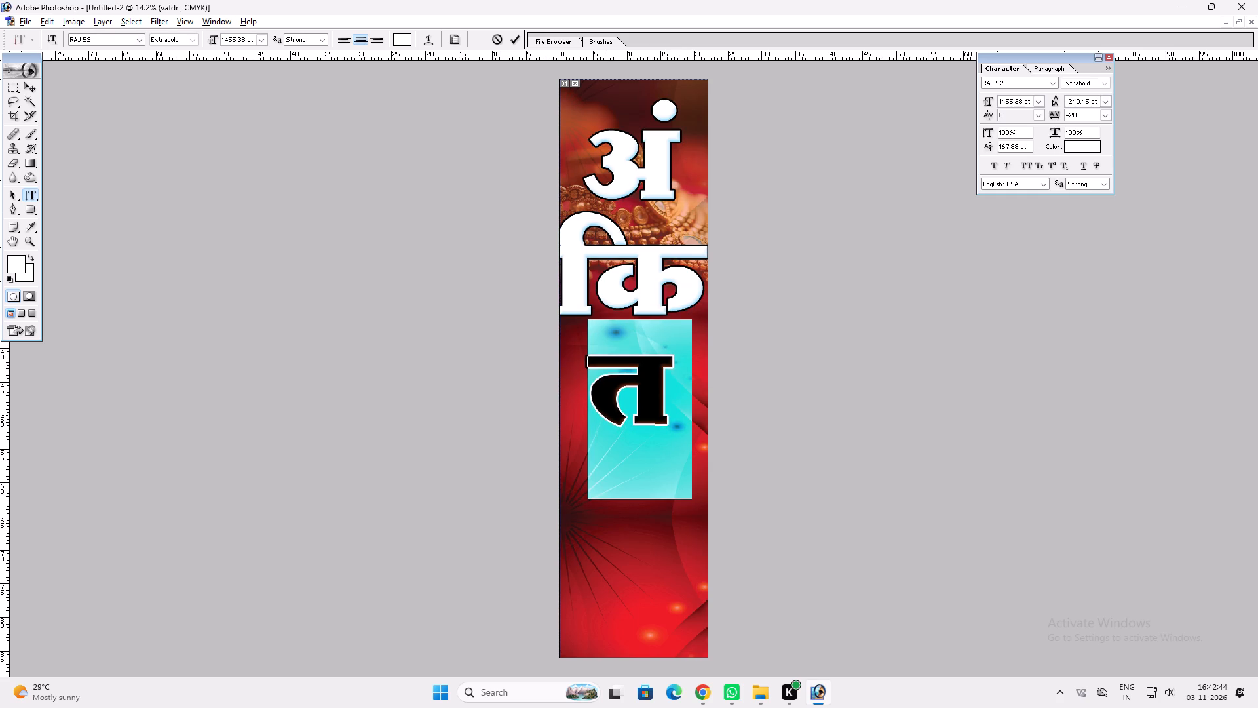
key("Return")
Narrow the stacked lettering to fit inside the page width, move it up near the page top and slightly reduce its height.
key("ctrl+t")
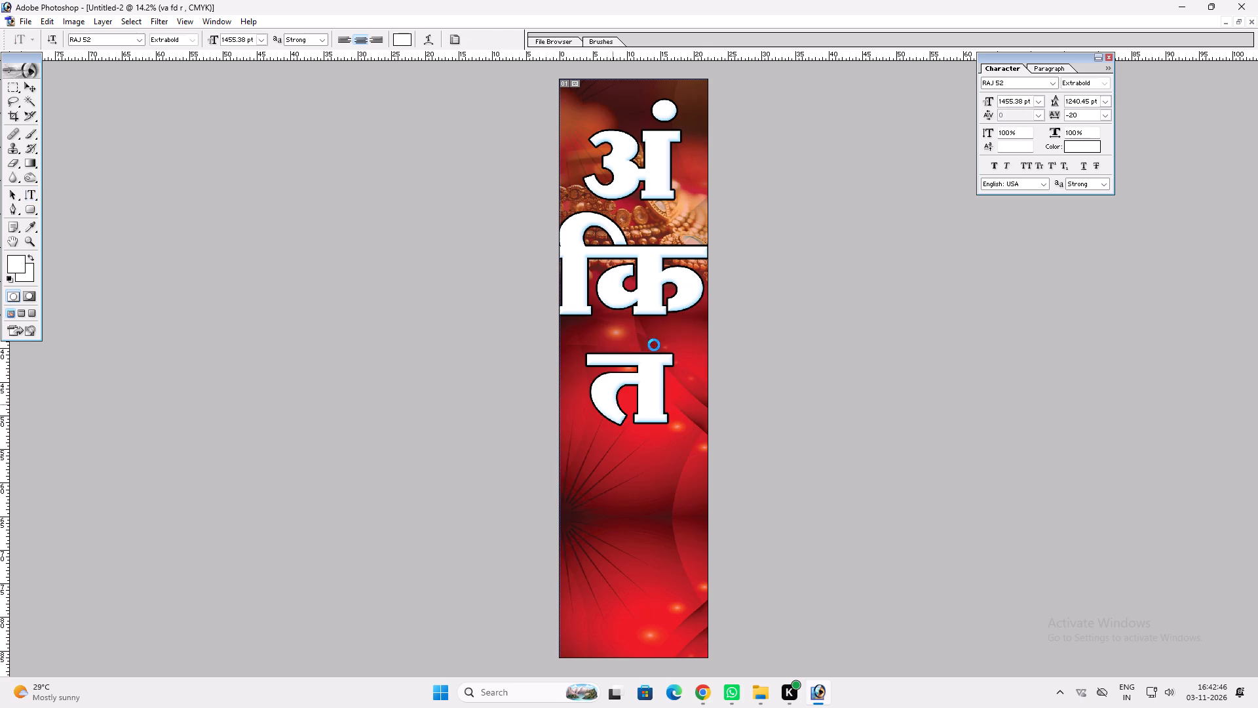
left_click_drag(710, 301, 699, 303, "alt+shift")
key("Return")
key("v")
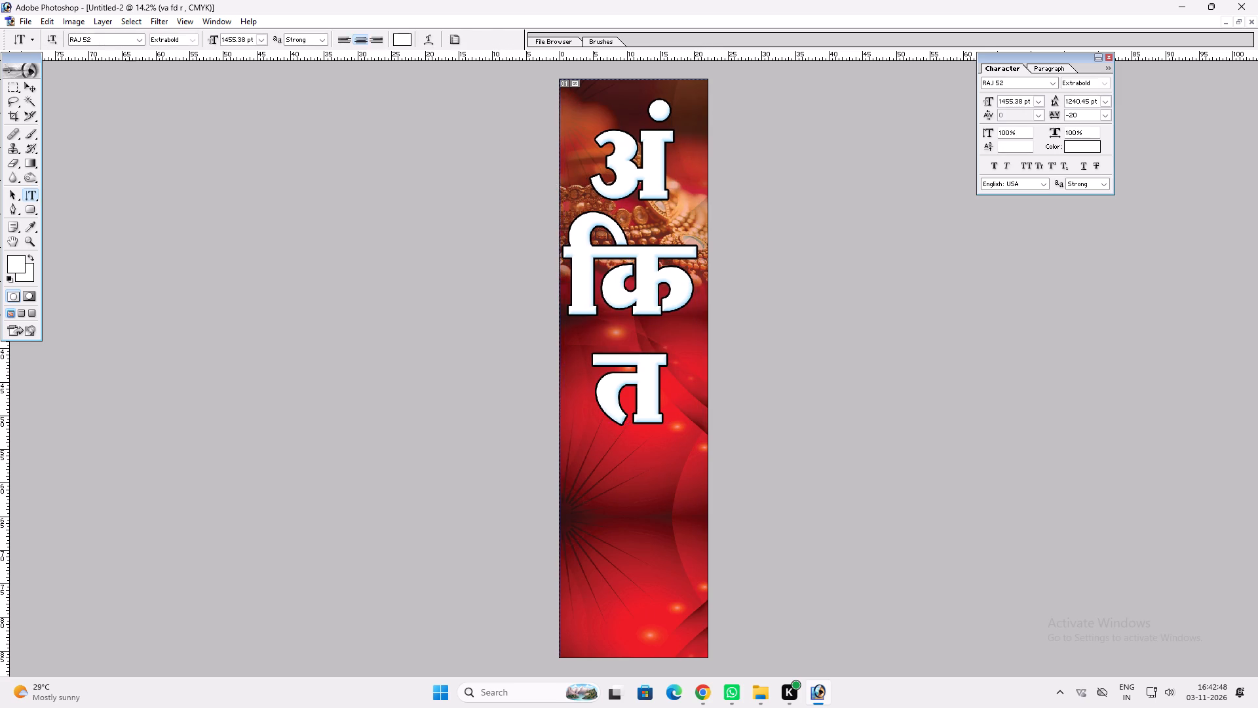
left_click_drag(665, 313, 665, 298)
key("ctrl+t")
left_click_drag(668, 79, 664, 89, "shift")
key("shift+Return")
key("v")
left_click(660, 140)
key("ctrl+t")
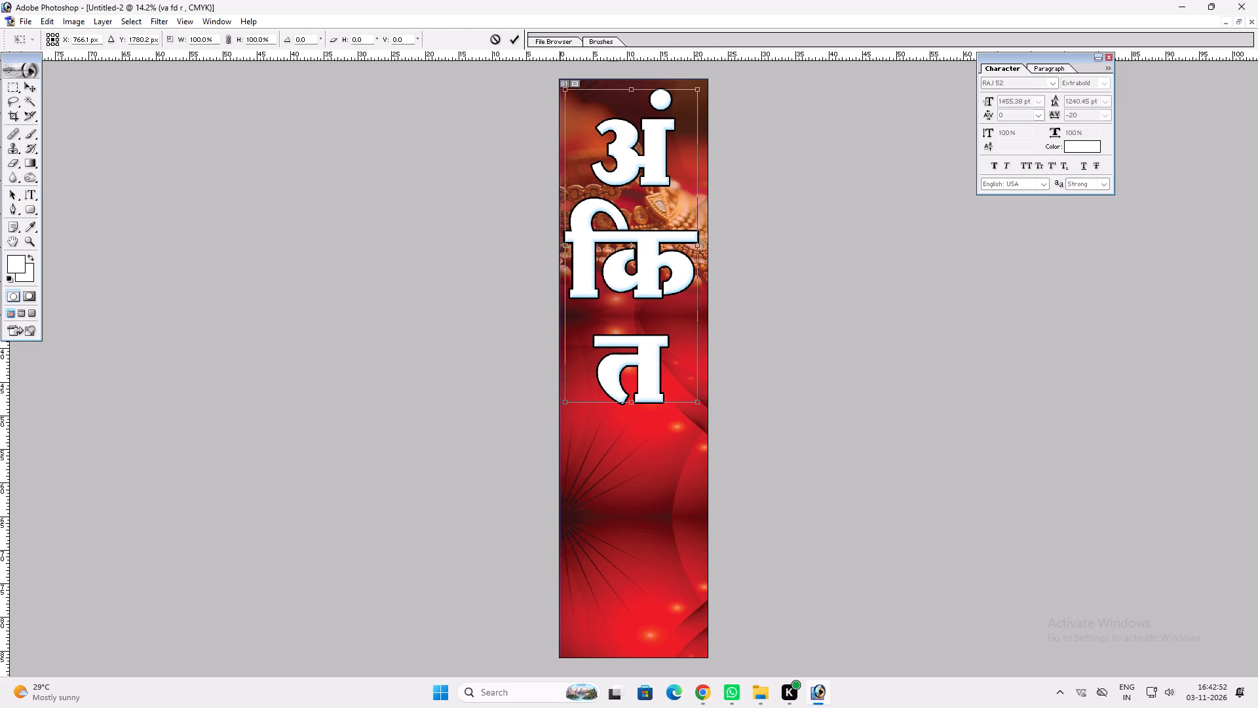
left_click(562, 216, "shift")
key("shift+Return")
key("v")
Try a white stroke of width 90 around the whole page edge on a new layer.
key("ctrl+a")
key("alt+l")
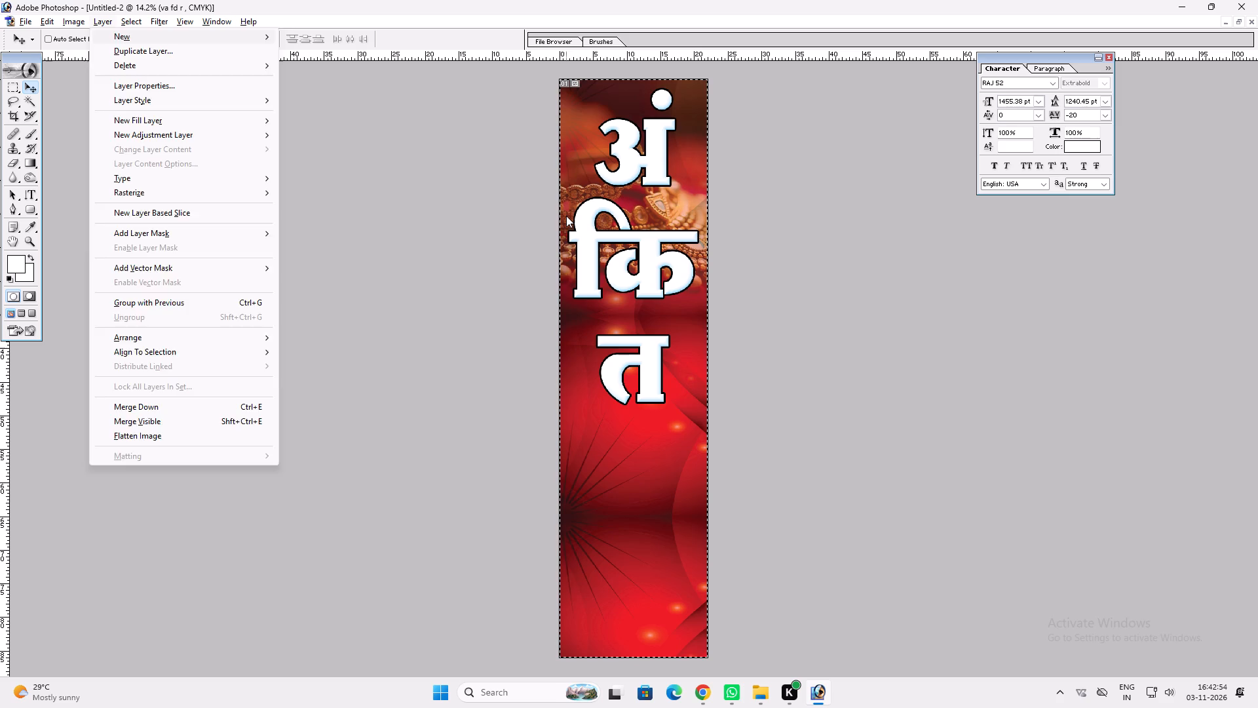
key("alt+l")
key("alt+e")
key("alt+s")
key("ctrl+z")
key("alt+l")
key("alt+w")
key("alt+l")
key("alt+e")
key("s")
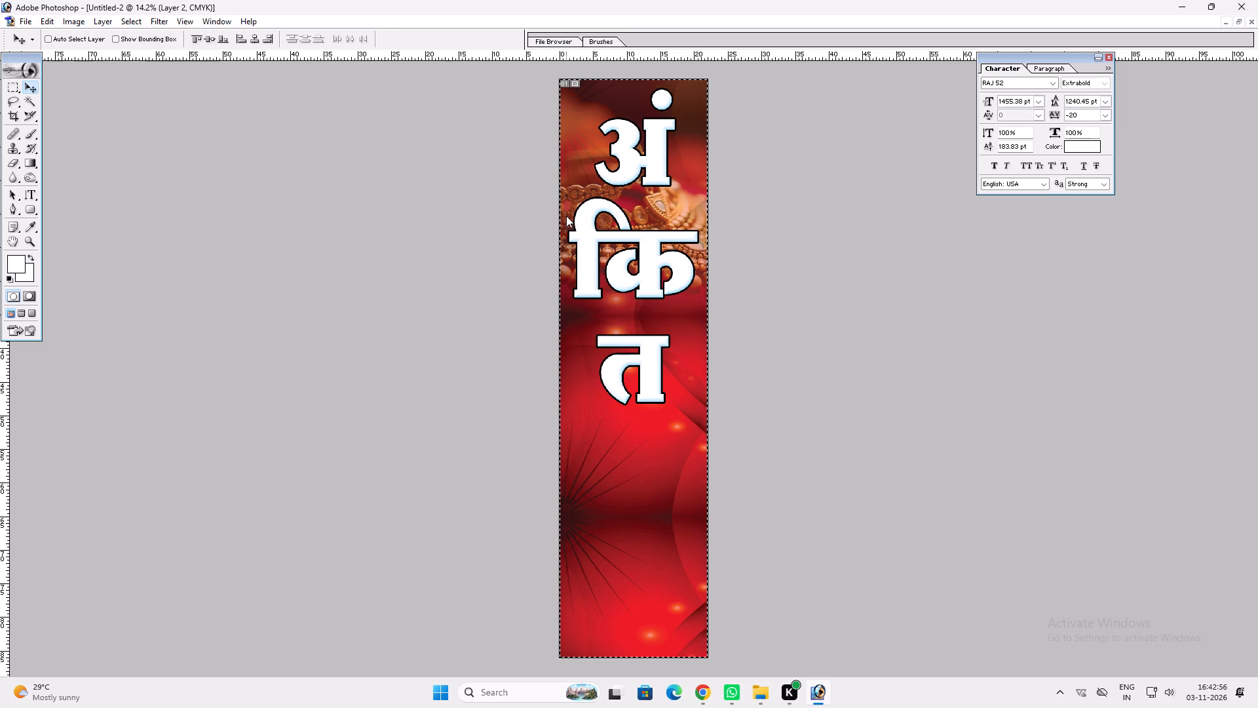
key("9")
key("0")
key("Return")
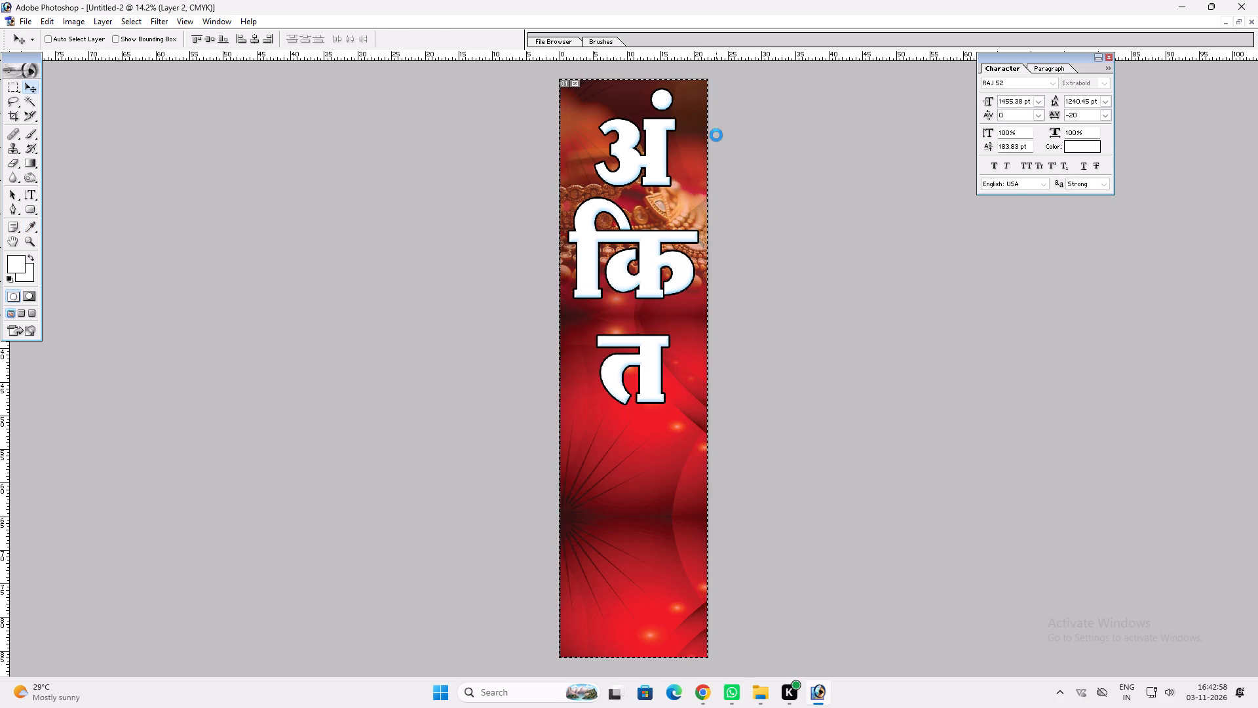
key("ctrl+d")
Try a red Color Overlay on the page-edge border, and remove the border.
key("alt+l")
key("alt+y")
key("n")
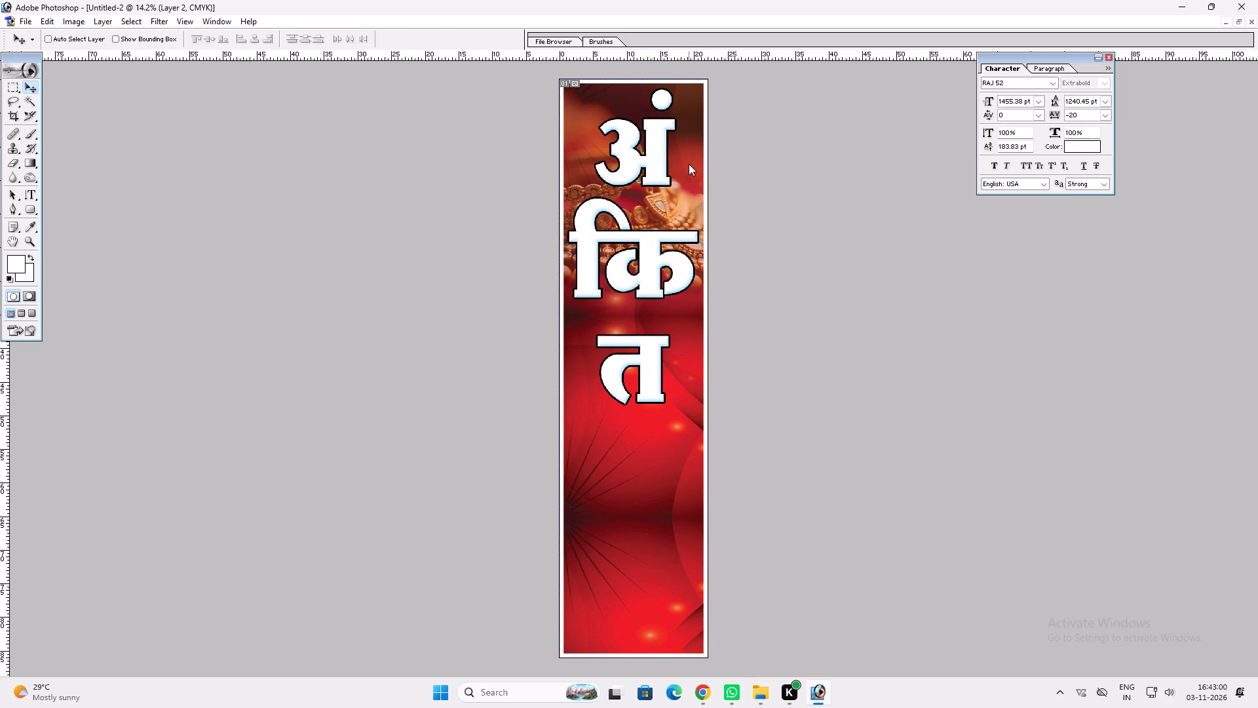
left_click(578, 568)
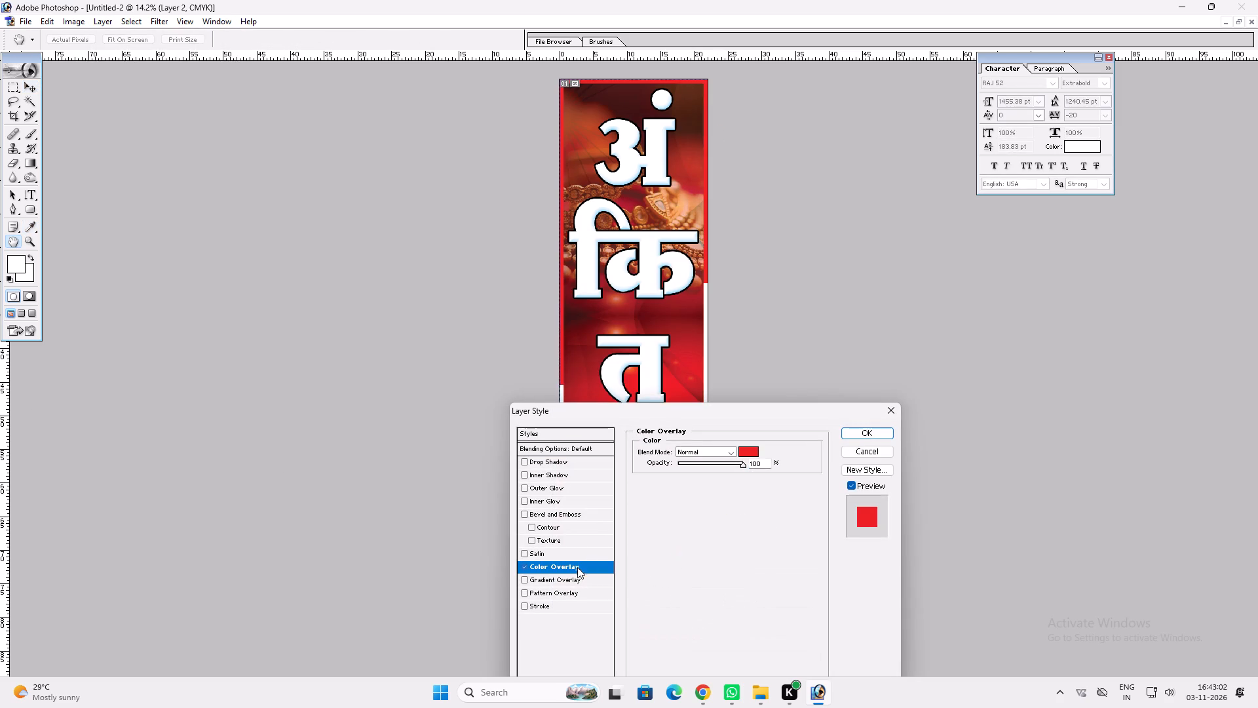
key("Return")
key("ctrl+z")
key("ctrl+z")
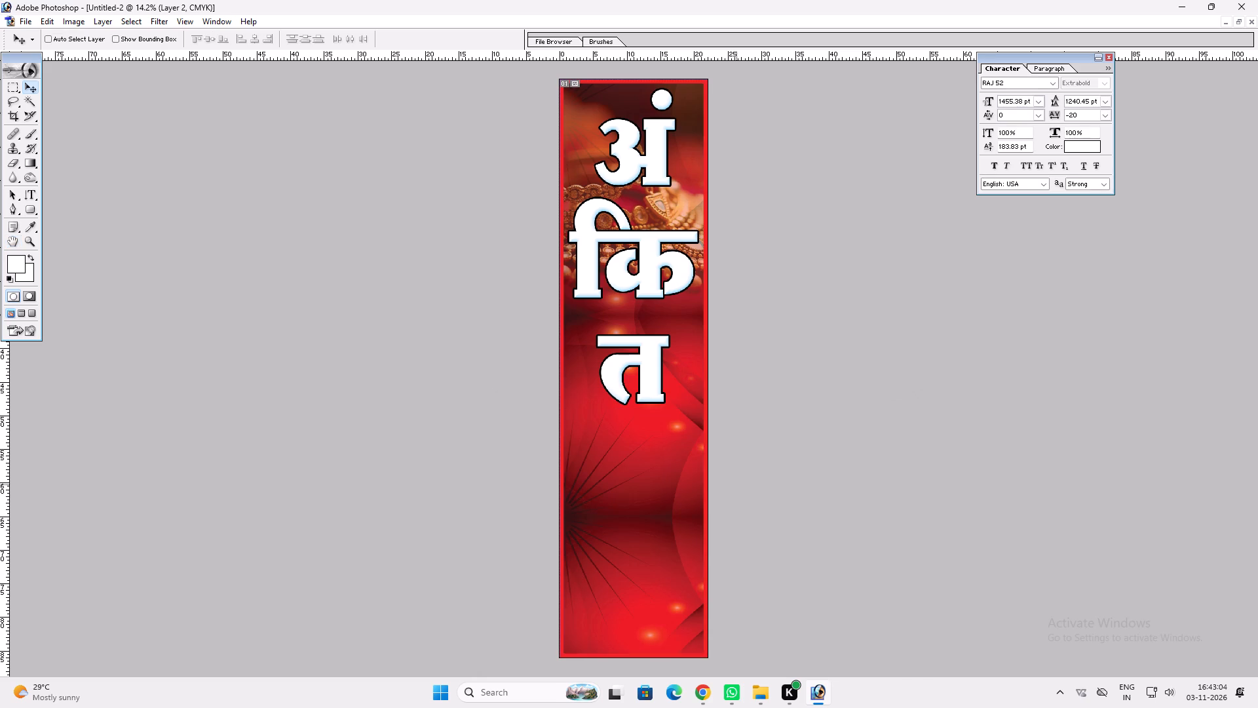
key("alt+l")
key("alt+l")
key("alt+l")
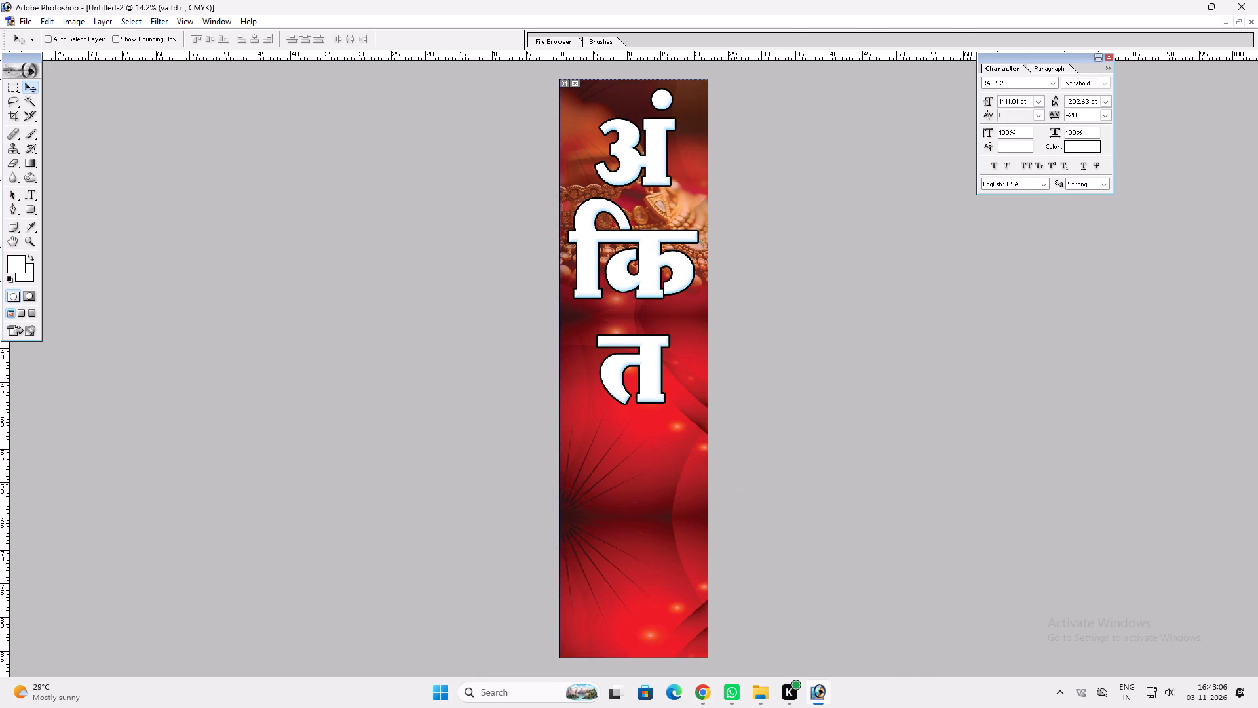
Copy the vertical twisted-rope border strip from the 6x5 design into the tall document.
key("f")
key("f")
key("f")
left_click_drag(675, 431, 683, 439)
key("v")
double_click(366, 240, "ctrl")
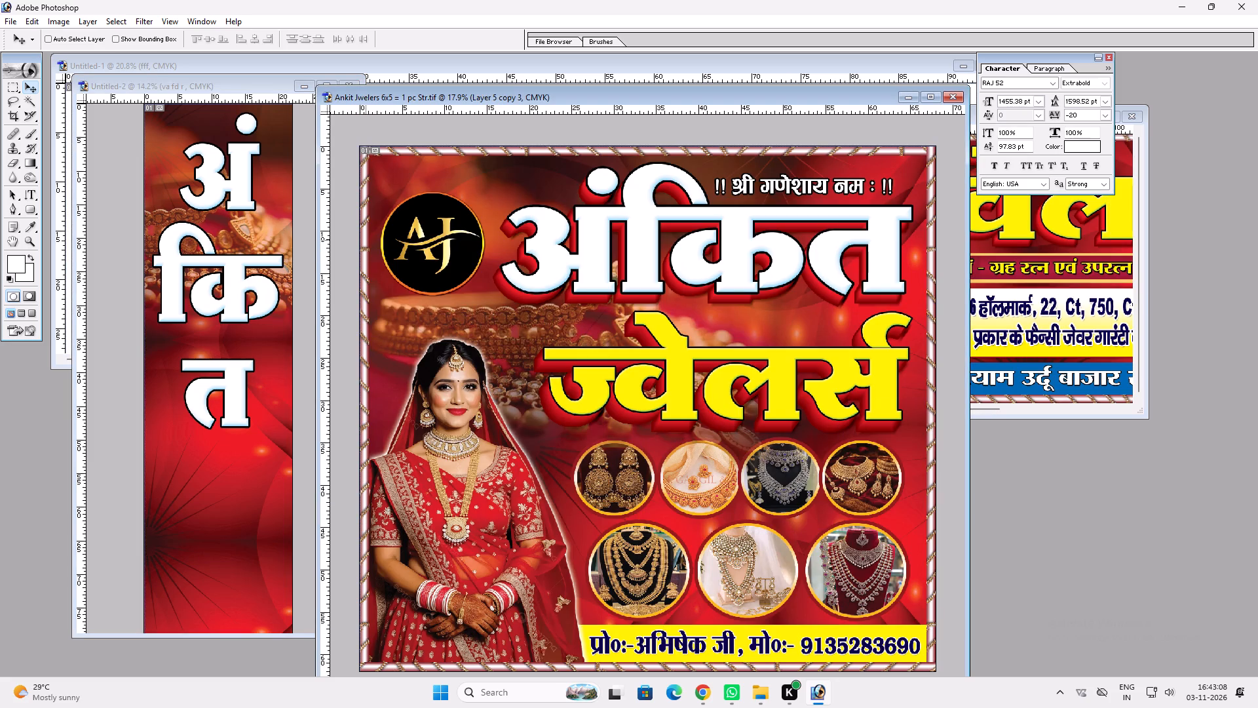
left_click_drag(366, 240, 237, 226, "ctrl")
key("v")
left_click(331, 81)
key("v")
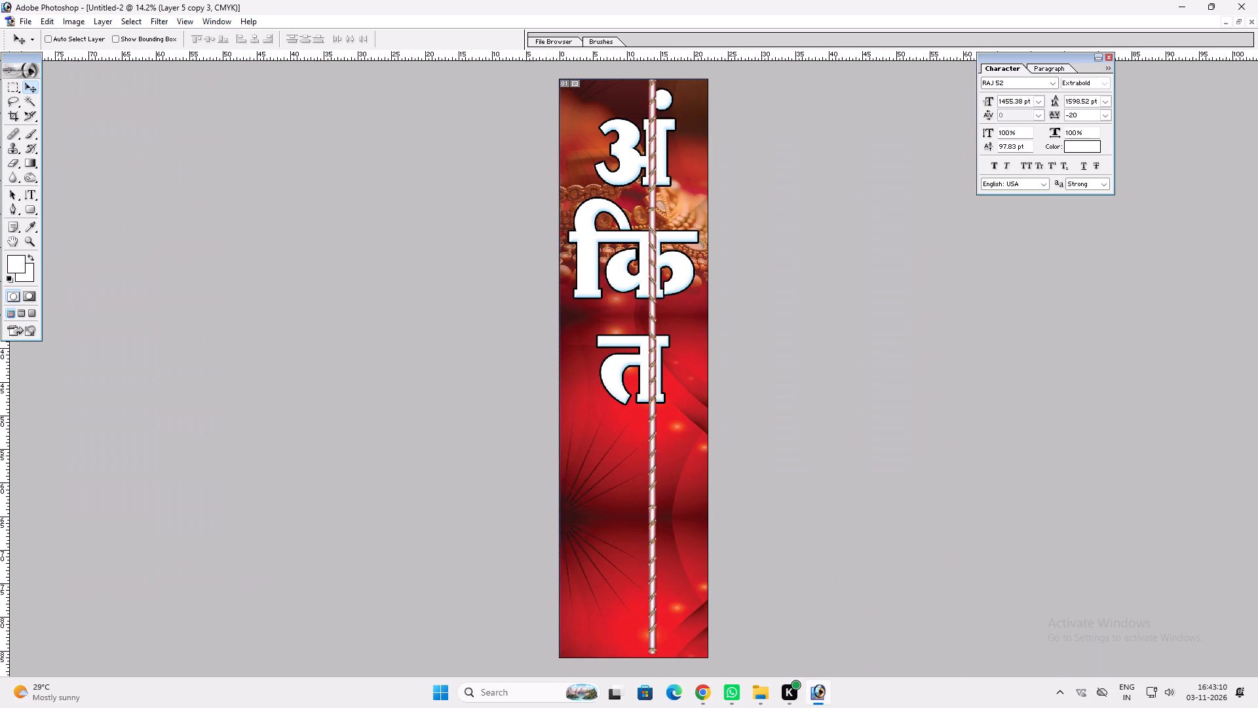
Place the rope strip along the tall page's left edge and a duplicate of it along the right edge.
left_click_drag(620, 265, 530, 279)
left_click_drag(593, 330, 717, 325, "alt+shift")
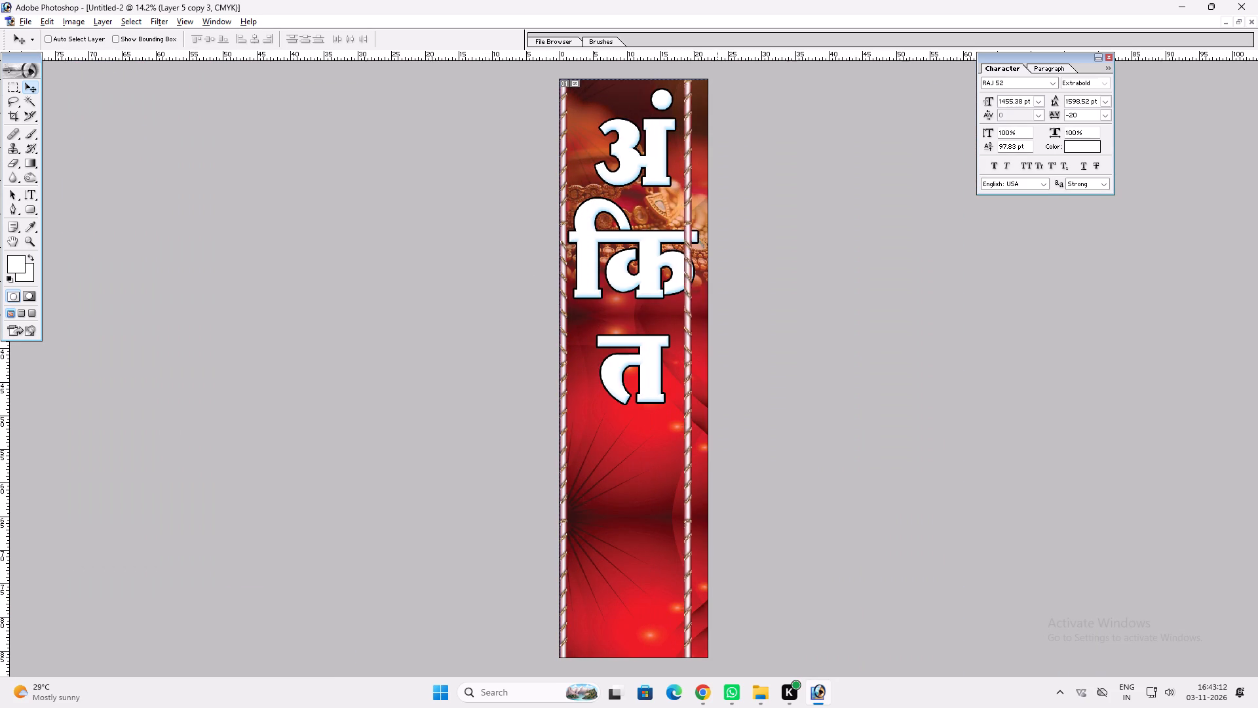
left_click_drag(717, 325, 732, 323, "alt+shift")
Duplicate the rope strip, rotate the copy 90° clockwise and place it along the page's top edge.
left_click_drag(716, 328, 672, 338, "alt+shift")
key("ctrl+t")
right_click(672, 338, "ctrl")
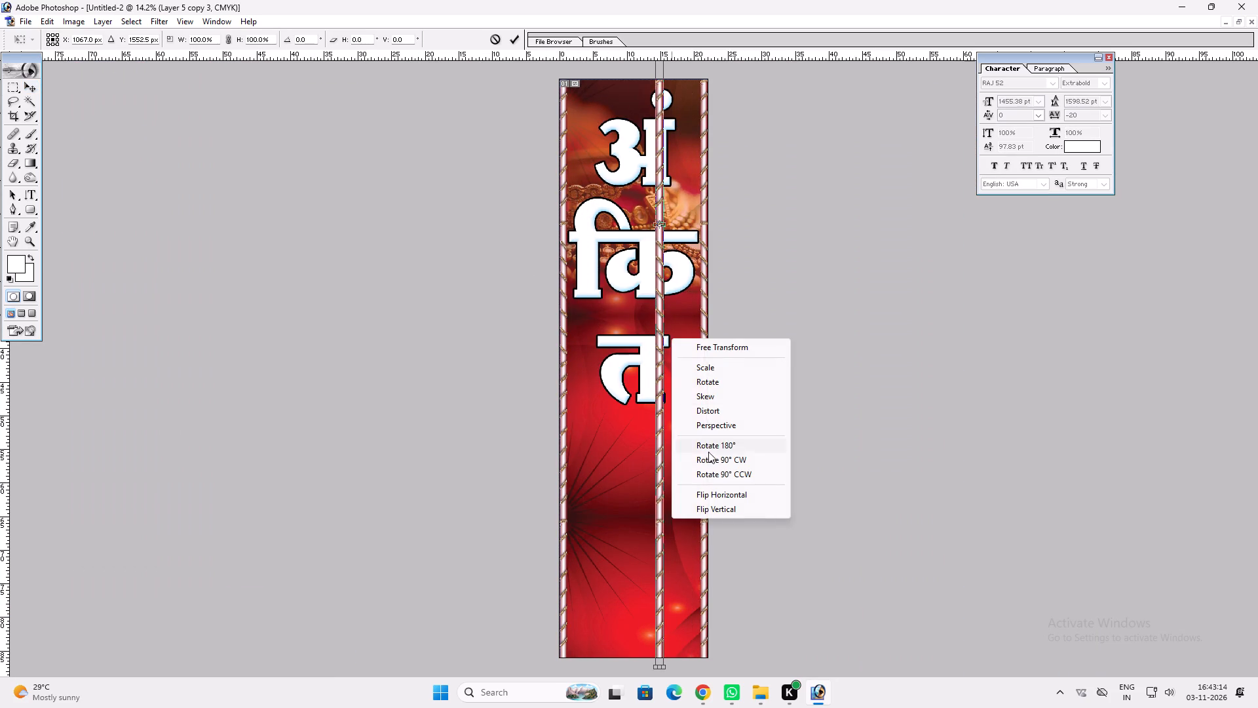
left_click(706, 456)
key("Return")
key("v")
left_click_drag(679, 359, 673, 217)
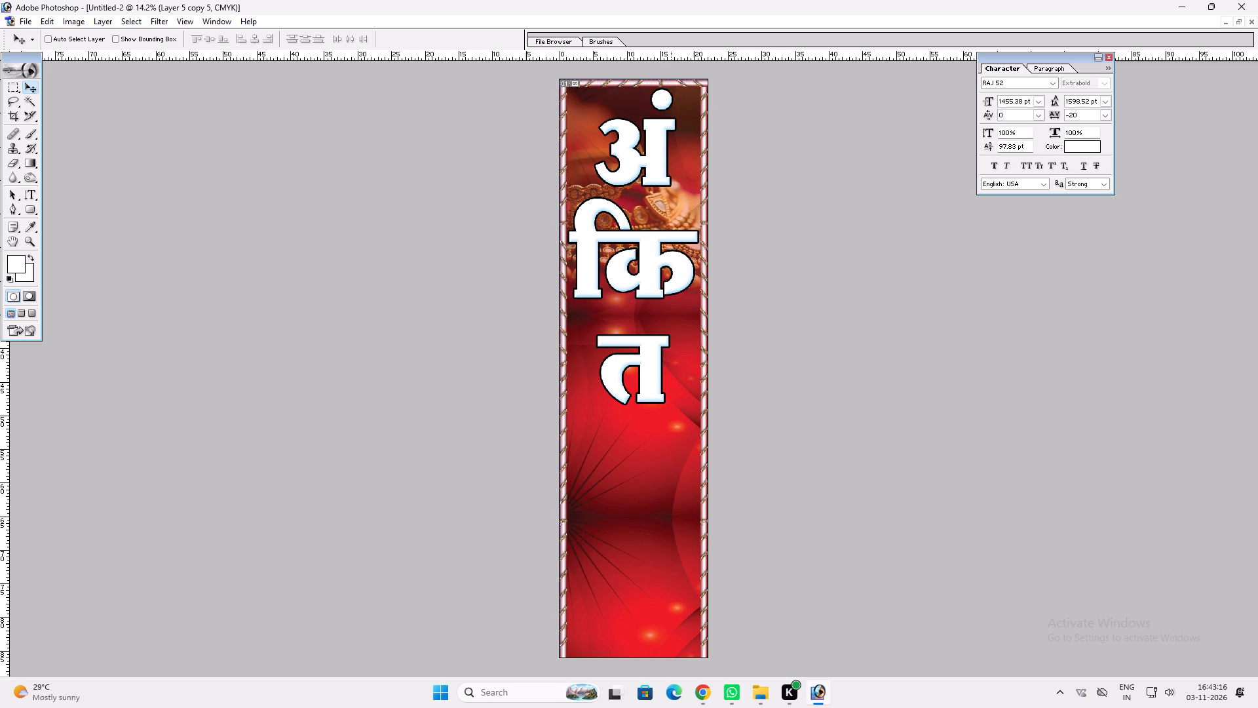
Duplicate the horizontal rope strip and align the copy with the page's bottom edge, completing the frame.
left_click_drag(633, 104, 659, 598, "alt+shift")
left_click_drag(651, 581, 663, 651, "shift")
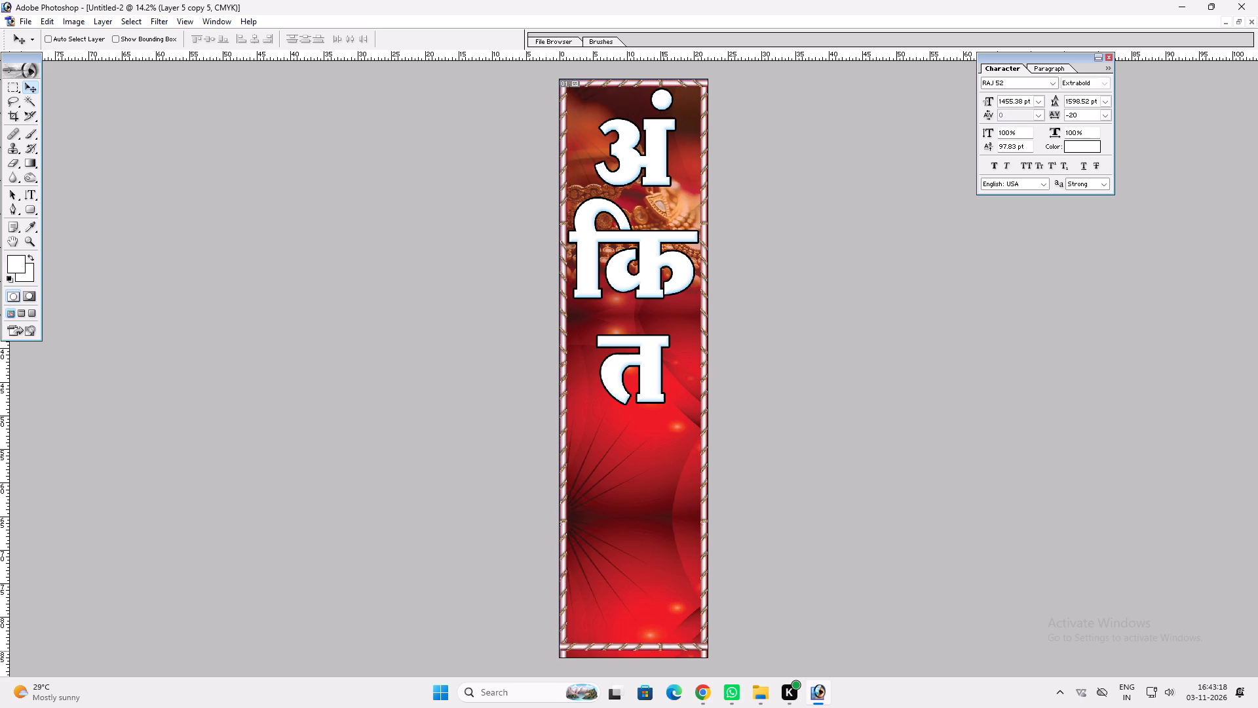
left_click_drag(663, 651, 663, 653, "shift")
key("v")
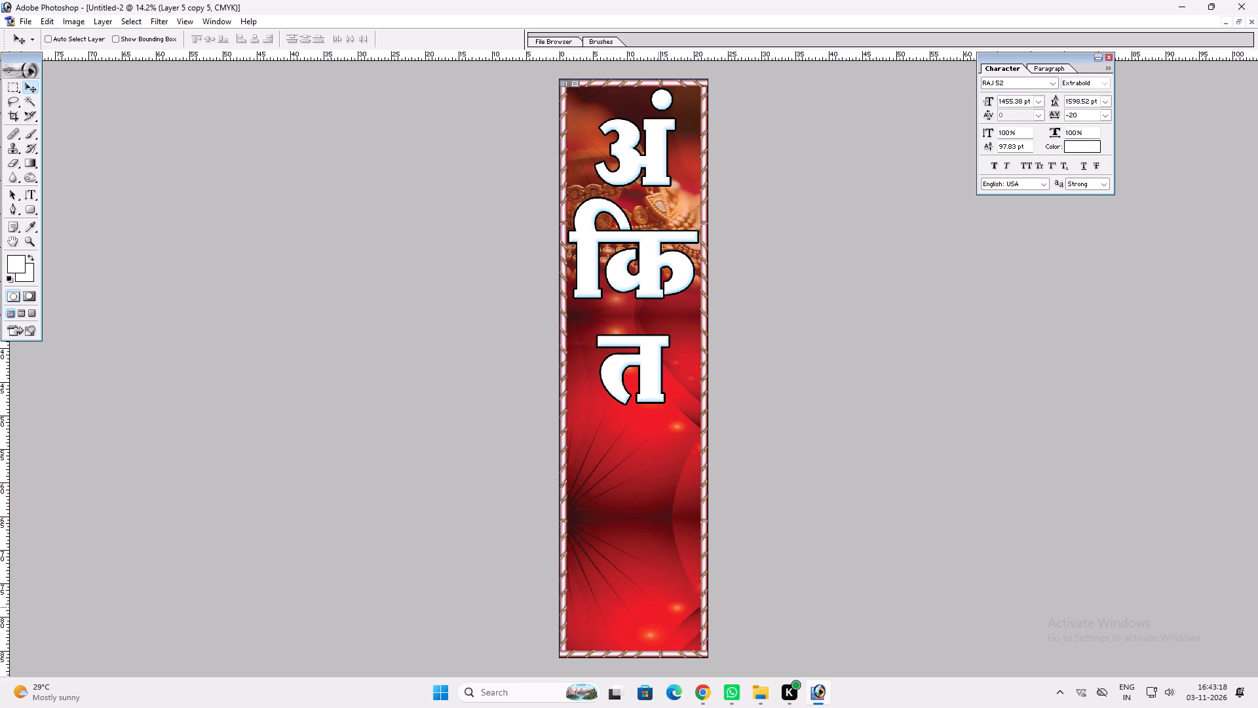
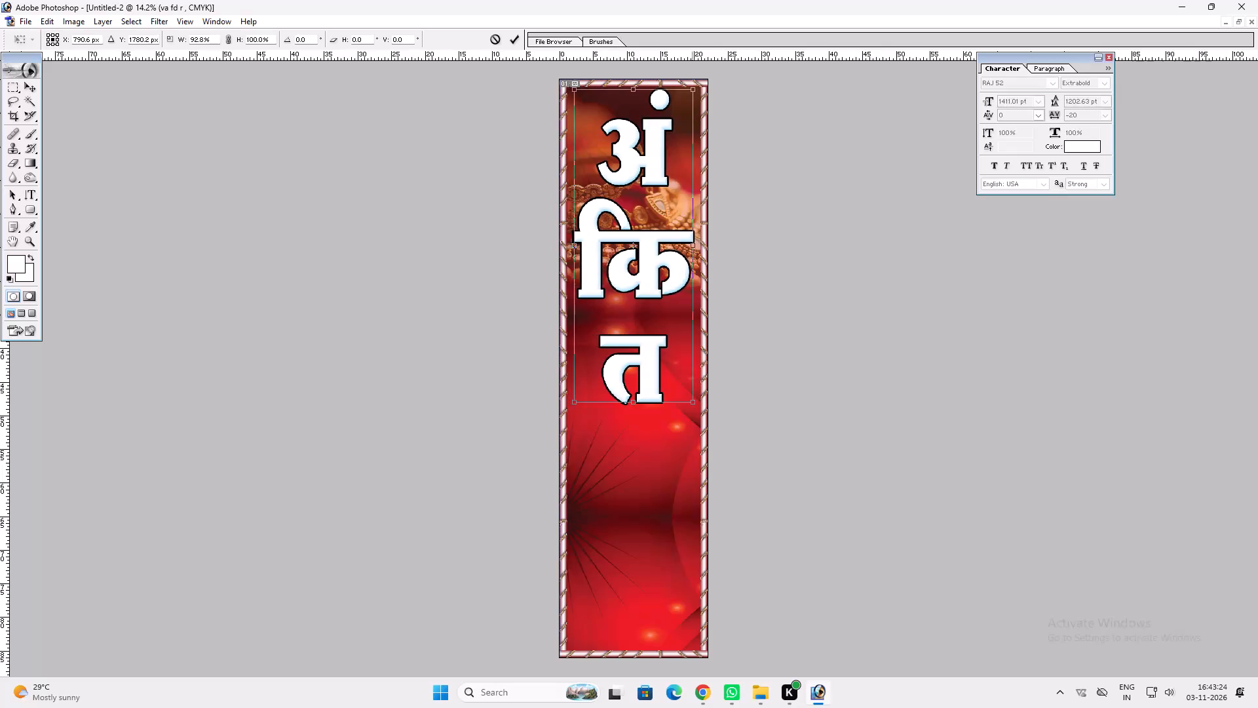
Finish narrowing the white "अंकित" lettering and reduce its height to a 1345.93 pt type size, clear of the top border.
key("Return")
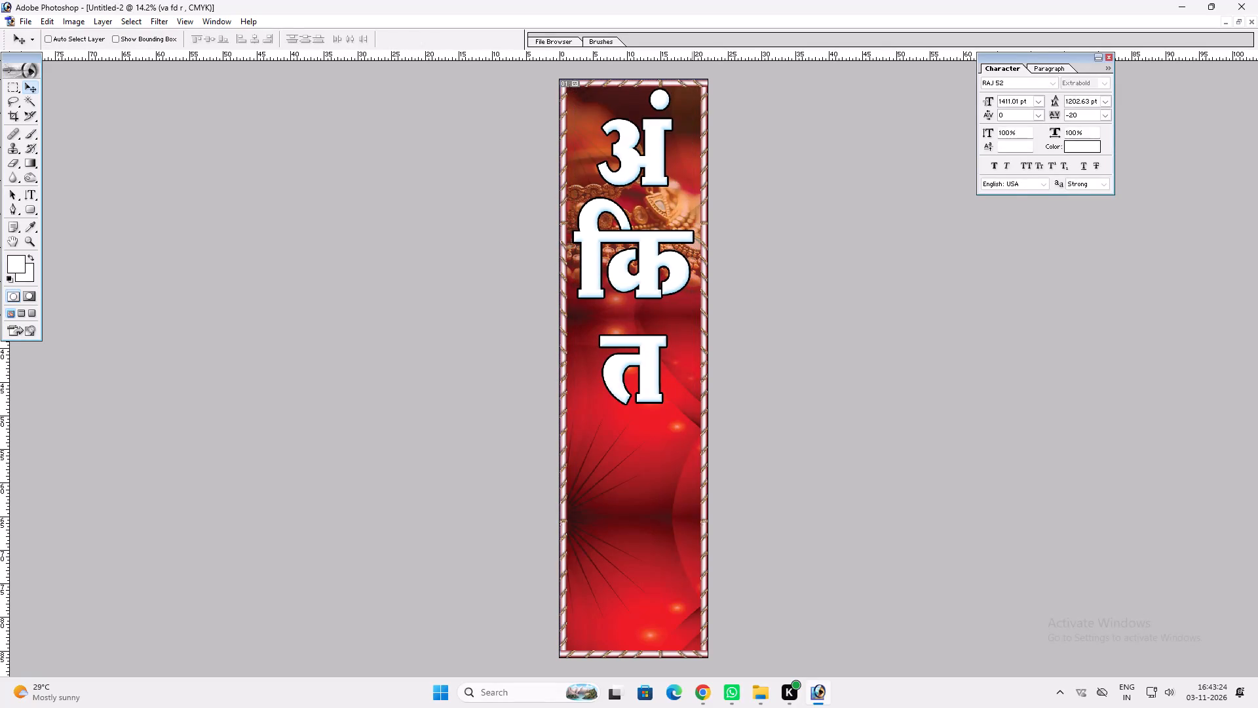
key("ctrl+t")
left_click_drag(676, 89, 671, 96, "alt+shift")
key("Return")
key("v")
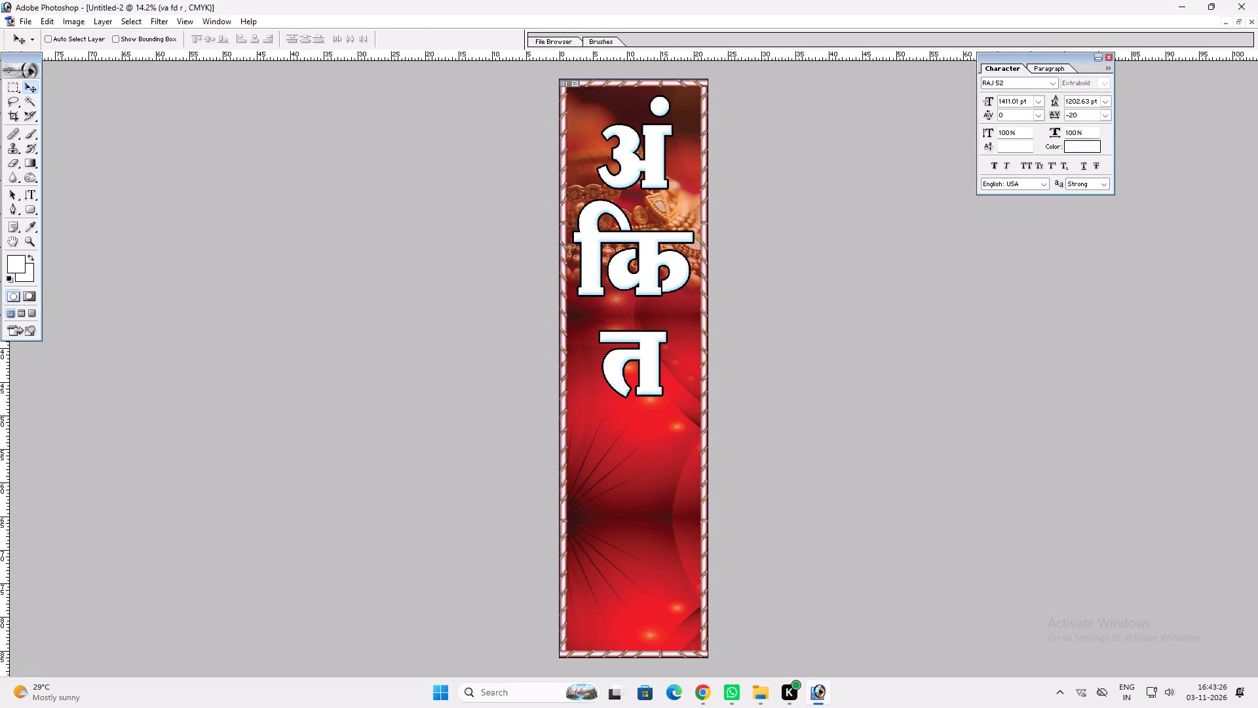
Add a drop shadow with an increased distance to the white "अंकित" lettering.
key("alt+l")
type("yd")
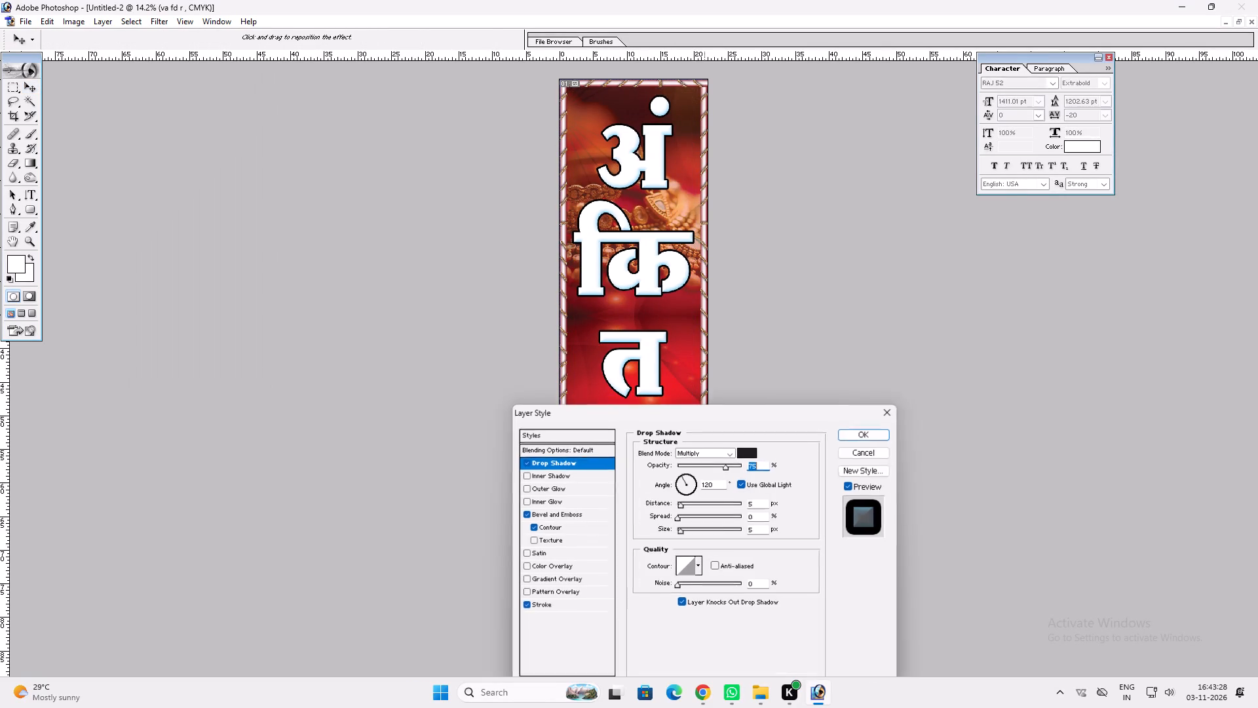
left_click_drag(690, 502, 697, 502)
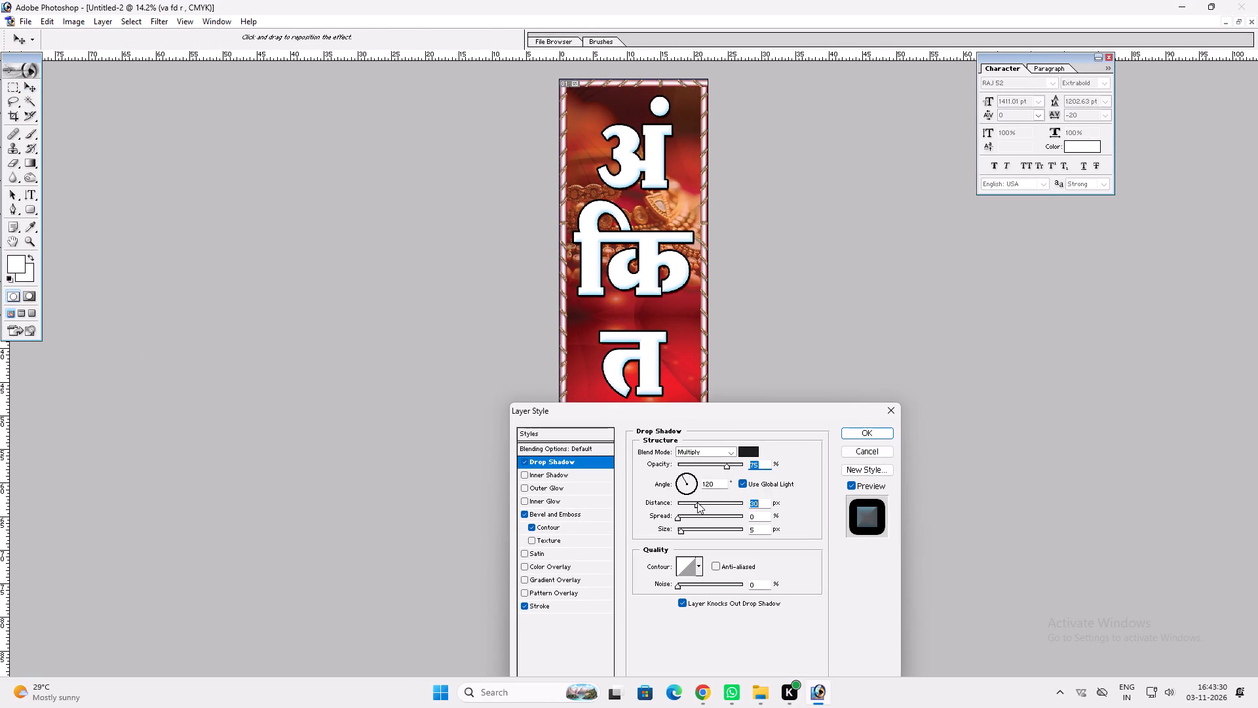
left_click_drag(697, 502, 703, 502)
key("Return")
Raise the baseline shift of the letter "त" to 314 pt so it sits closer to "कि".
key("t")
left_click_drag(653, 371, 643, 375)
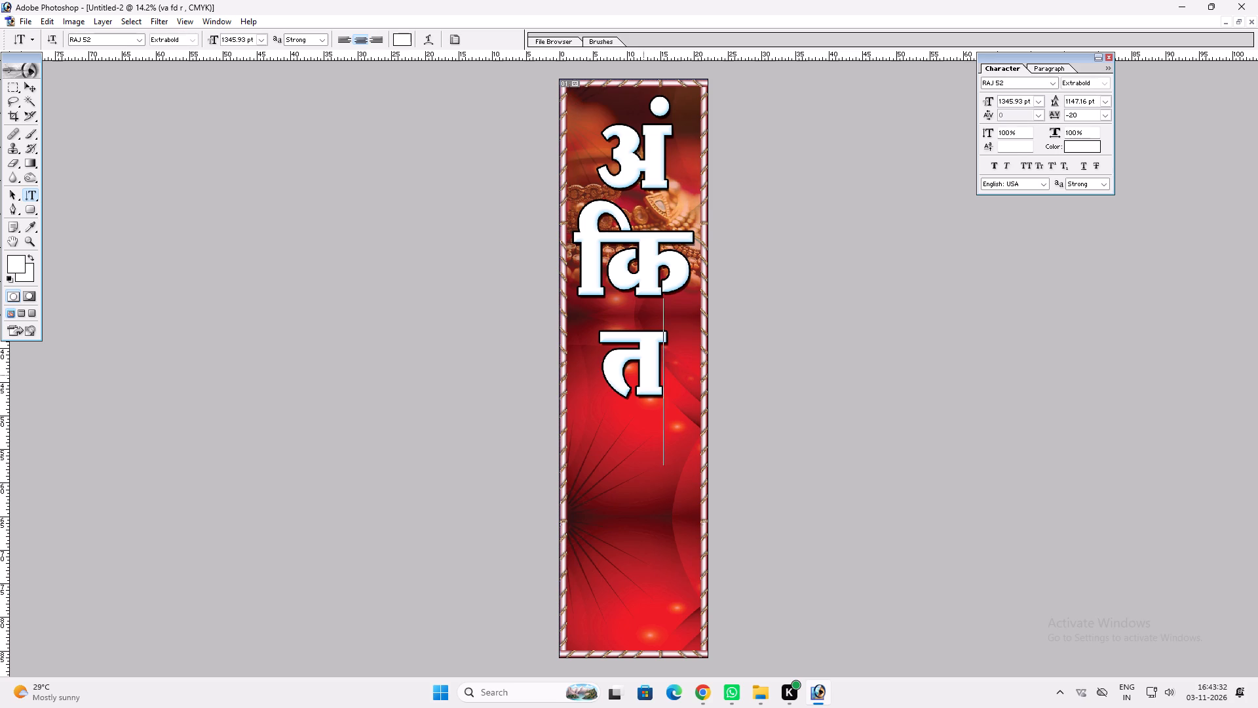
left_click_drag(643, 375, 617, 380)
key("alt+shift+Up")
key("alt+shift+Up")
key("alt+shift+Up")
key("alt+shift+Up")
key("alt+shift+Up")
key("alt+shift+Up")
key("alt+shift+Up")
key("alt+shift+Up")
key("alt+shift+Up")
key("alt+shift+Up")
key("alt+shift+Up")
key("alt+shift+Up")
key("alt+shift+Up")
key("alt+shift+Up")
key("alt+shift+Up")
key("alt+shift+Up")
key("alt+shift+Up")
key("alt+shift+Up")
key("alt+shift+Up")
key("alt+shift+Up")
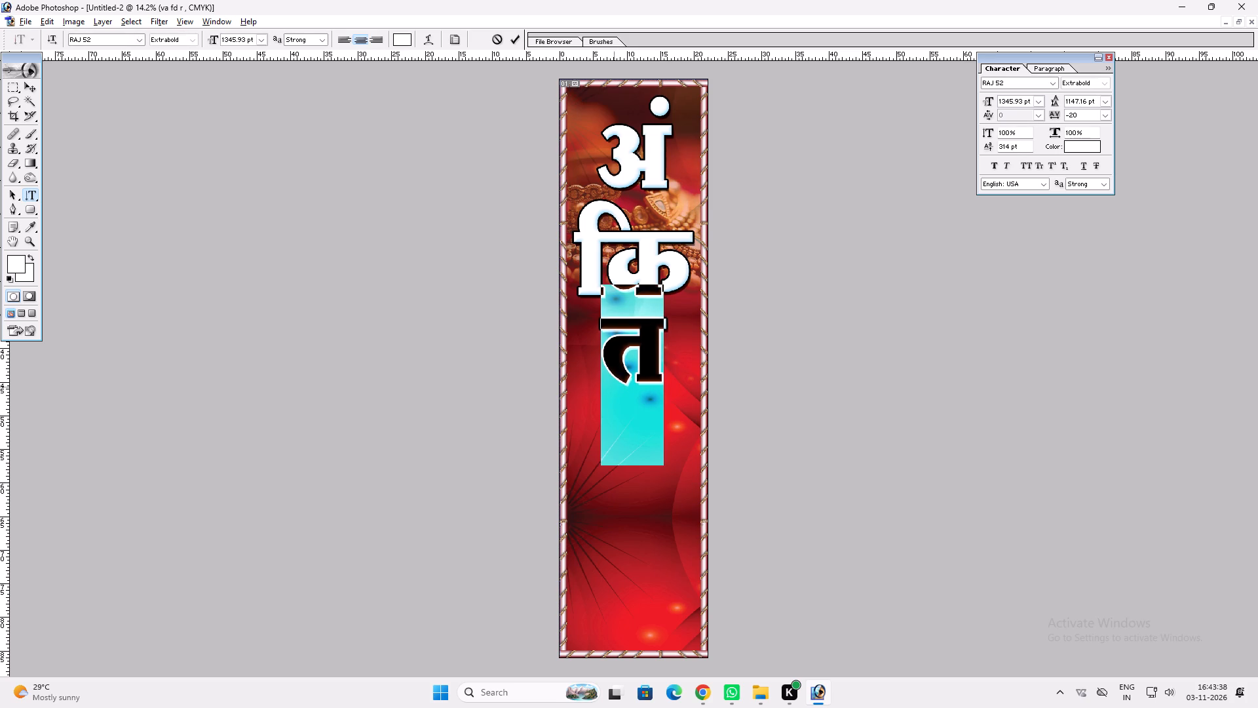
key("Return")
Scale the "अंकित" lettering to 93.4% width and 98.9% height and position it near the page's top.
key("ctrl+t")
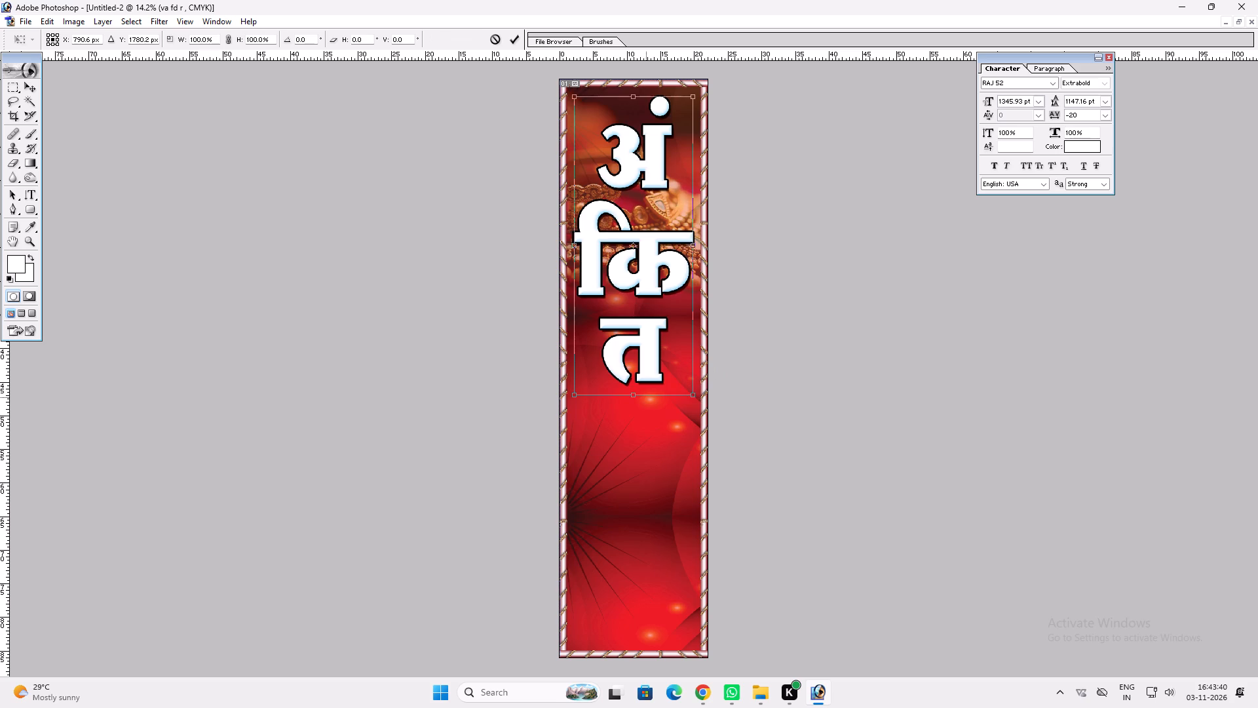
left_click_drag(645, 397, 645, 415, "shift")
left_click_drag(696, 410, 687, 402, "alt+shift")
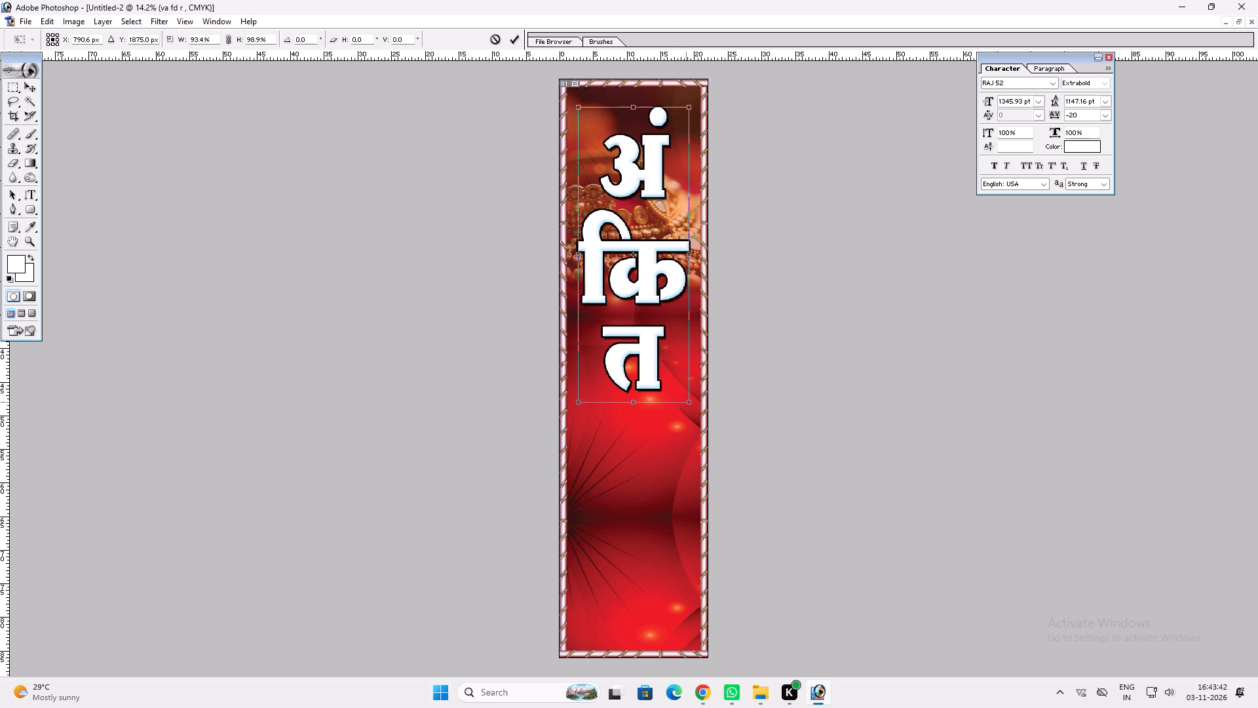
key("Return")
key("v")
left_click_drag(659, 383, 660, 368)
Copy the yellow "ज्वेलर्स" lettering from the 6x5 design into the tall document.
type("ff")
key("f")
left_click(662, 302)
right_click(676, 361)
left_click(689, 368)
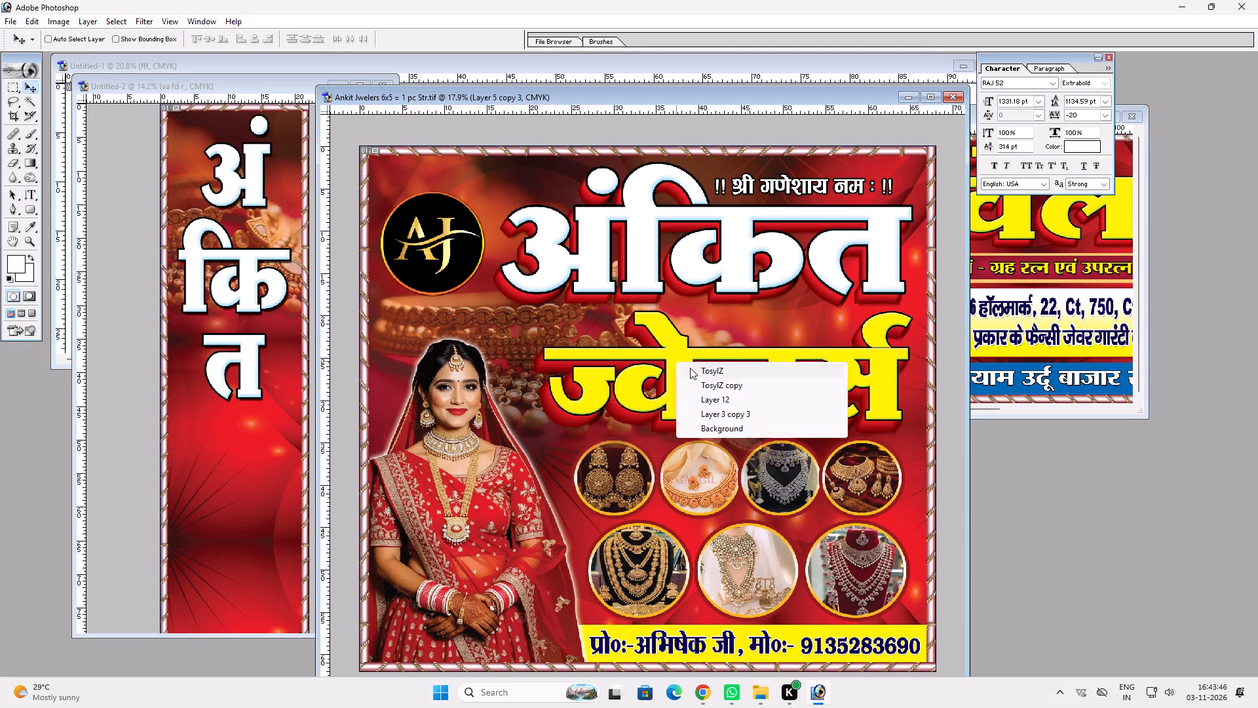
right_click(674, 357, "ctrl")
left_click(688, 361, "ctrl+shift")
left_click_drag(693, 364, 525, 321)
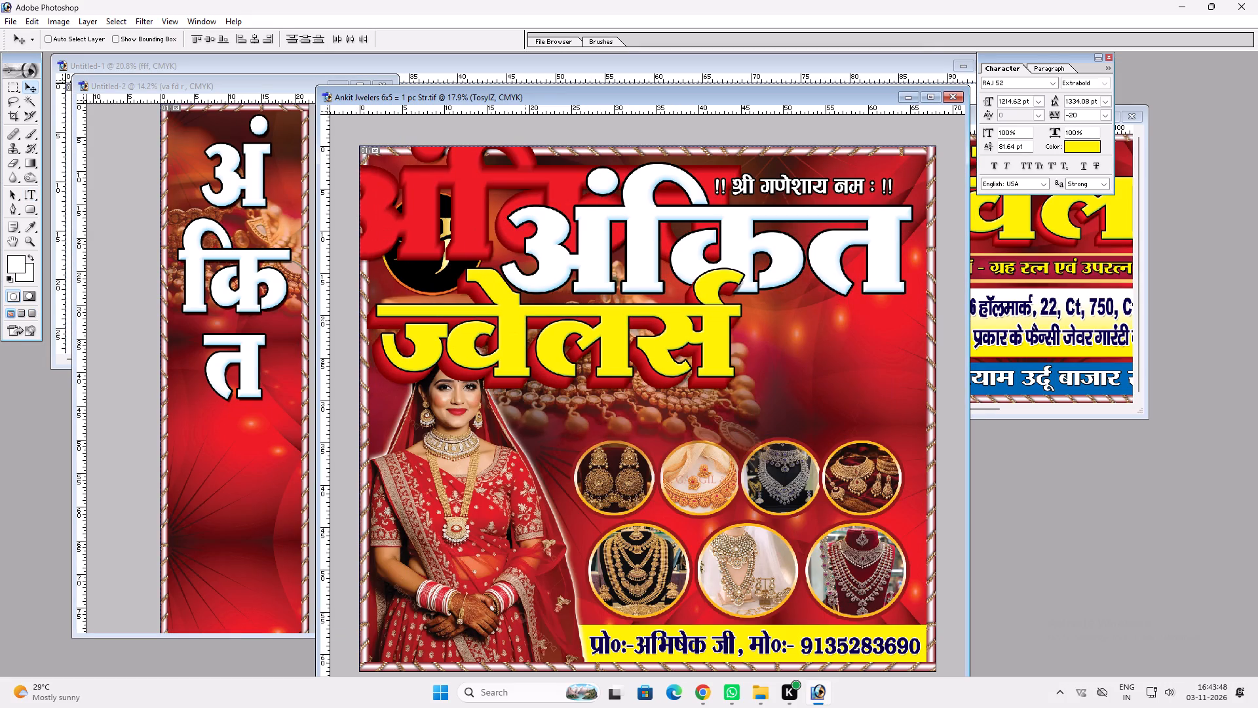
key("ctrl+z")
key("v")
right_click(676, 359)
left_click(694, 364)
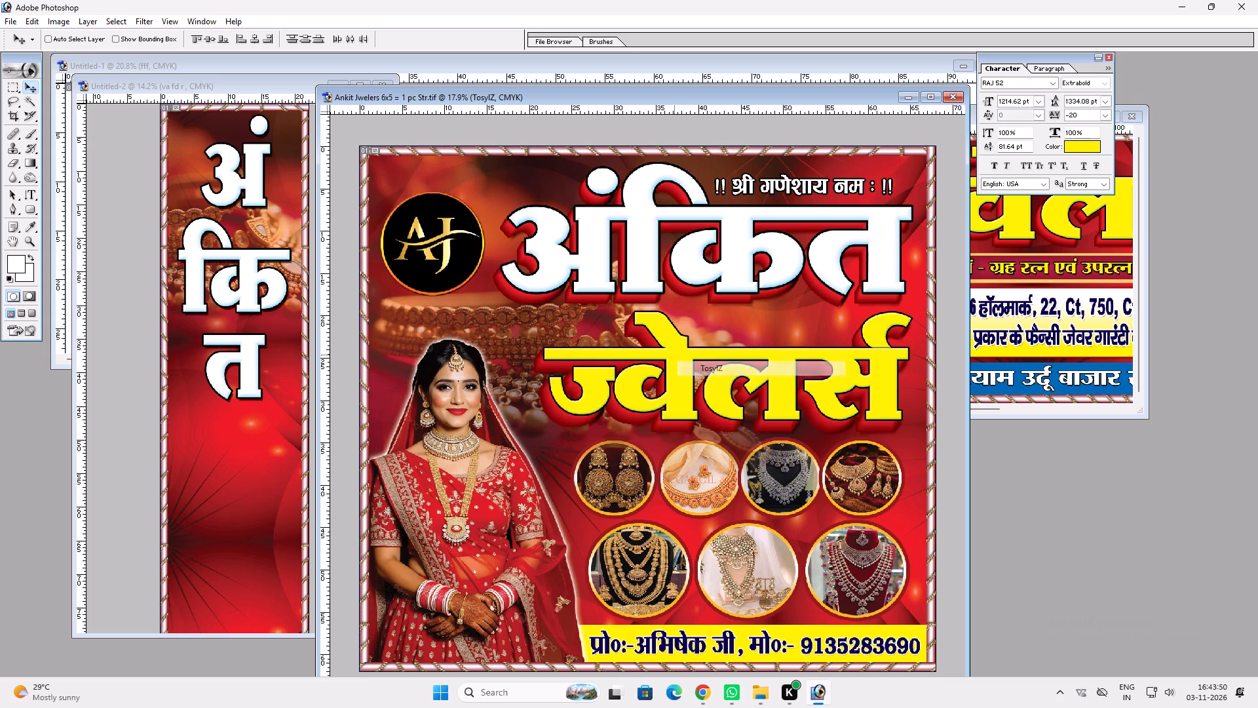
right_click(672, 354, "ctrl+shift")
left_click(689, 360, "ctrl+shift")
left_click_drag(678, 358, 703, 371)
key("ctrl+z")
left_click_drag(678, 370, 270, 375)
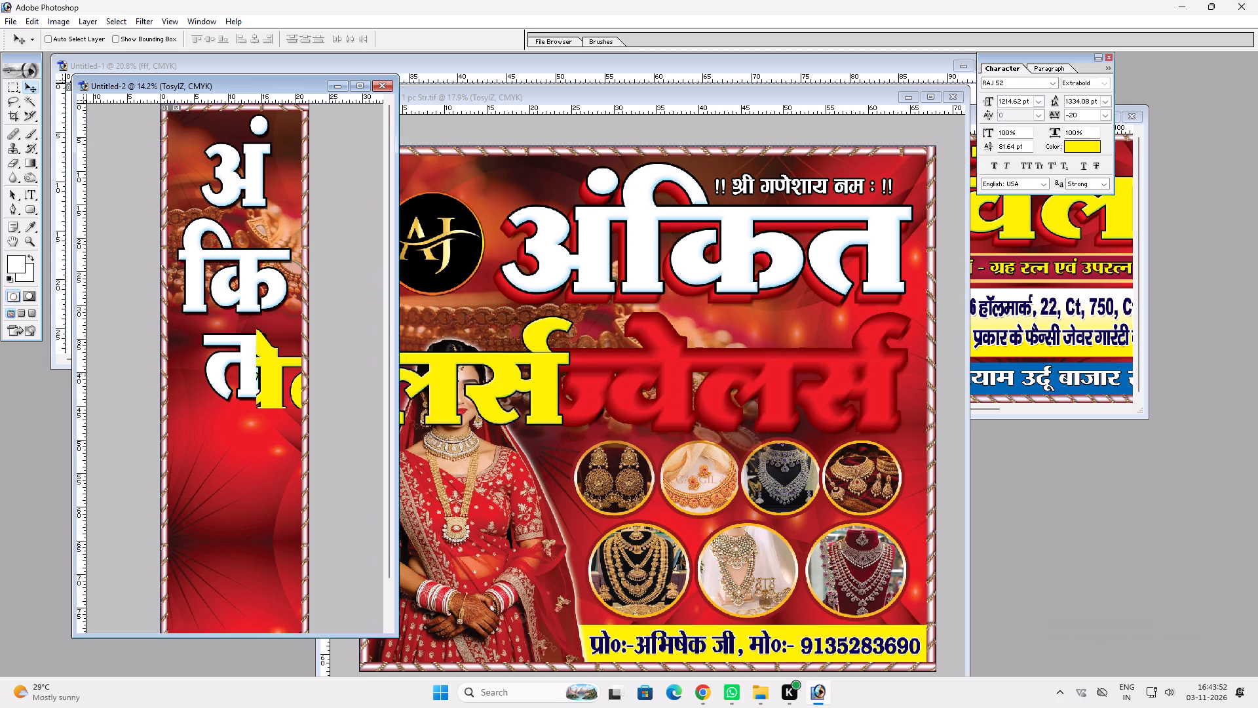
key("v")
left_click(366, 88)
Break the yellow lettering into three stacked lines: "ज्वे", "ल" and "र्स".
key("t")
left_click(692, 381)
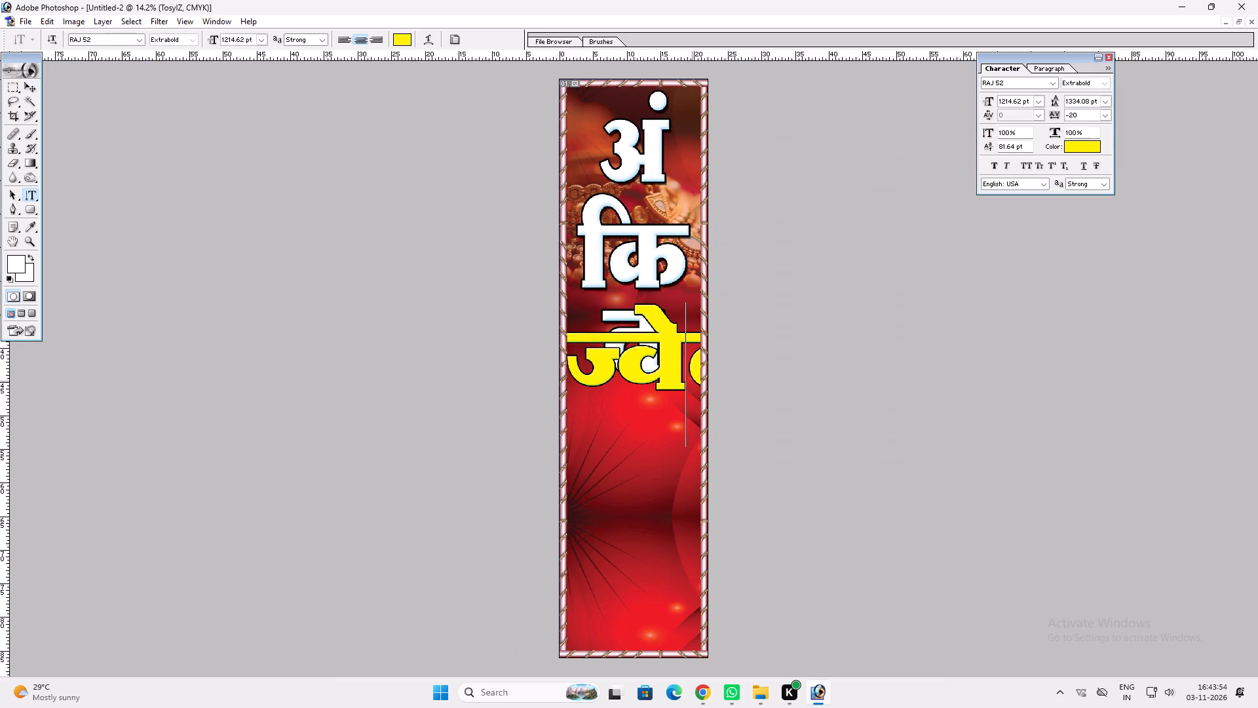
key("Return")
left_click_drag(930, 484, 859, 493)
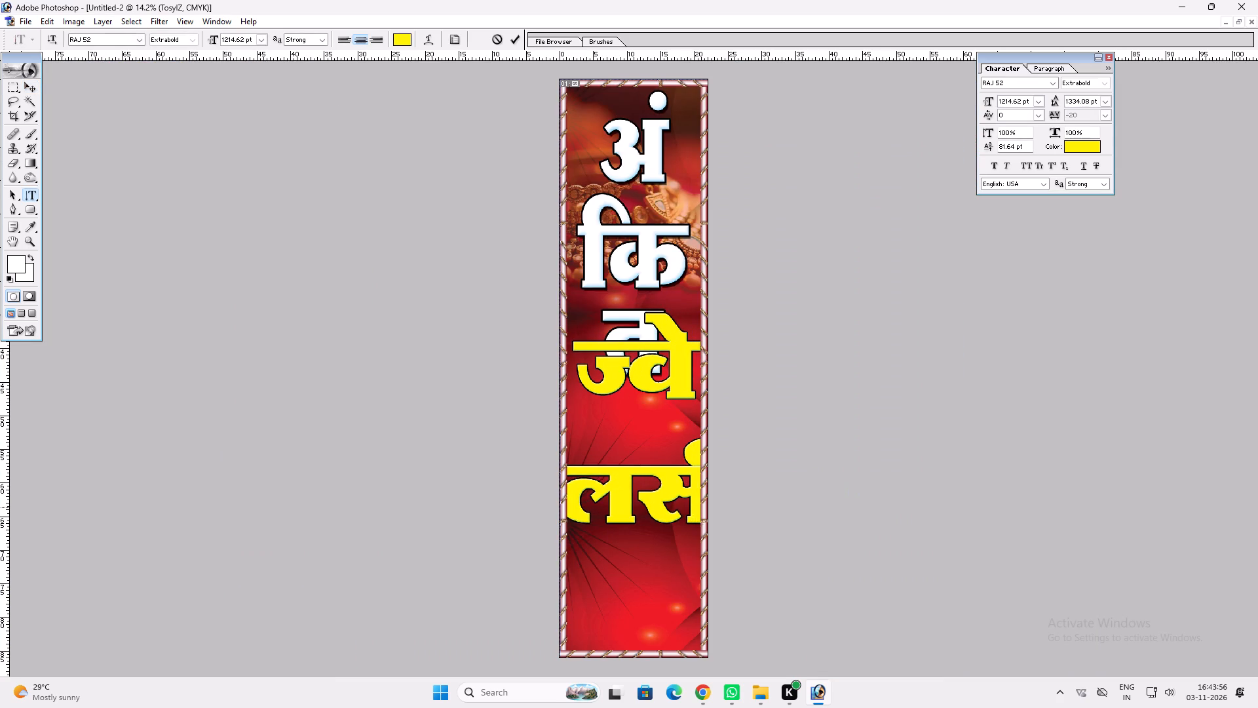
left_click(647, 507)
key("Return")
Tighten the leading of all the yellow lettering to 1252.07 pt.
key("ctrl+a")
key("alt+Up")
key("alt+Up")
key("alt+Up")
key("alt+Up")
key("alt+Up")
key("alt+Up")
key("alt+Up")
key("alt+Up")
key("alt+Up")
key("alt+Up")
key("alt+Up")
key("alt+Up")
key("alt+Up")
key("alt+Up")
key("alt+Up")
key("alt+Up")
key("alt+Up")
key("alt+Up")
key("alt+Up")
key("alt+Up")
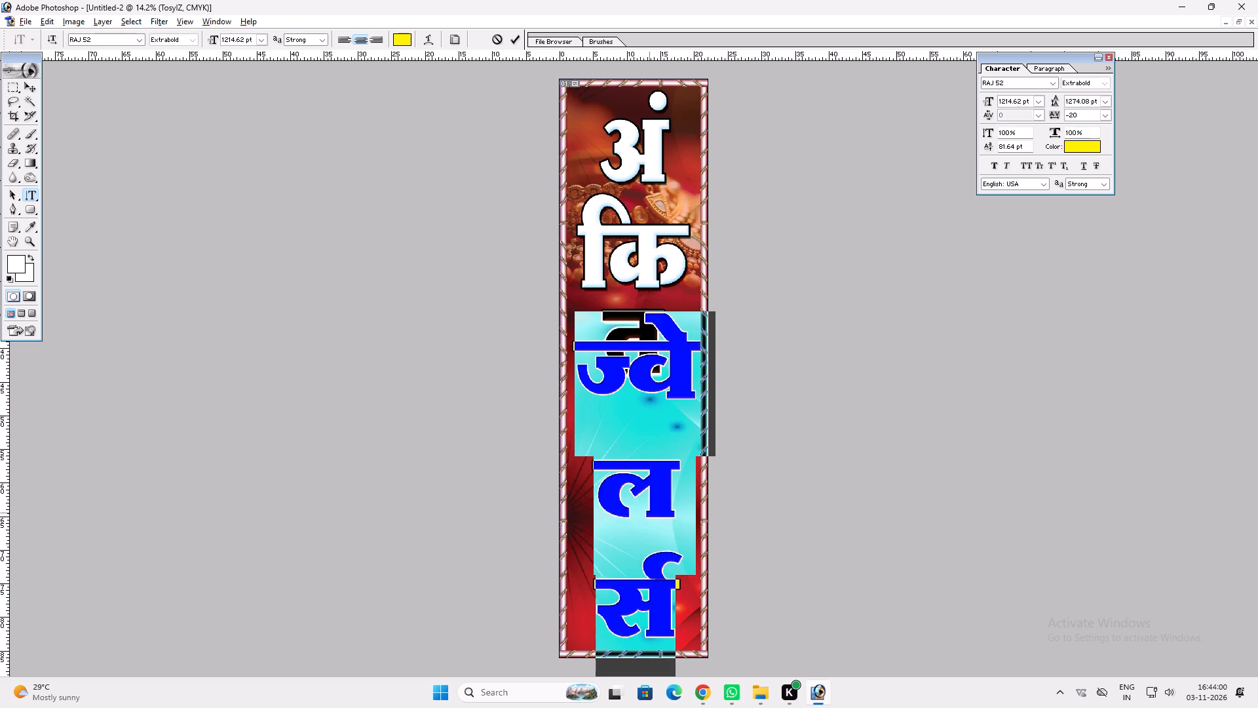
key("ctrl+z")
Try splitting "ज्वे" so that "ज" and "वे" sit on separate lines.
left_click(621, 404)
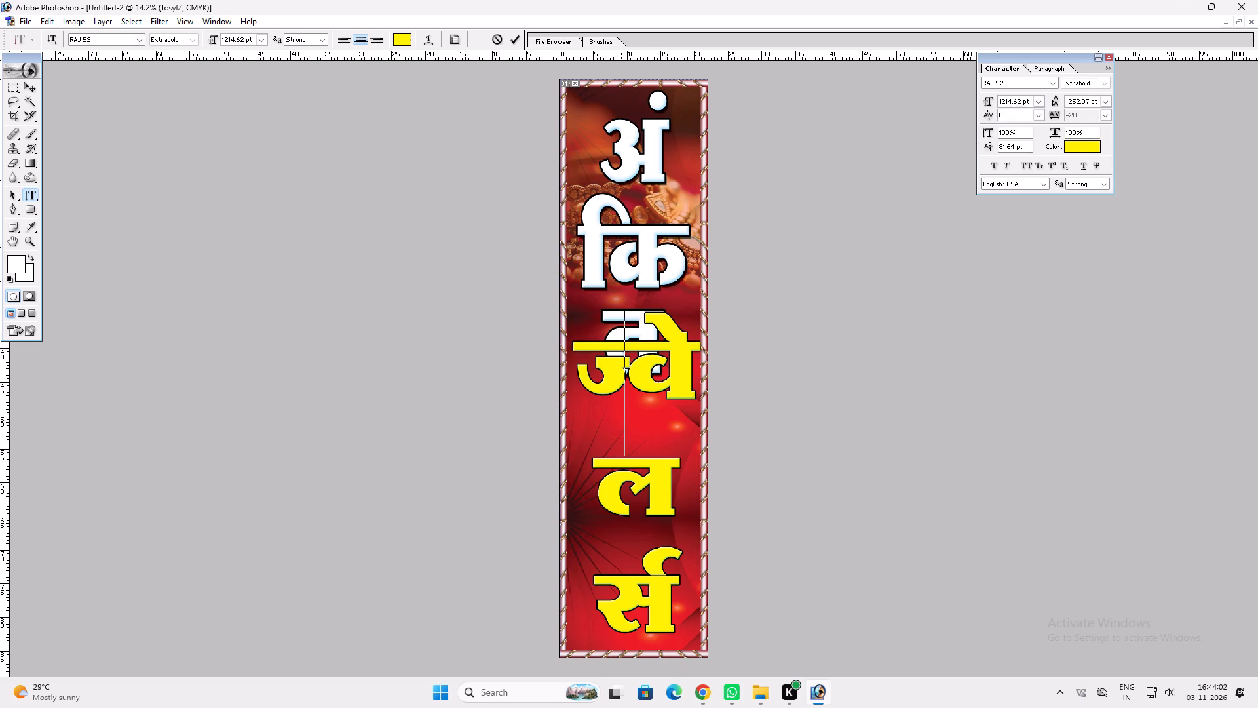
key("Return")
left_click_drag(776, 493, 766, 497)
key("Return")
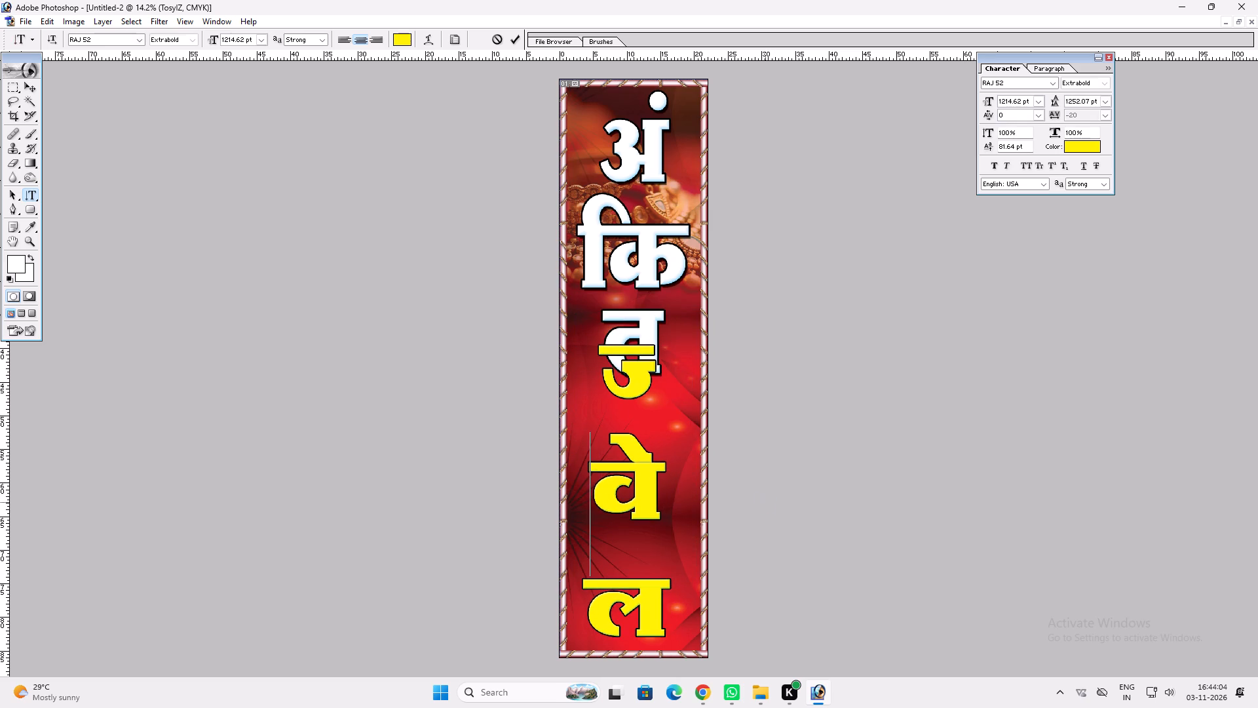
Scale the yellow lettering down to a 554.7 pt type size and place it below the white "त".
key("ctrl+t")
left_click_drag(674, 347, 645, 442, "alt+shift")
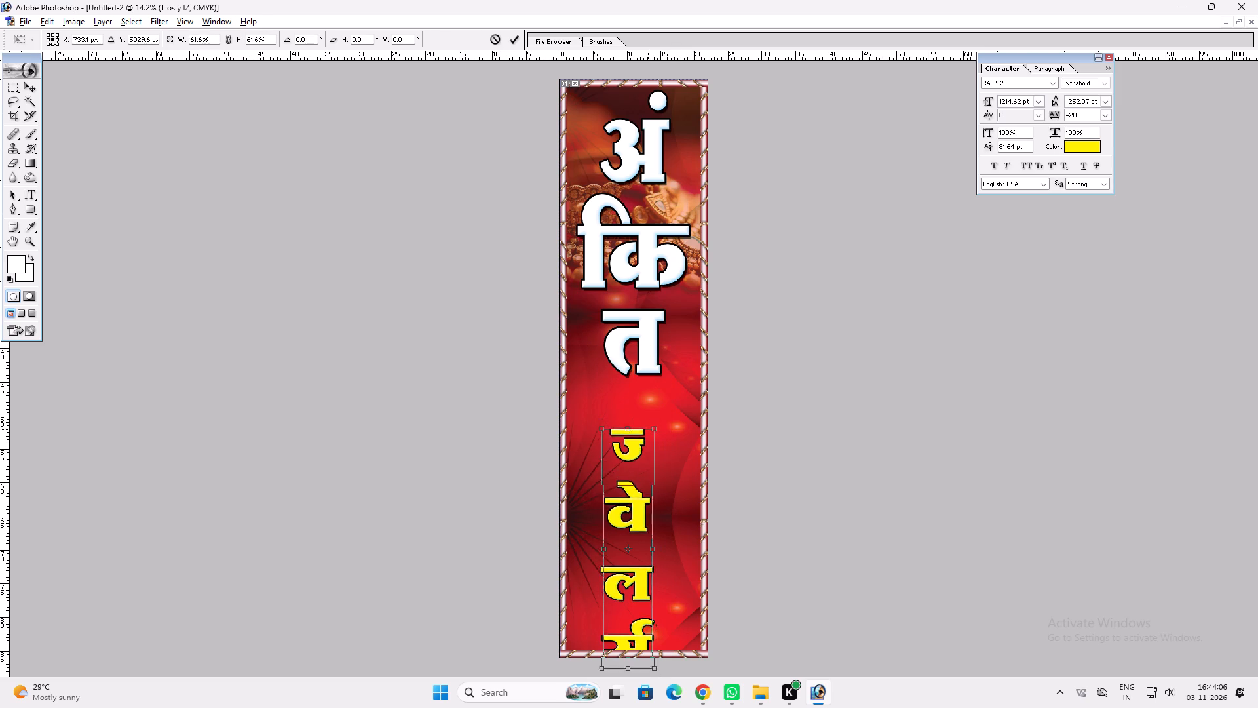
left_click_drag(645, 442, 641, 456, "alt+shift")
key("Return")
key("v")
key("v")
key("t")
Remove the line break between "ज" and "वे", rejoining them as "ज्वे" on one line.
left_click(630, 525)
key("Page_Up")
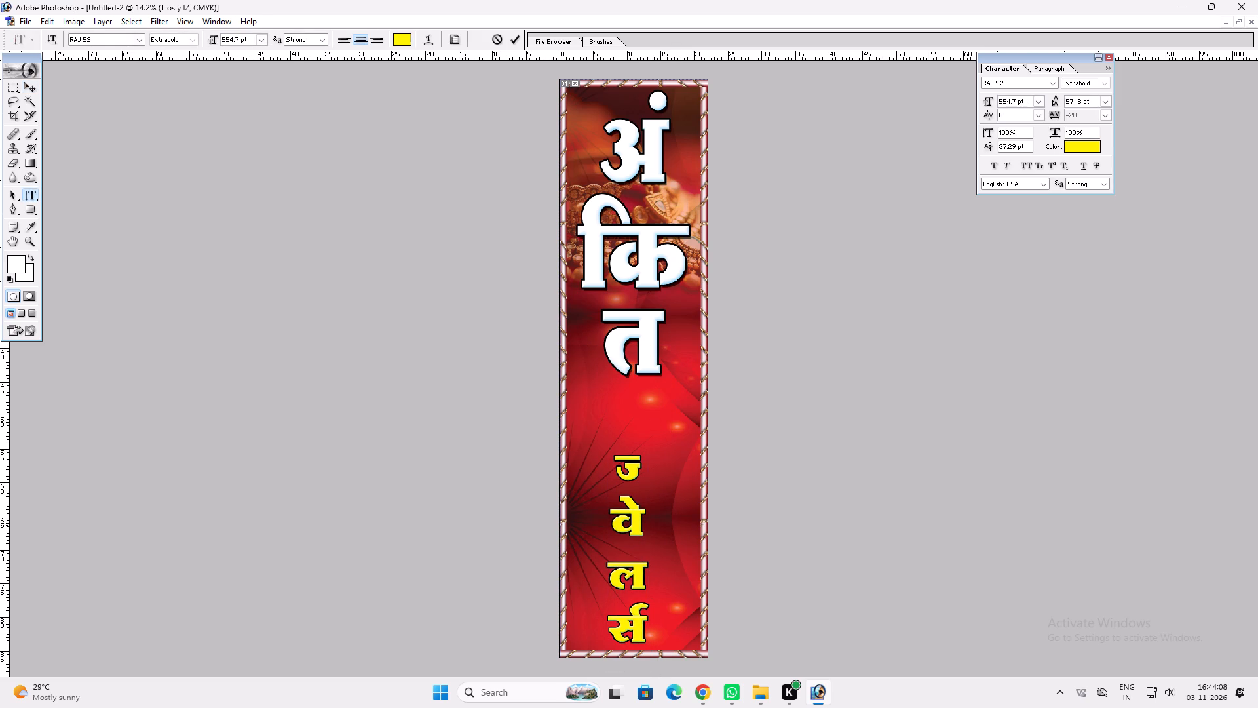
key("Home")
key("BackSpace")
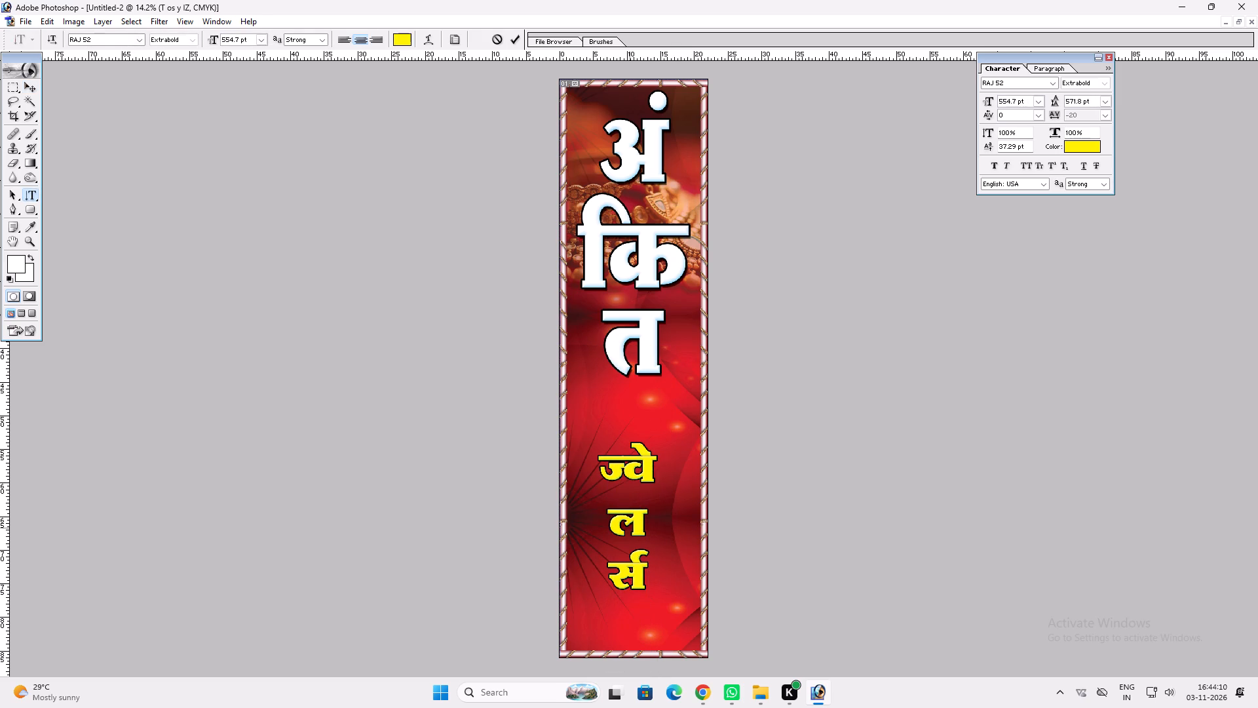
Tighten the leading of the three yellow lines to 437.8 pt.
key("ctrl+a")
key("alt+Up")
key("alt+Up")
key("alt+Up")
key("alt+Up")
key("alt+Up")
key("alt+Up")
key("alt+Up")
key("alt+Up")
key("alt+Up")
key("alt+Up")
key("alt+Up")
key("alt+Up")
key("alt+Up")
key("alt+Up")
key("alt+Up")
key("alt+Up")
key("alt+Up")
key("alt+Up")
key("alt+Up")
key("alt+Up")
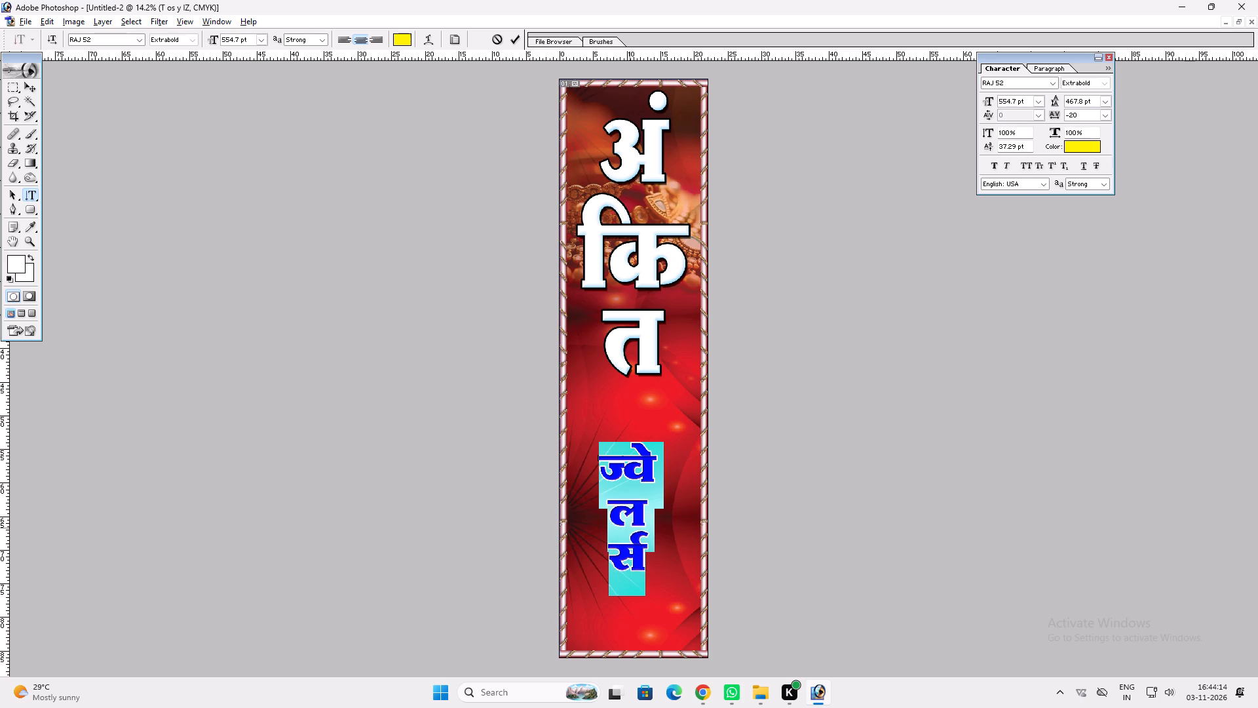
key("ctrl+z")
Raise the baseline of the yellow letter "ल" to even out its spacing between "ज्वे" and "र्स".
left_click_drag(615, 521, 649, 519)
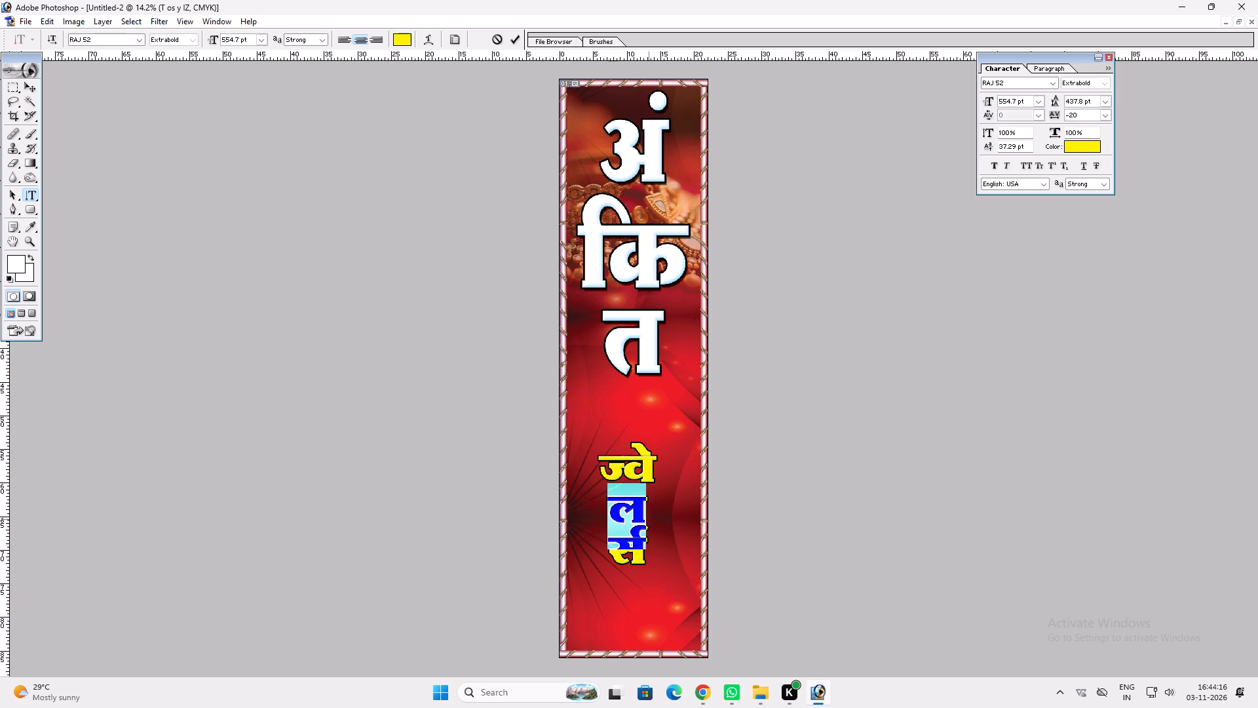
left_click_drag(649, 519, 655, 519)
key("alt+shift+Up")
key("alt+shift+Up")
key("alt+shift+Up")
key("alt+shift+Up")
key("alt+shift+Up")
key("alt+shift+Up")
key("alt+shift+Up")
key("alt+shift+Up")
key("alt+shift+Up")
key("alt+shift+Up")
key("alt+shift+Up")
key("alt+shift+Up")
key("alt+shift+Up")
key("alt+shift+Up")
key("alt+shift+Up")
key("alt+shift+Up")
key("alt+shift+Up")
key("alt+shift+Up")
key("alt+shift+Up")
key("alt+shift+Up")
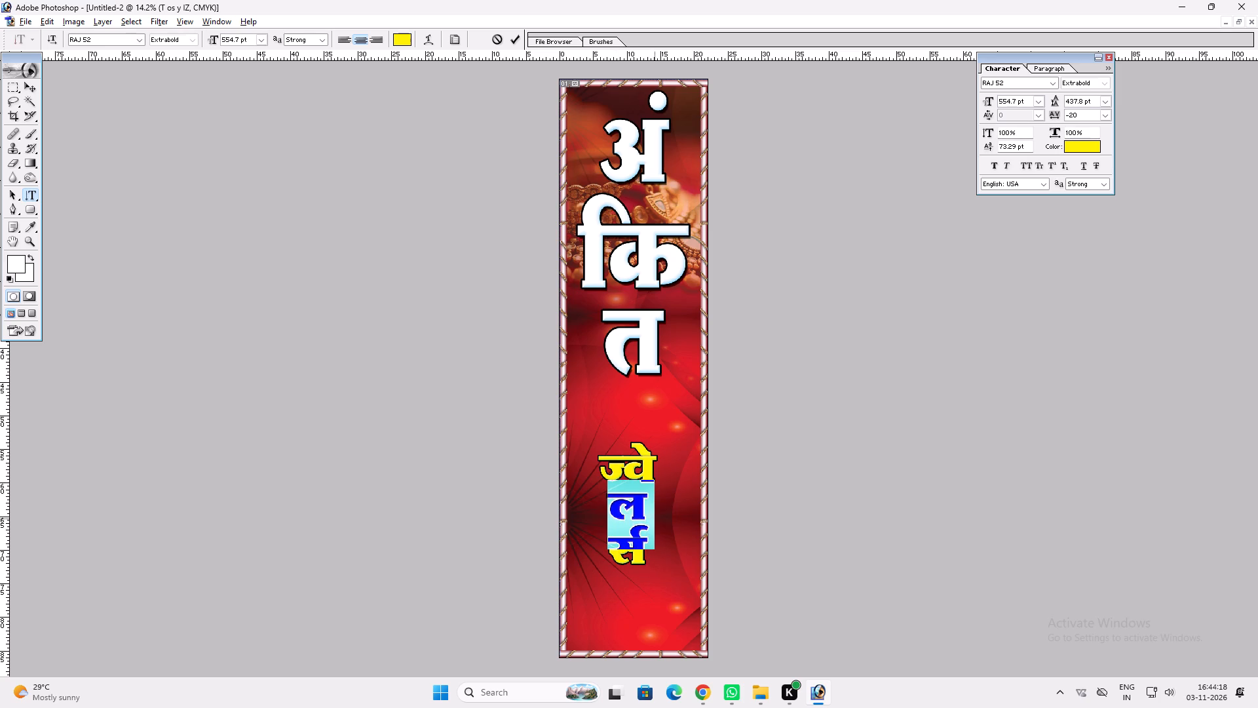
key("alt+shift+Up")
key("alt+shift+Up")
key("alt+shift+Up")
key("alt+shift+Up")
key("ctrl+z")
key("ctrl+Return")
Enlarge the yellow lettering to a 1158.71 pt type size, filling the space below the white "त".
key("ctrl+t")
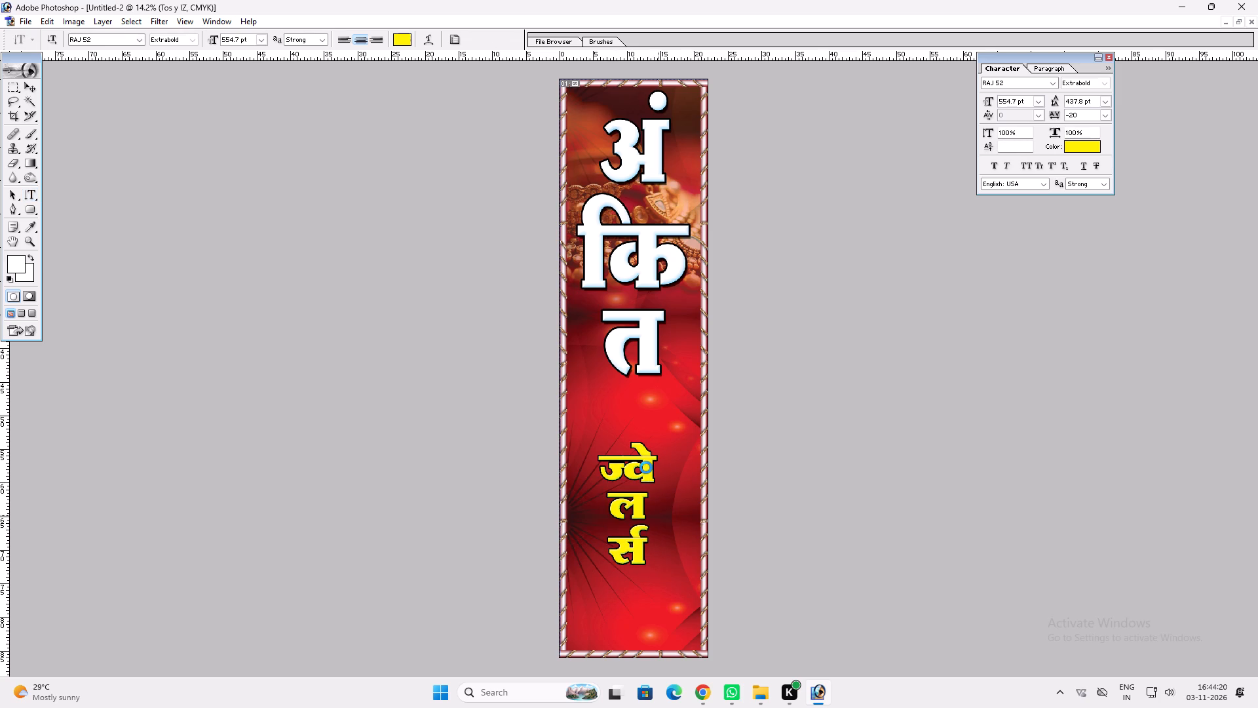
left_click_drag(659, 442, 681, 372, "alt+shift")
key("Return")
key("v")
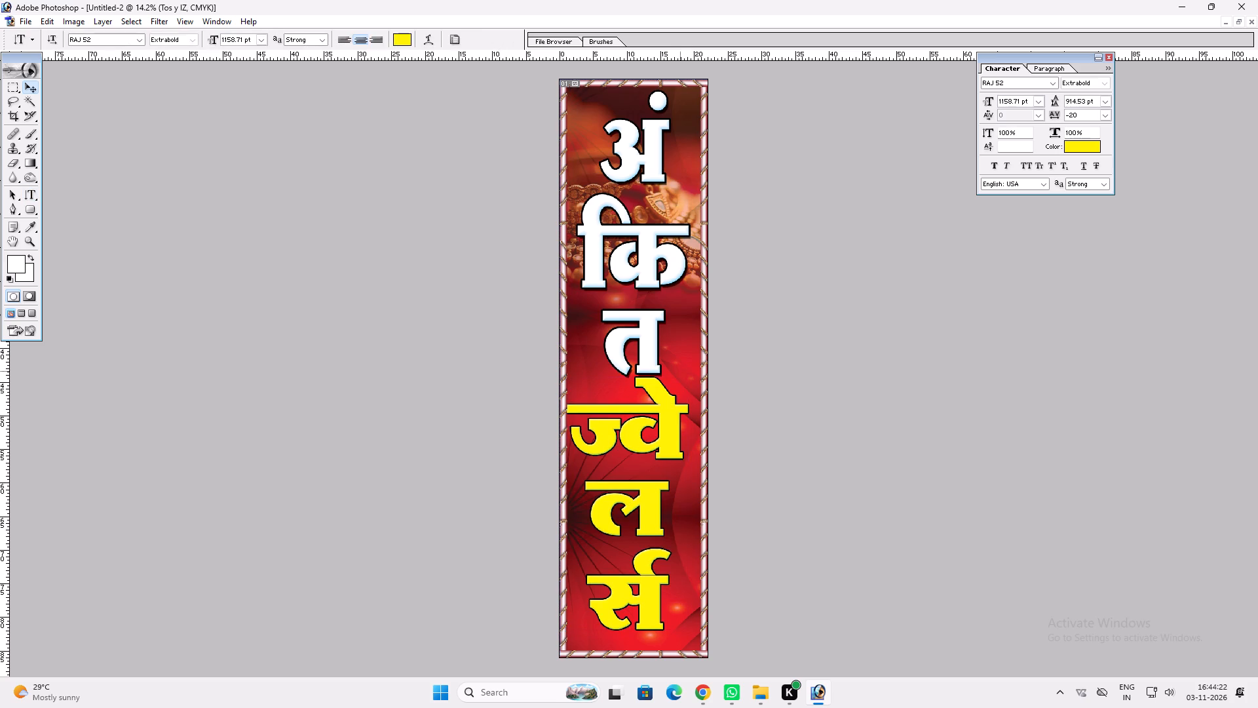
Shift the yellow "ज्वेलर्स" lettering slightly down from the white "त" and narrow its left side away from the rope border.
left_click_drag(673, 399, 674, 408)
key("ctrl+t")
left_click(689, 383, "alt+shift")
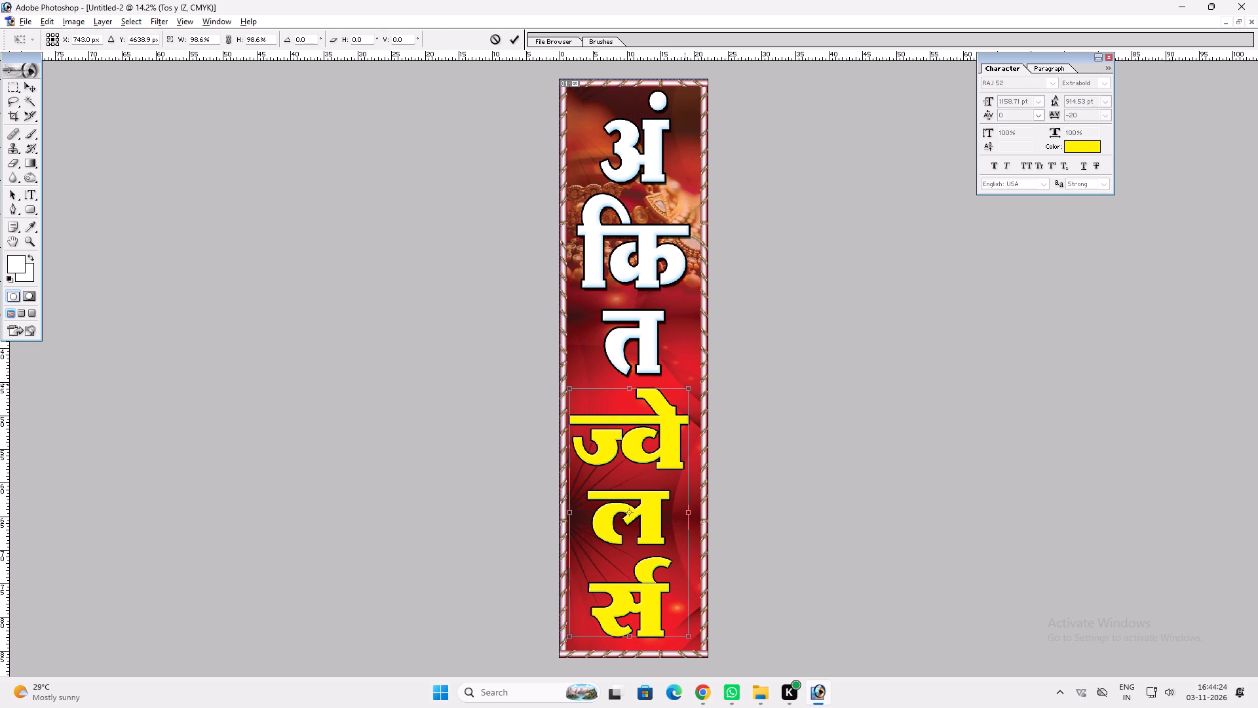
left_click_drag(575, 439, 581, 437, "shift")
key("shift+Return")
key("v")
key("ctrl+t")
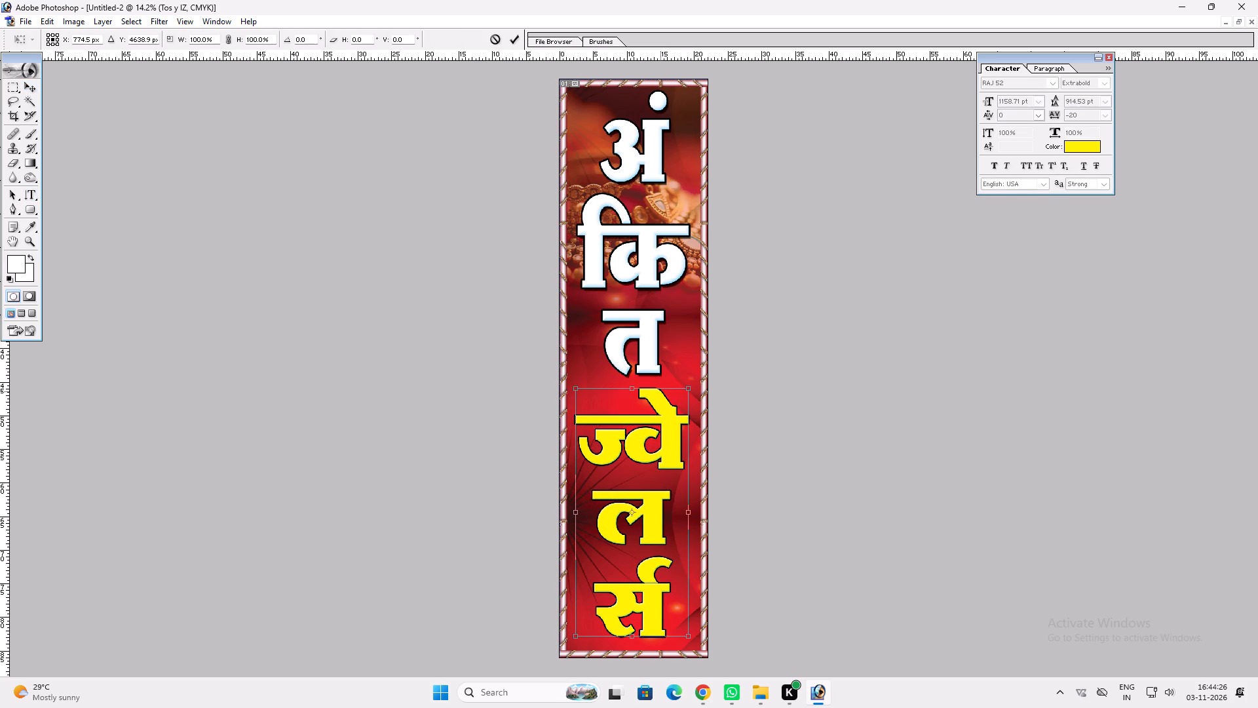
left_click(660, 391, "shift")
key("Return")
type("vv")
key("ctrl+t")
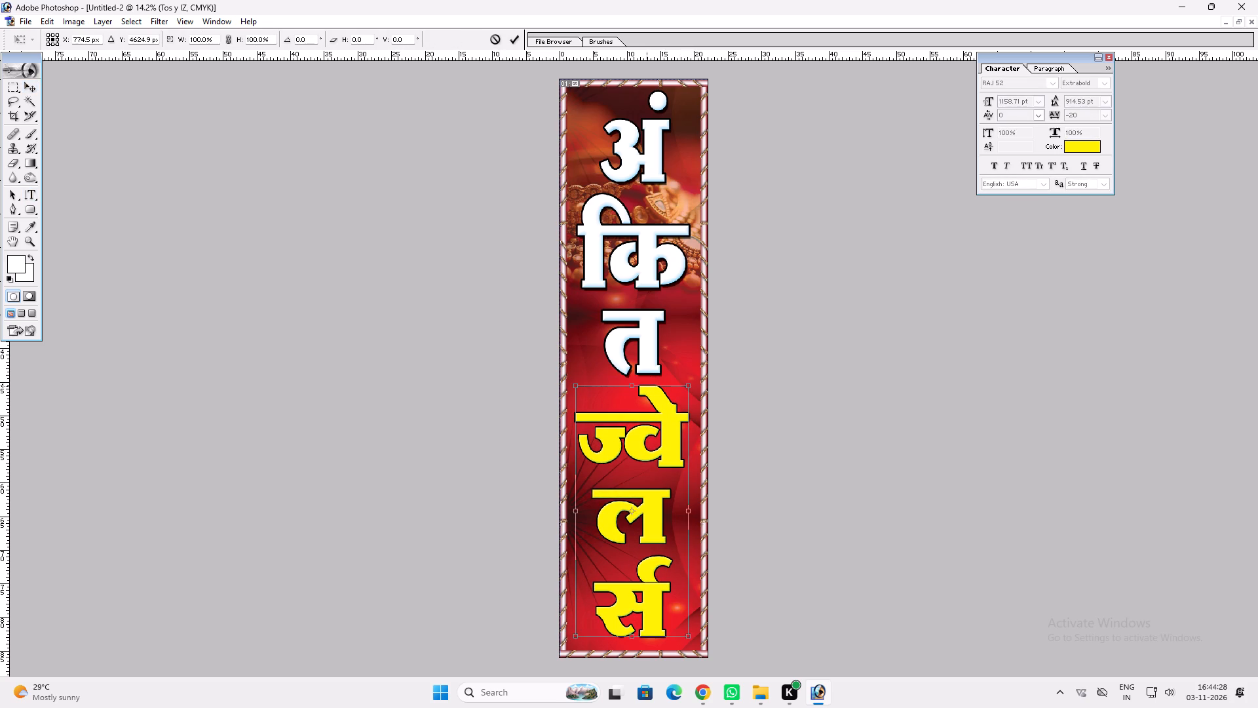
left_click(646, 385, "shift")
key("shift+Return")
Increase the distance of the yellow lettering's drop shadow, keeping its 120° angle and 5 px size.
key("alt+l")
type("yd")
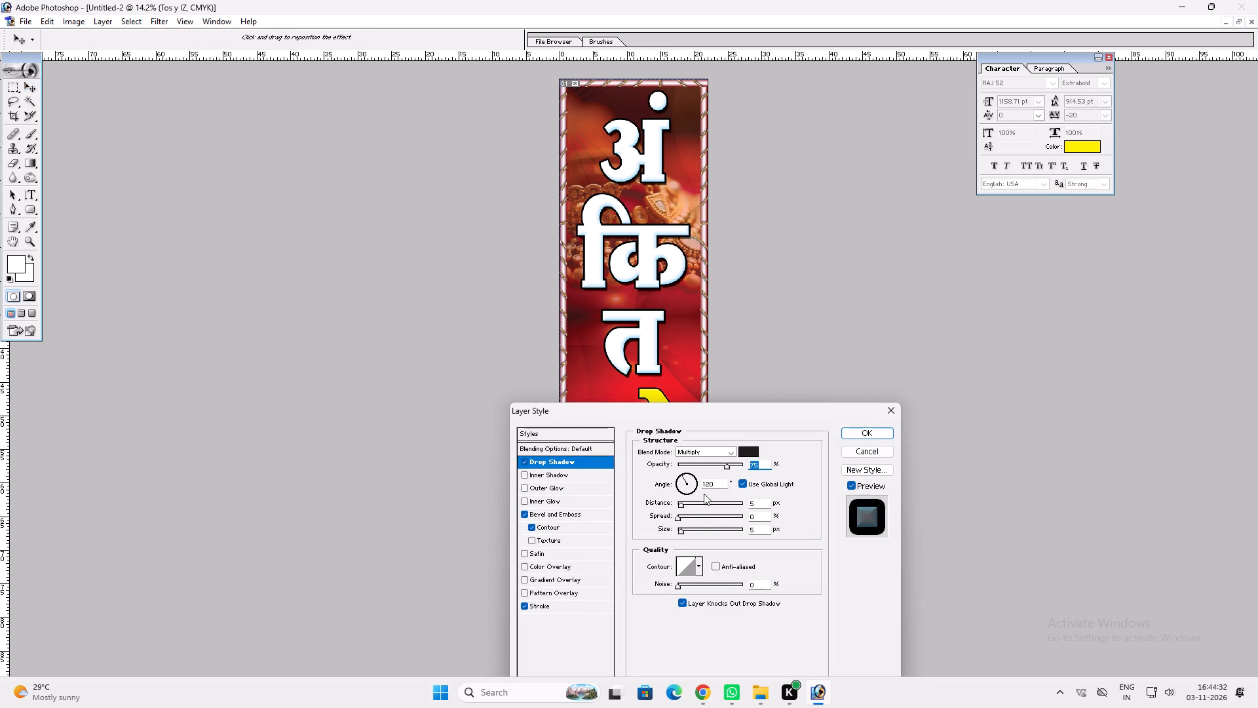
left_click_drag(685, 510, 697, 509)
left_click_drag(687, 504, 693, 504)
left_click_drag(693, 504, 693, 504)
key("Return")
Scale the yellow lettering to 94.8% width and 101.1% height, keeping it centred under the white letters.
key("ctrl+t")
left_click_drag(689, 488, 683, 486, "shift")
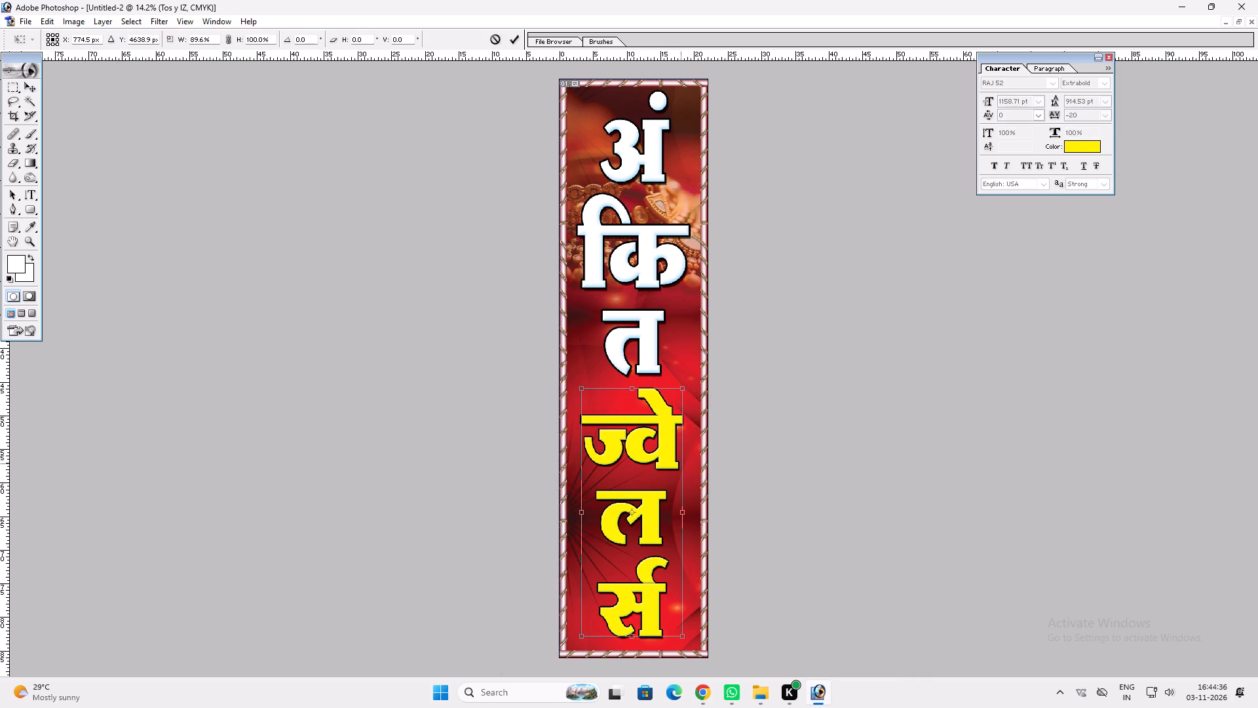
left_click_drag(658, 382, 664, 380, "shift")
left_click_drag(685, 423, 691, 423, "shift")
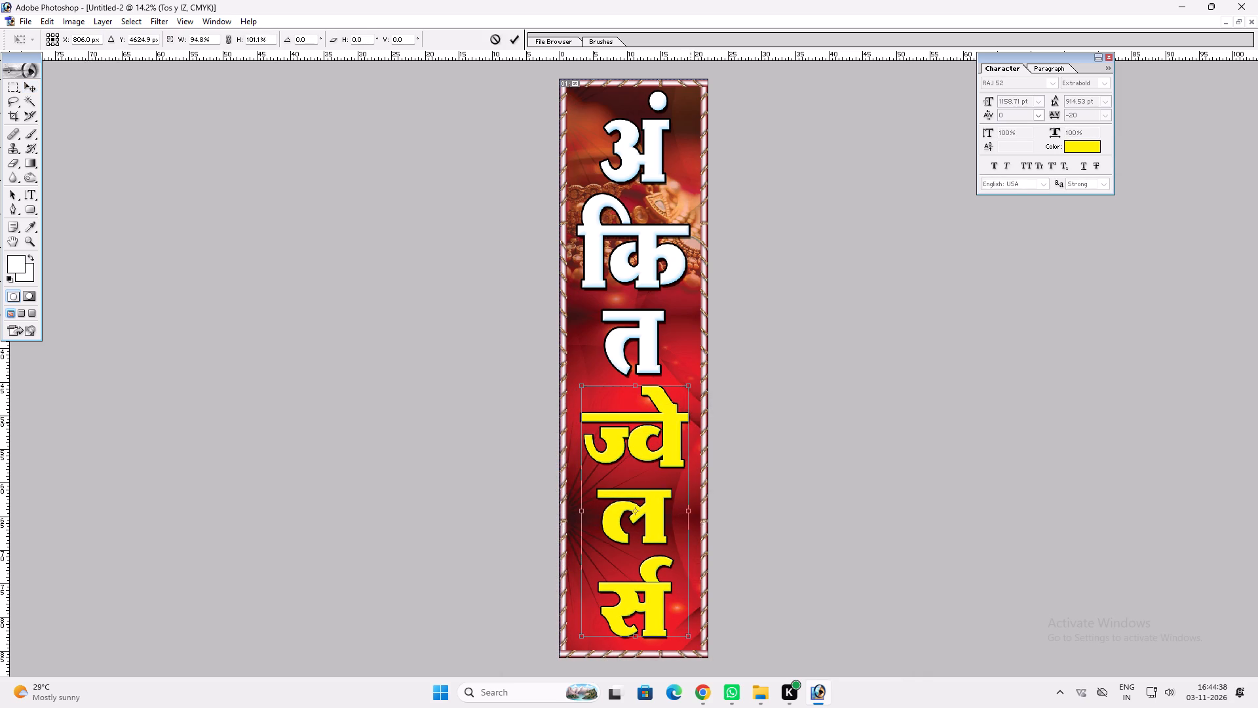
key("Return")
Save the vertical design as a layered TIFF named "Ankit Jwelers 22x86 = 2 pc Str ff" in the 03.11.2026 folder.
key("ctrl+shift+s")
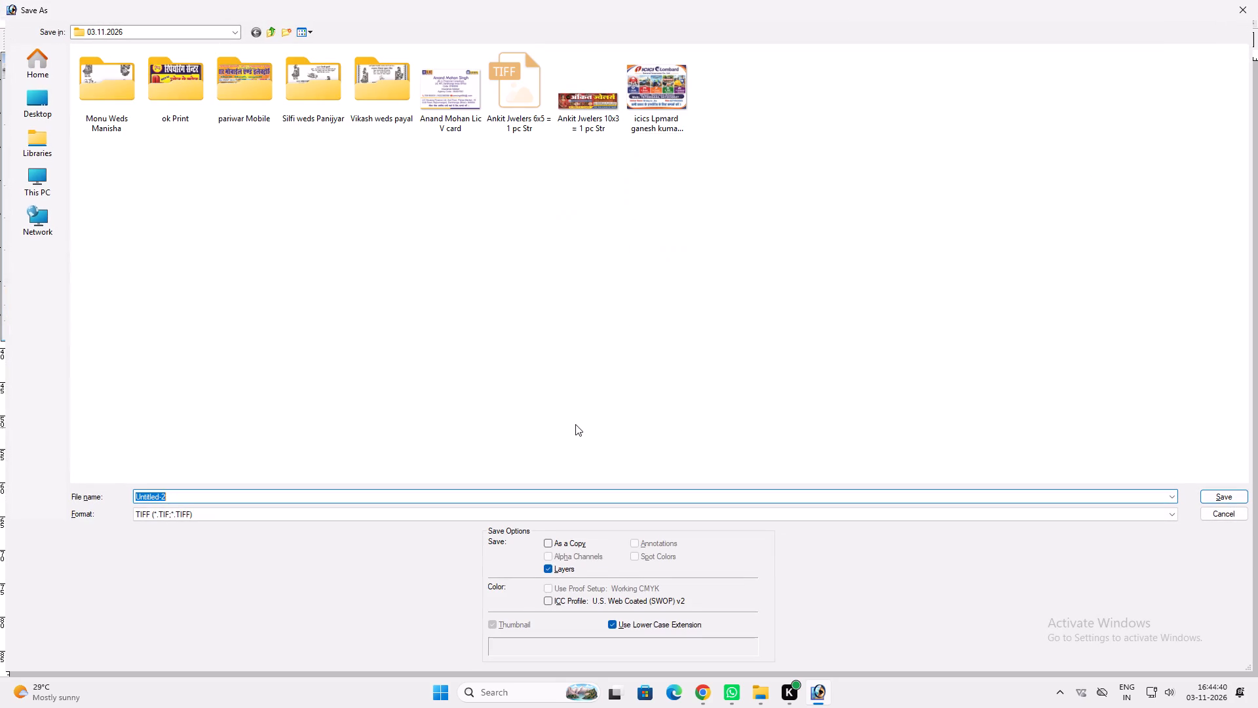
type("22x")
key("8")
key("4")
type("=")
key("space")
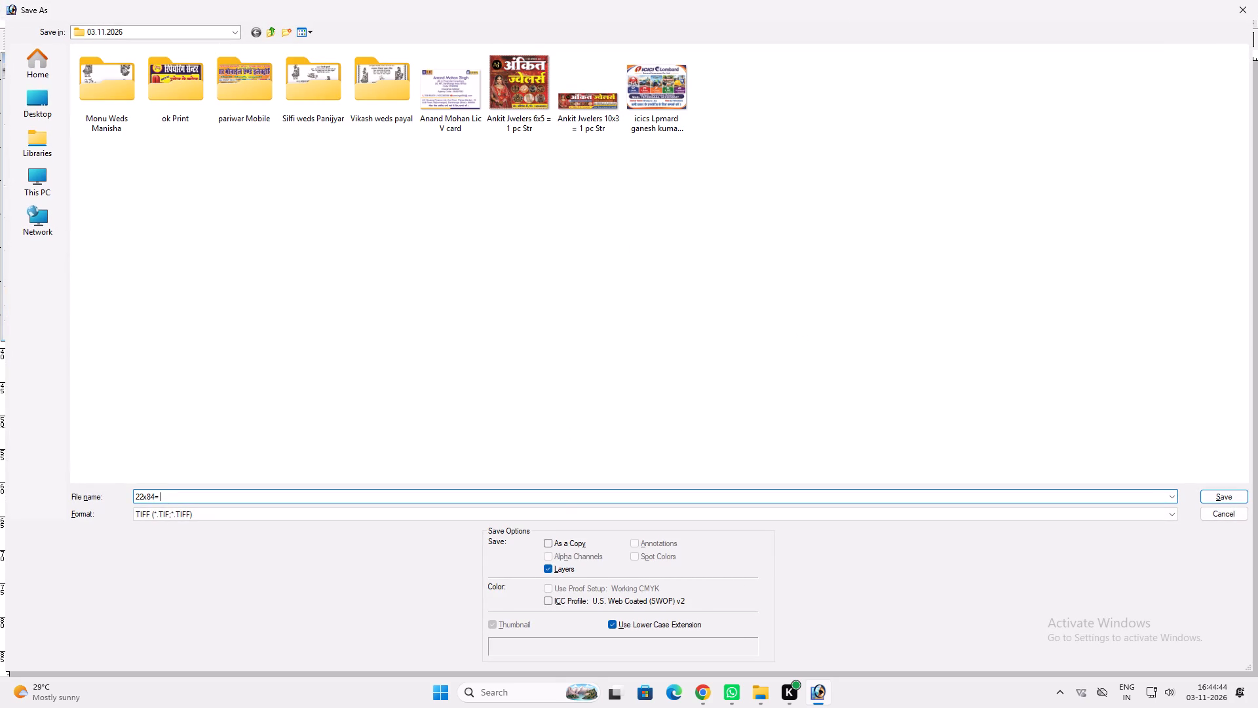
key("ctrl+a")
type("Anki")
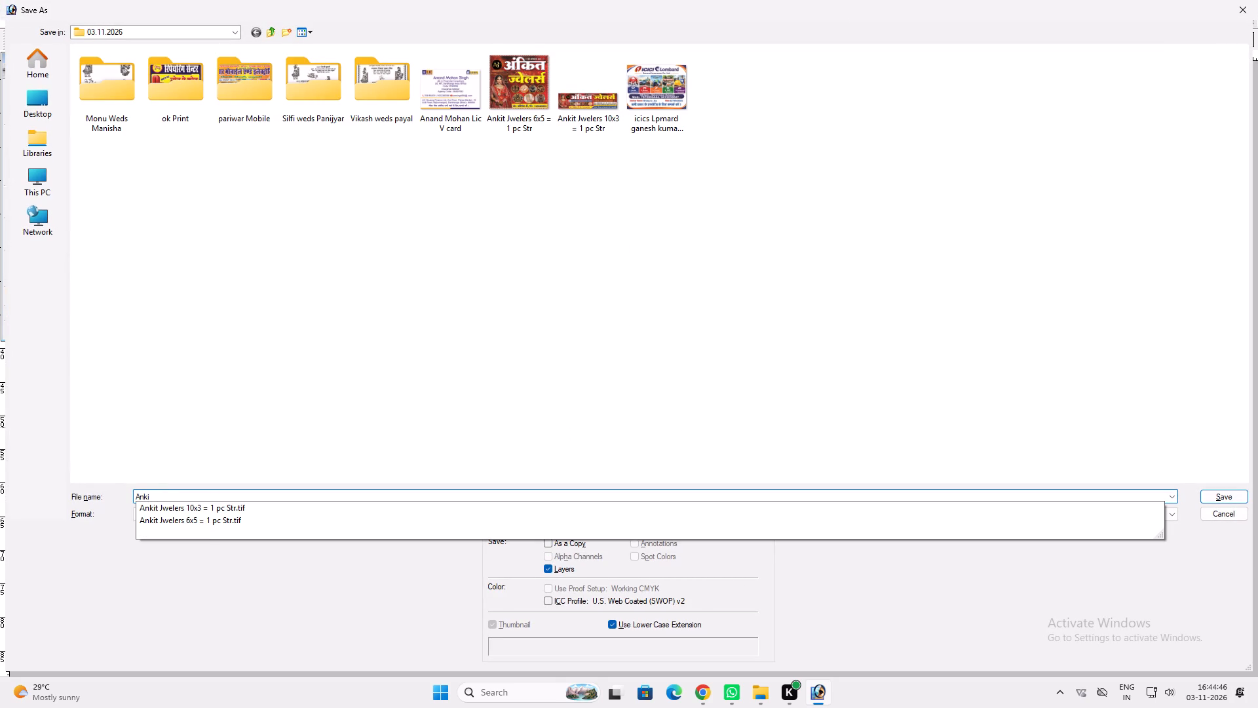
type("t Jwelers")
key("space")
type("22x")
key("8")
type("6 = 2 pc Str ff")
key("Return")
key("Return")
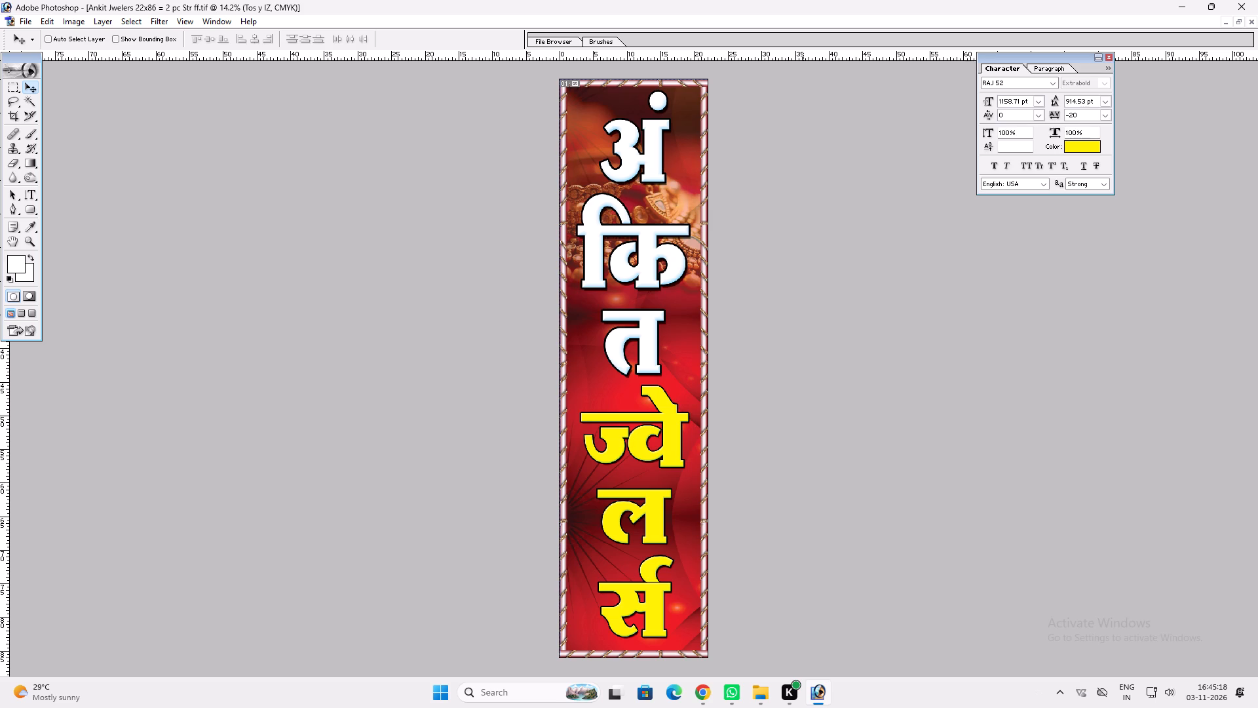
Close the 22x86 design and all other open documents, including the 6x5 design and Untitled-1.
key("ctrl+w")
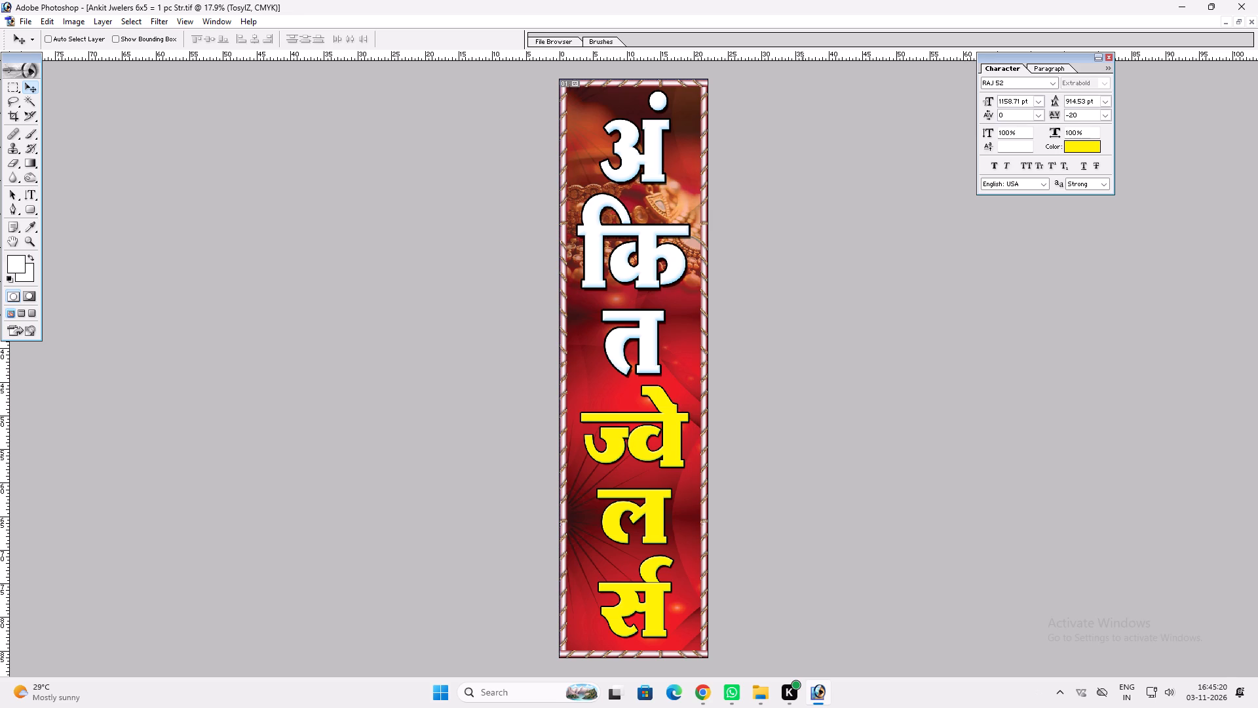
key("ctrl+w")
key("ctrl+w")
left_click(712, 304)
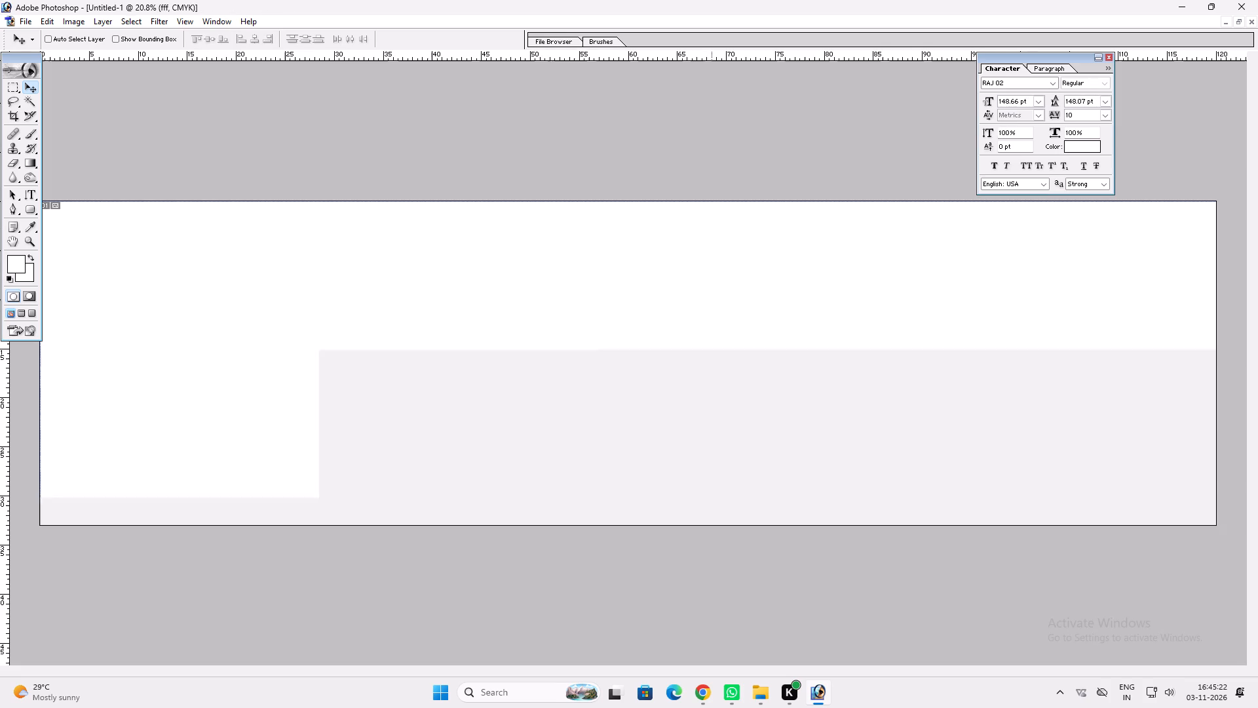
key("ctrl+w")
Open the "Ankit Jwelers 6x5 = 1 pc Str" file for a brief check and close it again.
triple_click(658, 265)
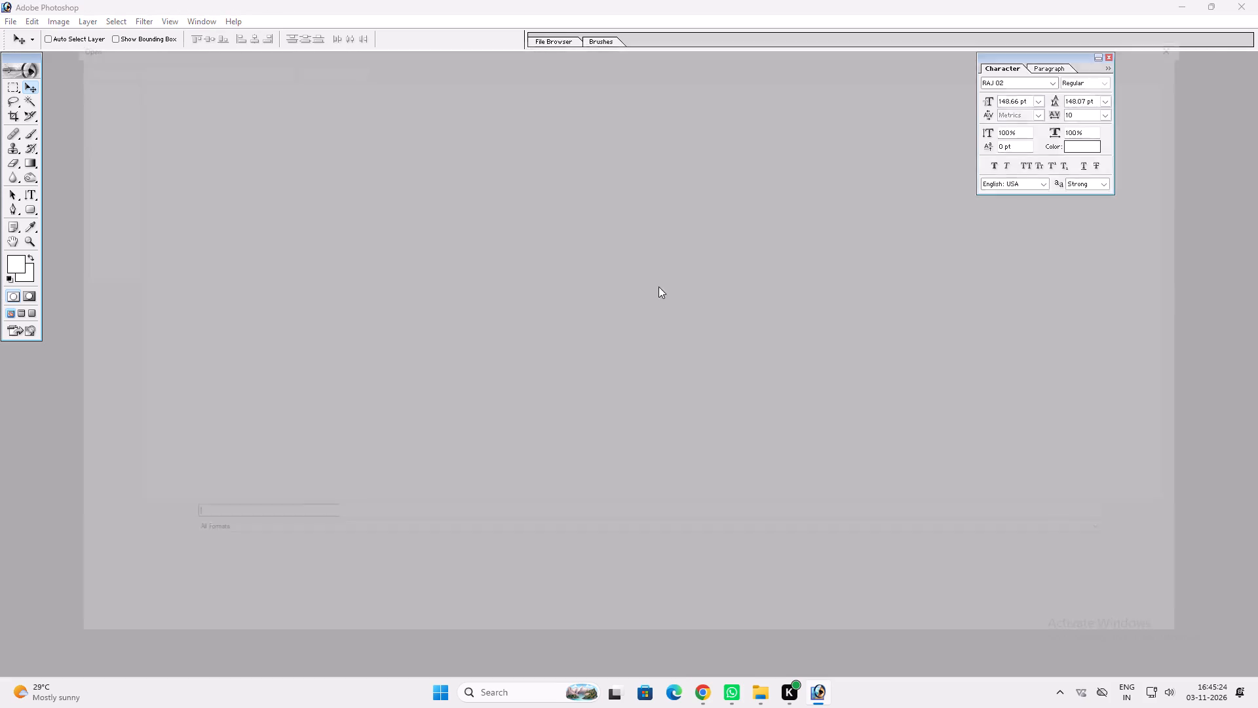
left_click(540, 89)
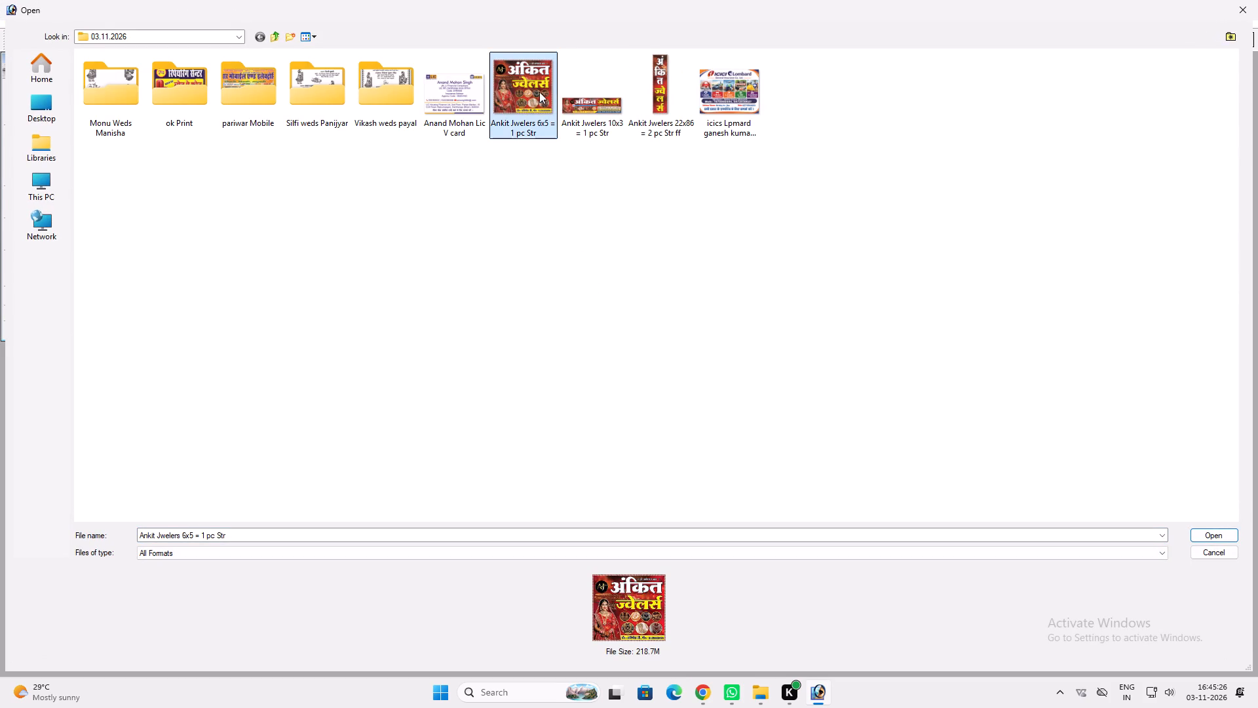
key("Return")
key("alt+i")
key("alt+i")
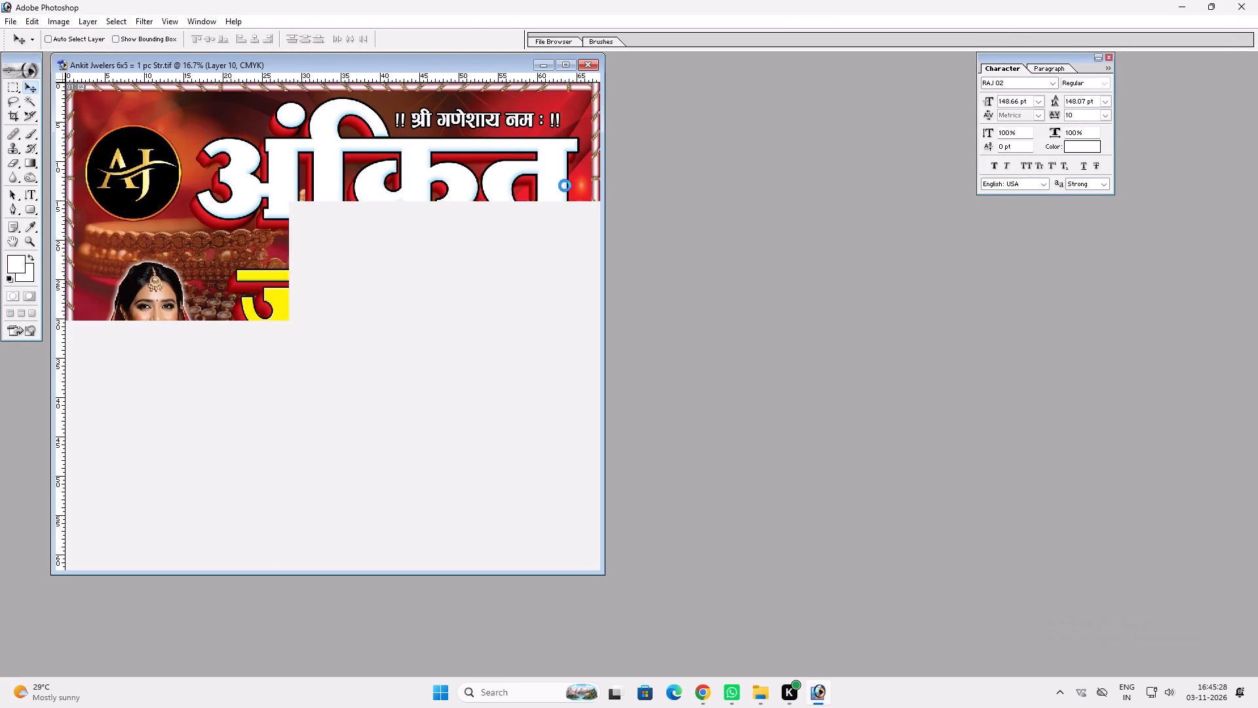
key("Return")
key("ctrl+w")
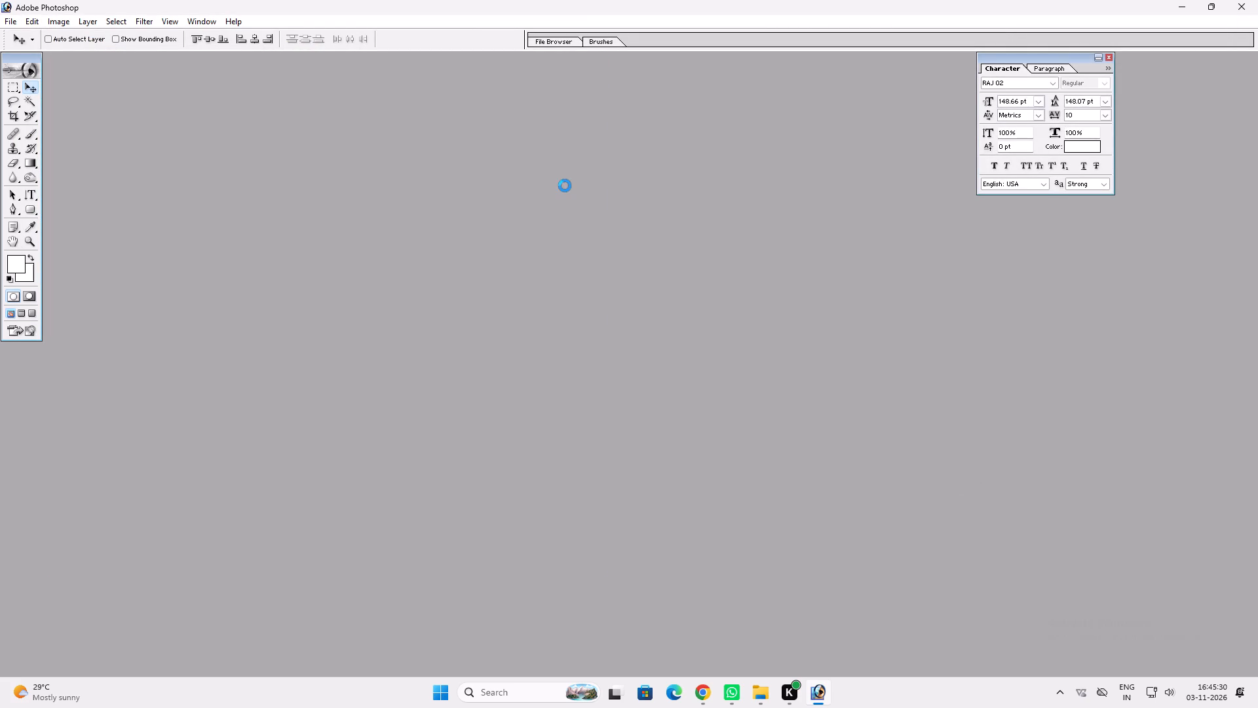
Open the ICICI Lombard insurance poster and the LIC visiting card together from the 03.11.2026 folder.
double_click(565, 186)
left_click(565, 123)
left_click(576, 118)
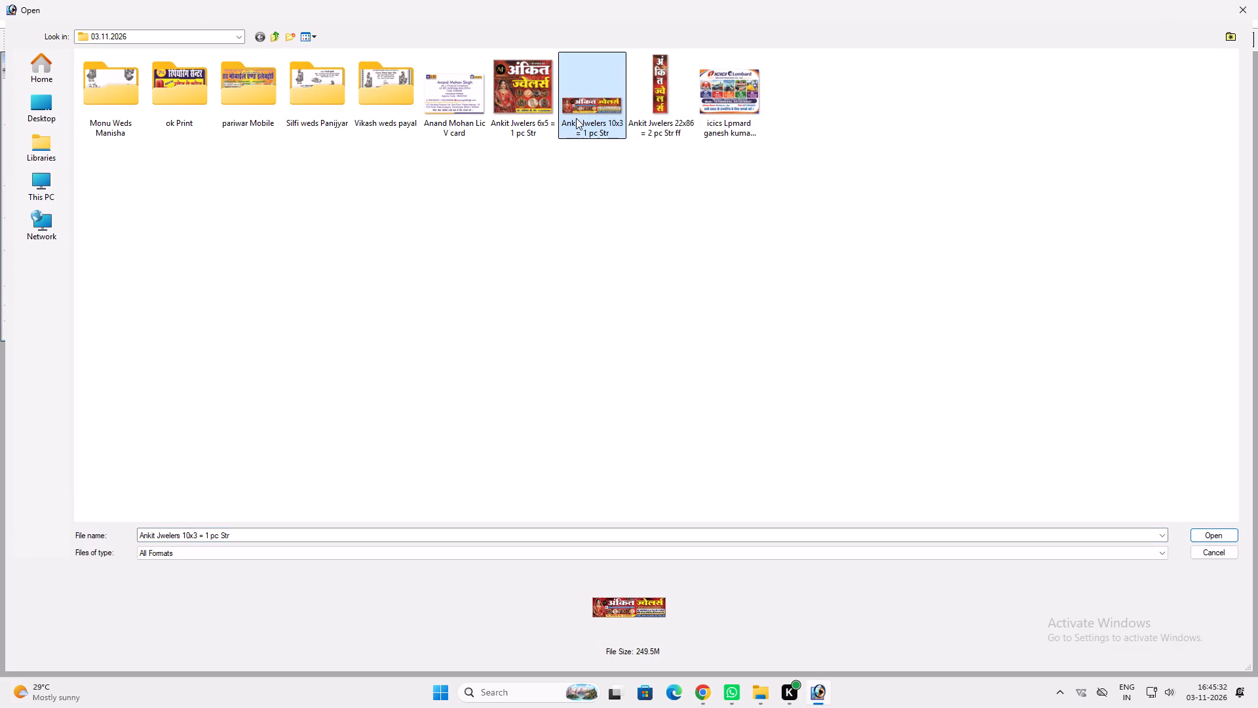
left_click(664, 121)
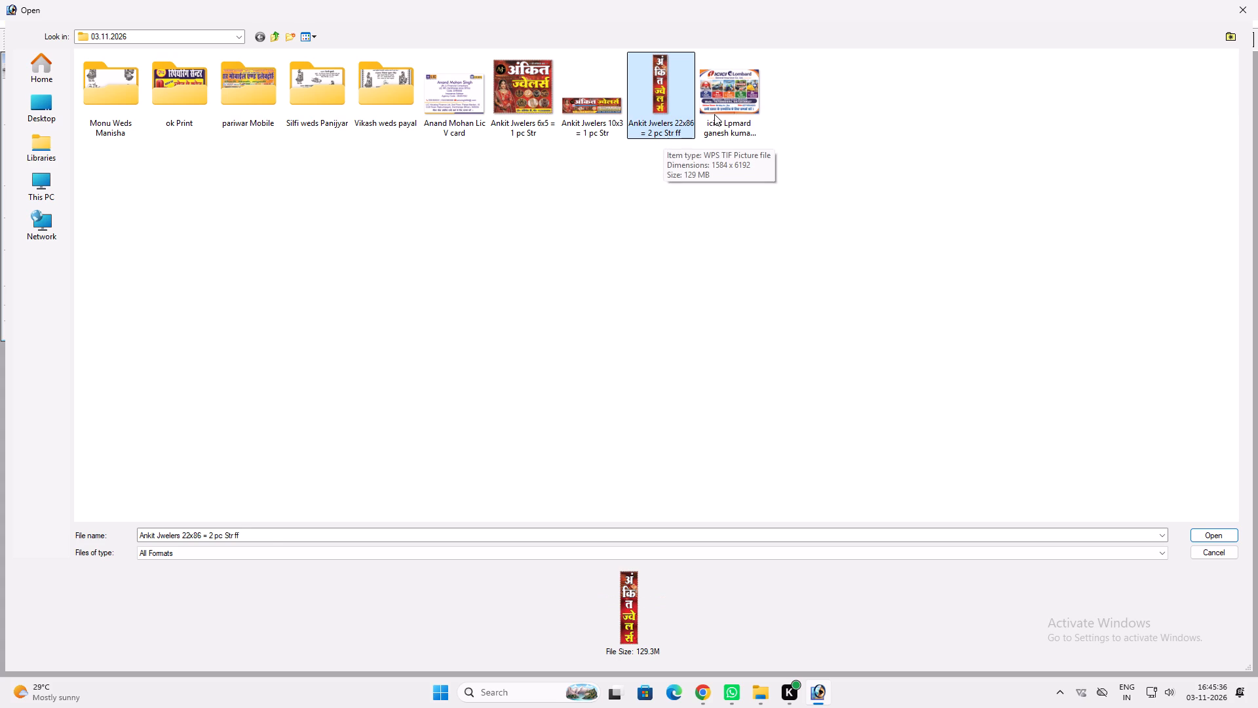
left_click(734, 99)
left_click(462, 122, "ctrl")
key("Return")
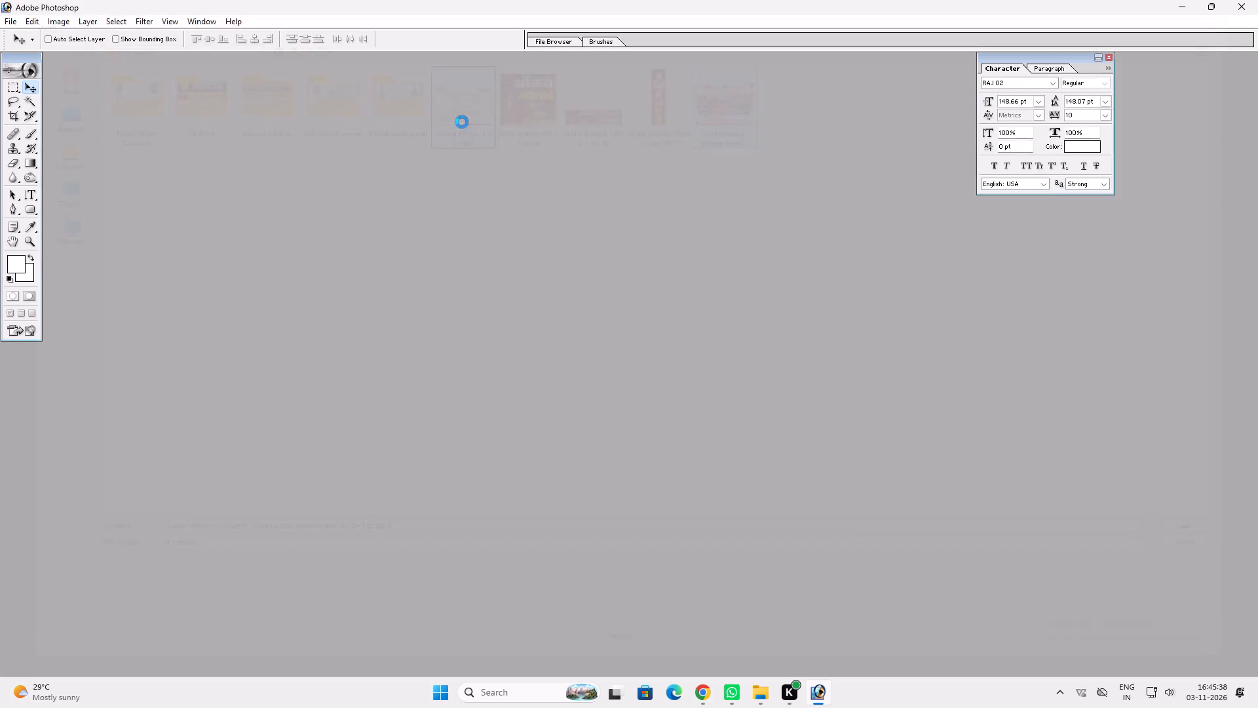
key("Return")
key("Return")
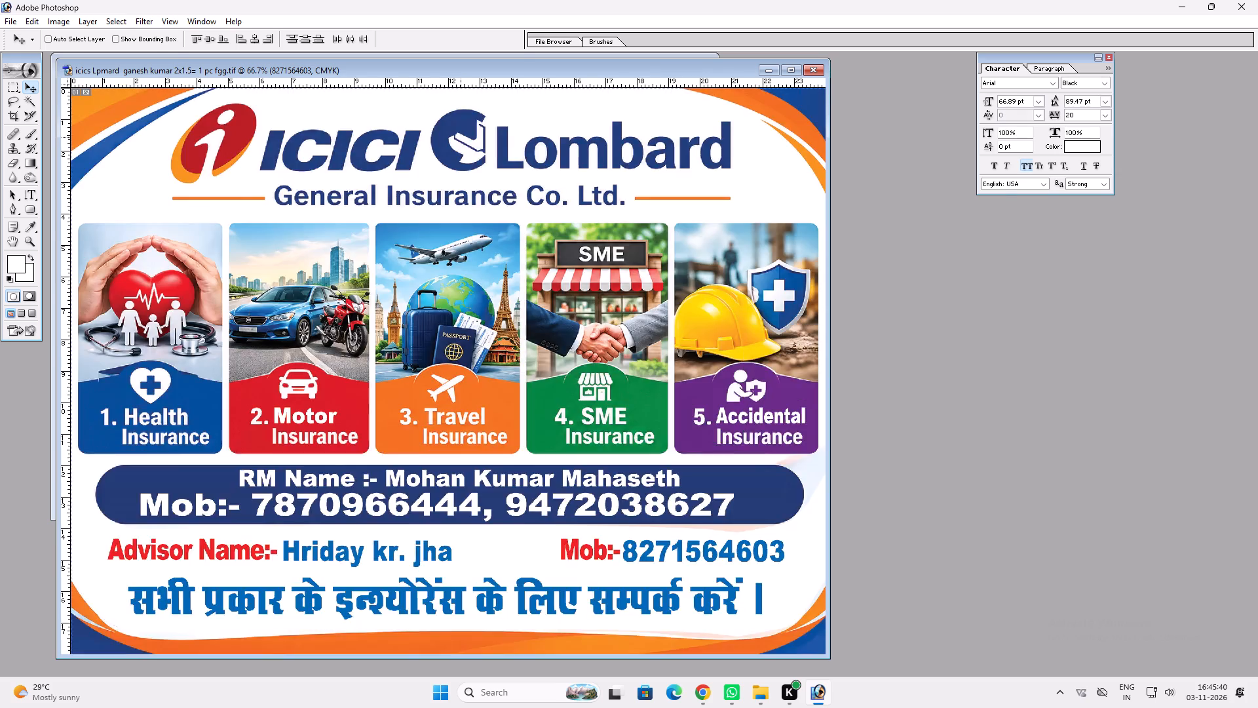
Display the ICICI Lombard poster and the LIC visiting card in full-screen mode with the menu bar.
key("f")
key("ctrl+0")
key("ctrl+Tab")
key("f")
key("f")
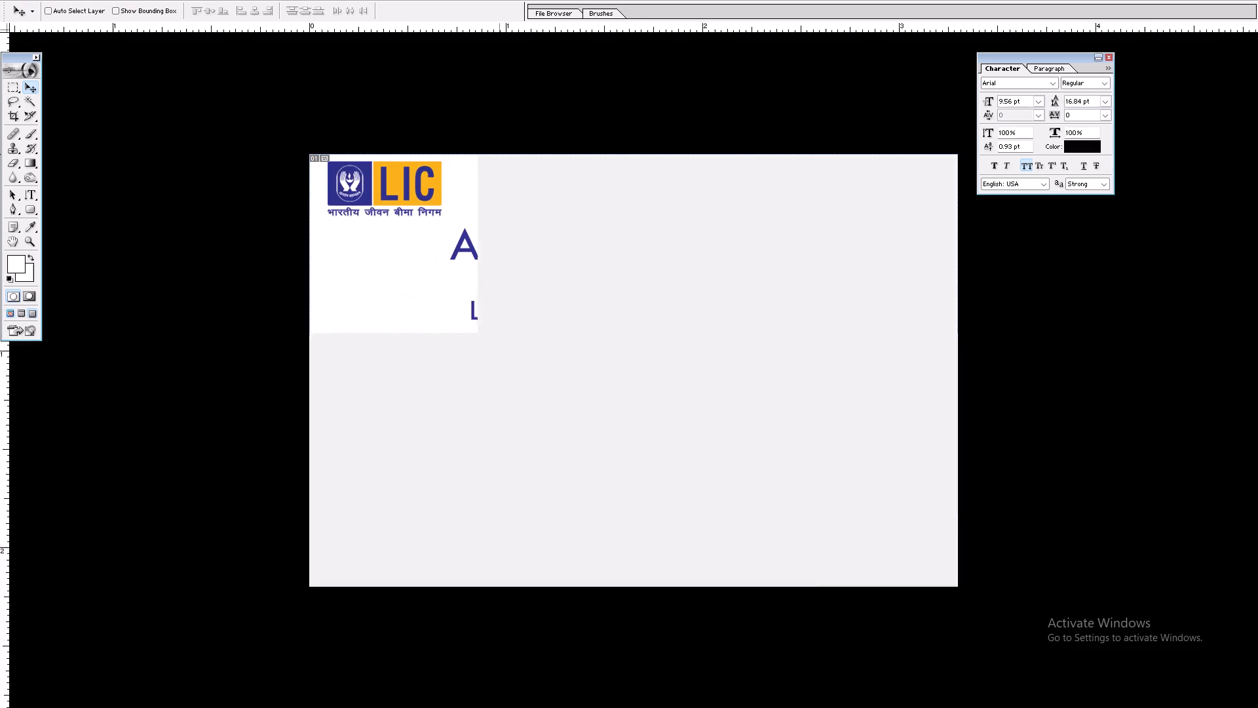
key("ctrl+0")
type("ff")
key("f")
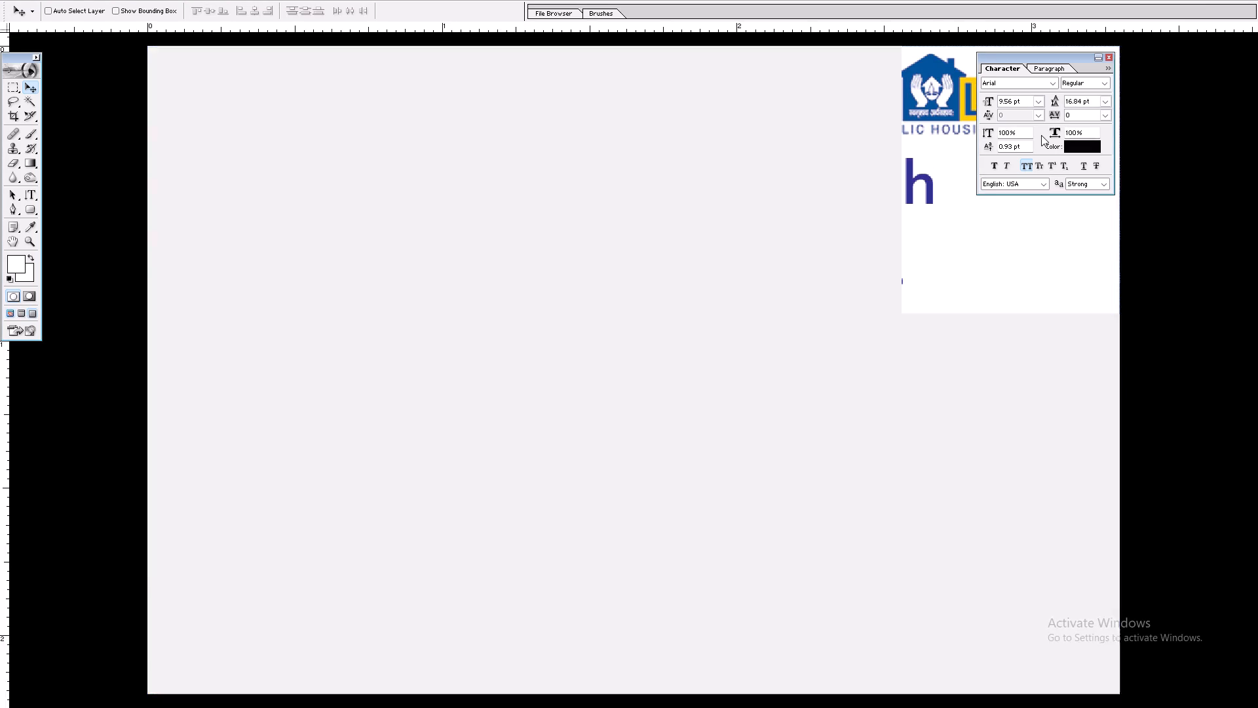
key("f")
Fit the whole LIC visiting card in view and close the Character palette covering its LIC HFL logo.
left_click(710, 68)
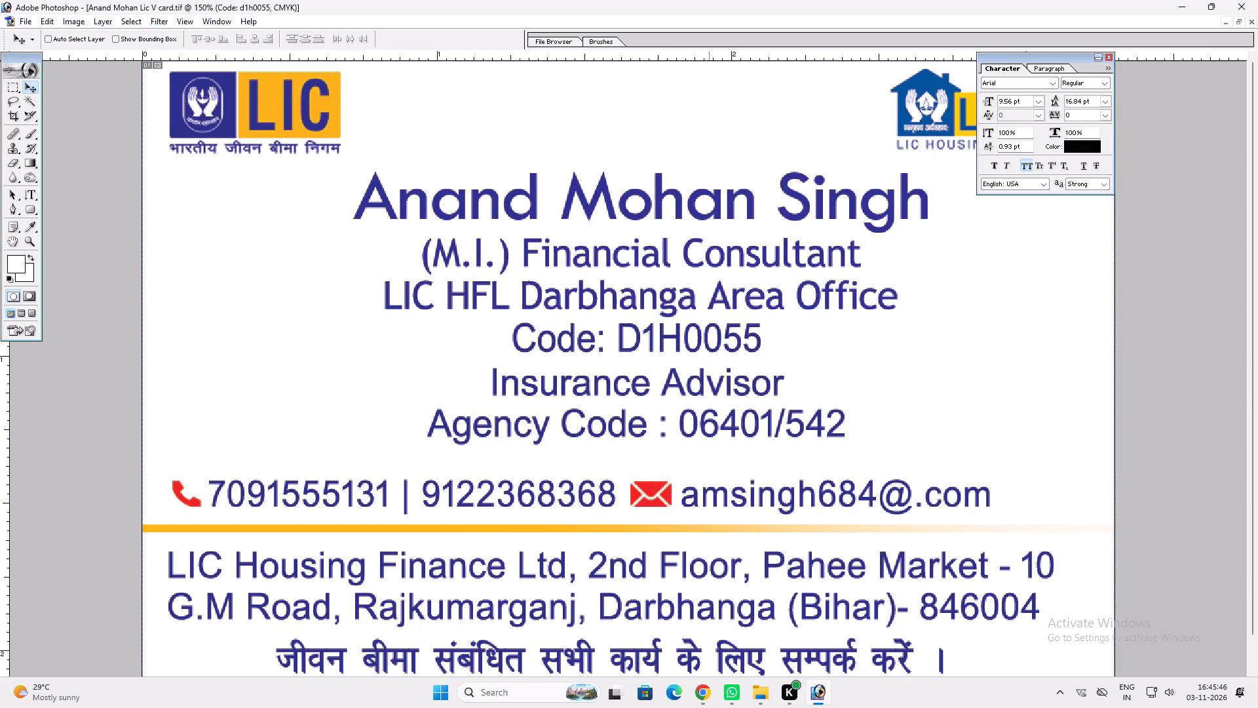
key("space")
key("space")
key("space")
key("space")
key("space")
key("space")
key("space")
right_click(693, 210)
left_click_drag(705, 215, 714, 217)
key("v")
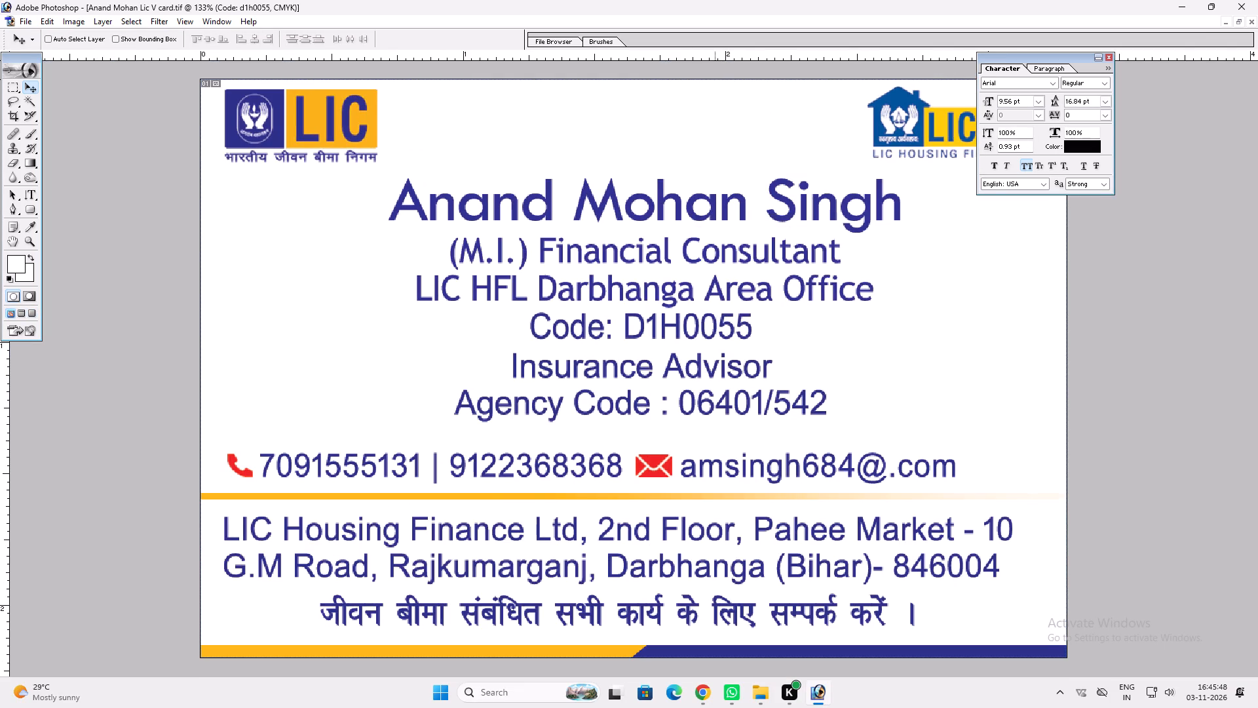
key("space")
key("v")
left_click(1107, 60)
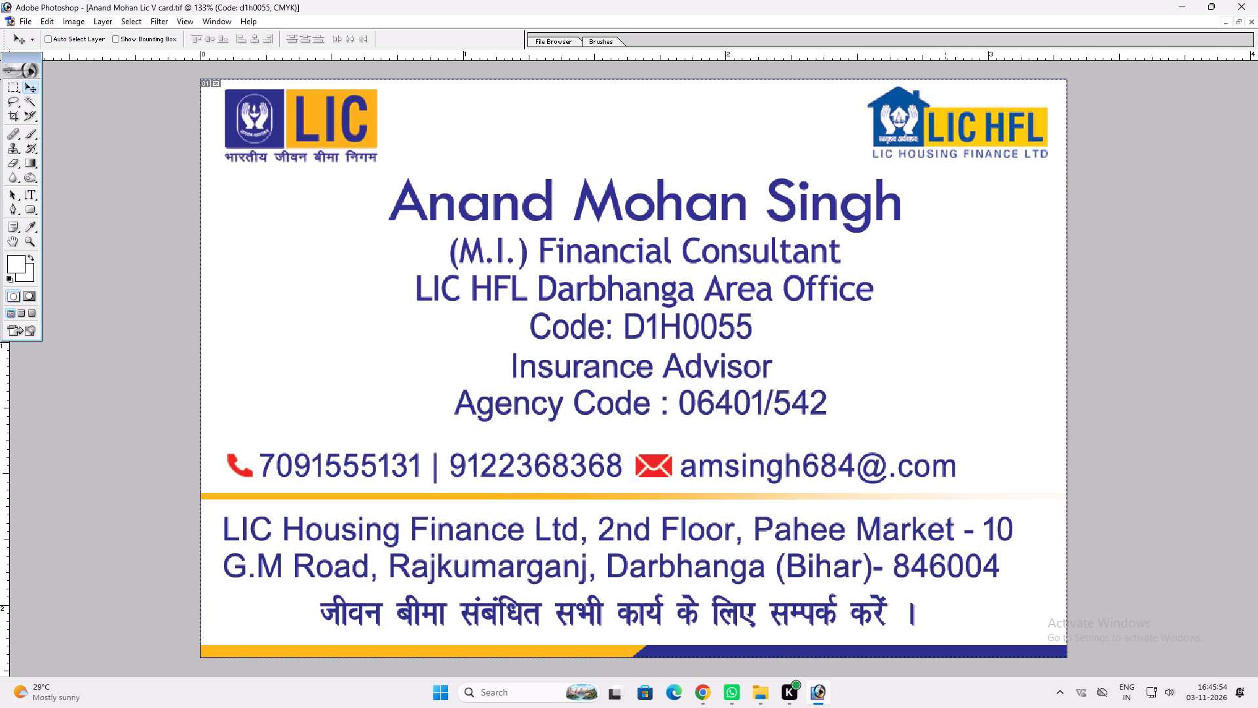
Move the name, "Financial Consultant" and "LIC HFL Darbhanga Area Office" lines slightly up on the visiting card.
left_click(882, 197, "ctrl")
left_click_drag(882, 197, 876, 191)
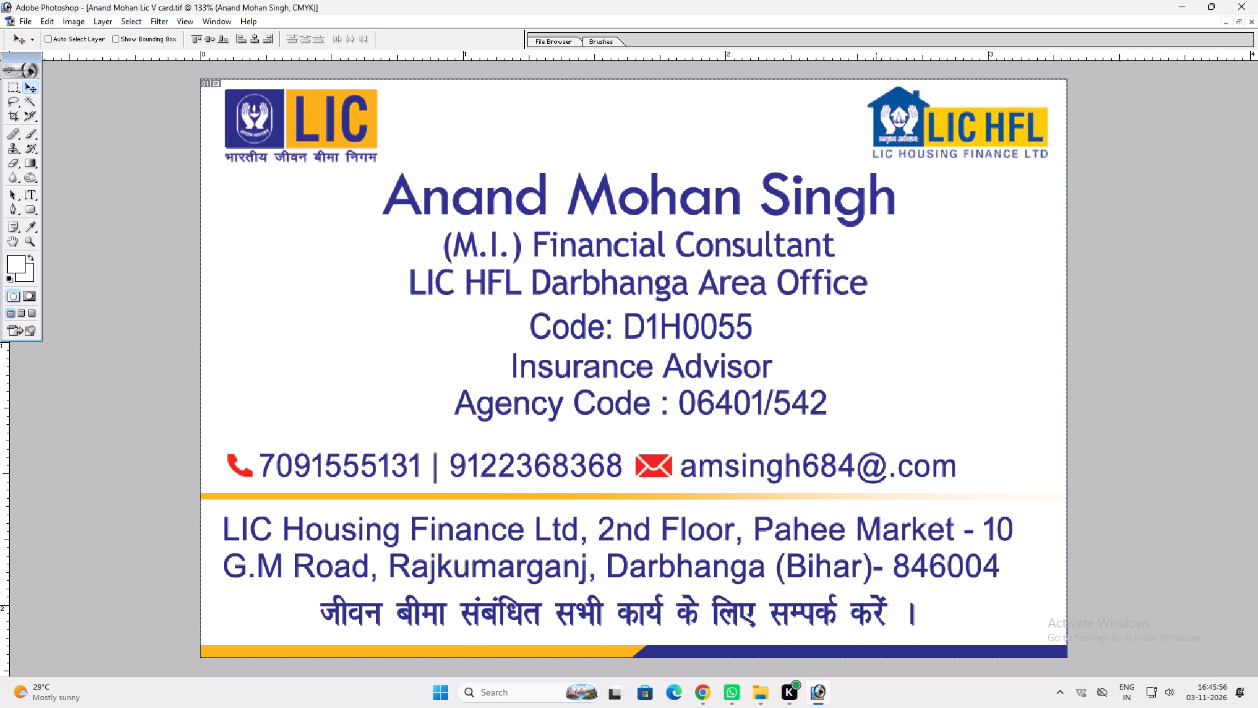
left_click_drag(876, 191, 879, 189)
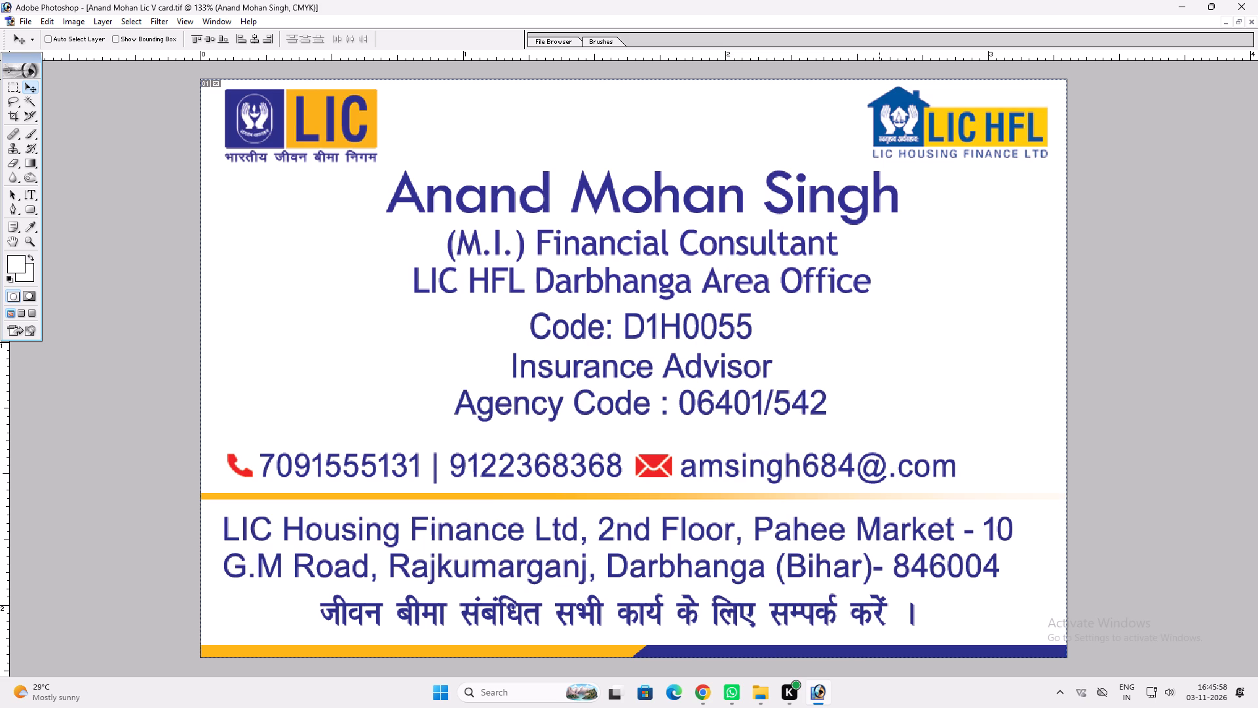